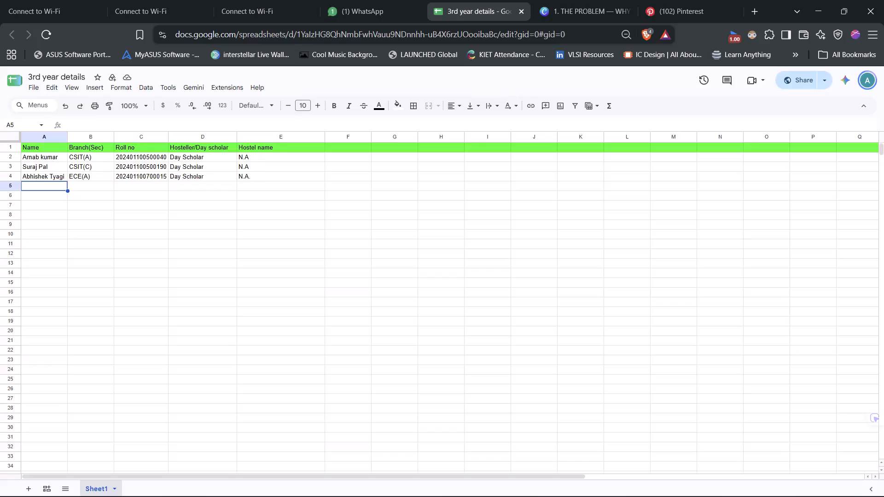
# Close the "3rd year details" spreadsheet, switch to the Canva design about the zonal ECU problem, and deselect the page 2 border.
pyautogui.click(521, 13)
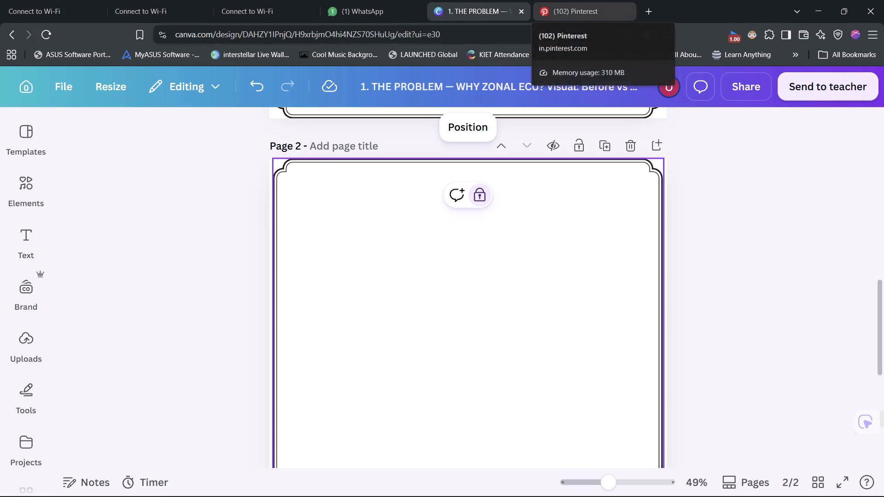
pyautogui.click(701, 233)
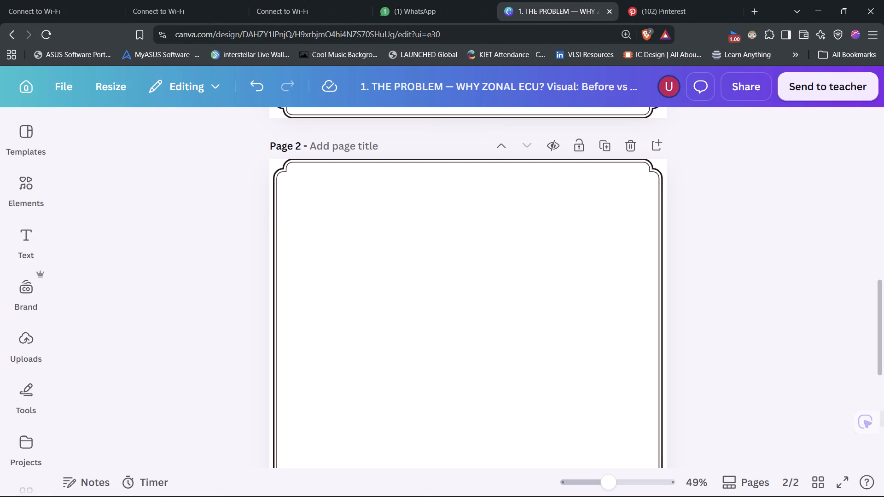
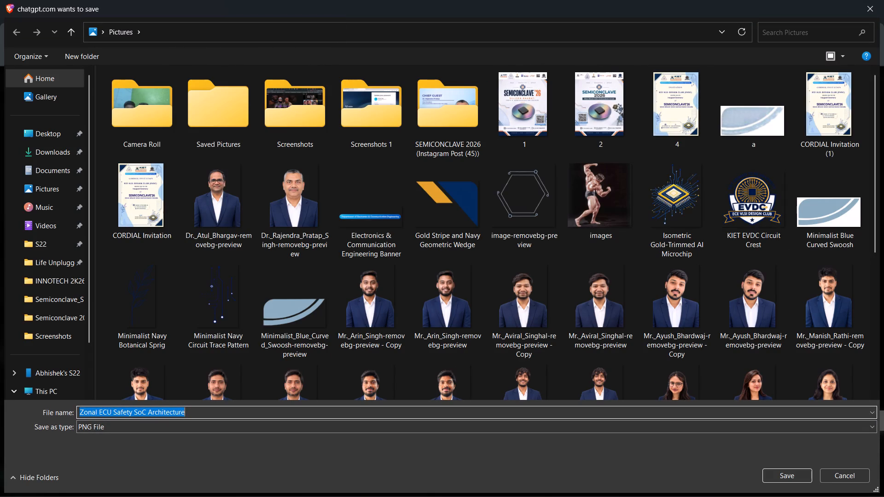
# Save the diagram image as the PNG file Zonal ECU Safety SoC Architecture in the Pictures folder.
pyautogui.click(809, 469)
pyautogui.click(802, 479)
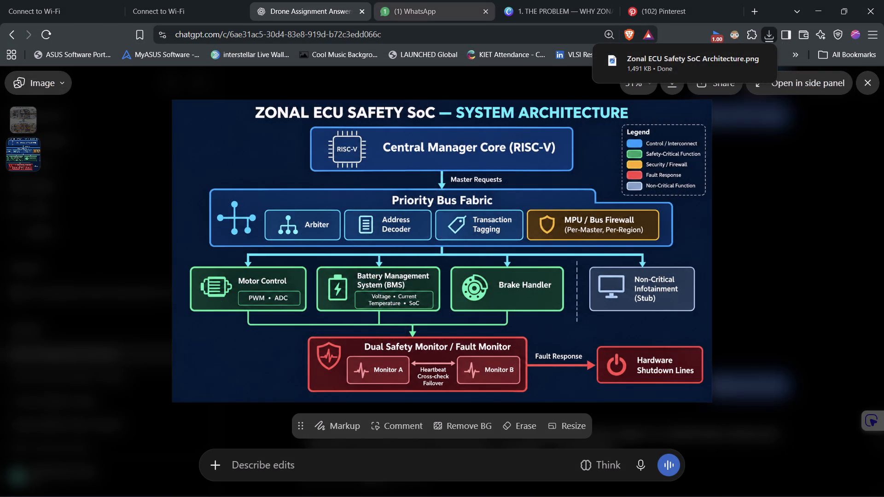
# Switch to the Canva design and place the downloaded Zonal ECU Safety SoC Architecture image inside the border of blank page 2.
pyautogui.click(567, 0)
pyautogui.click(765, 35)
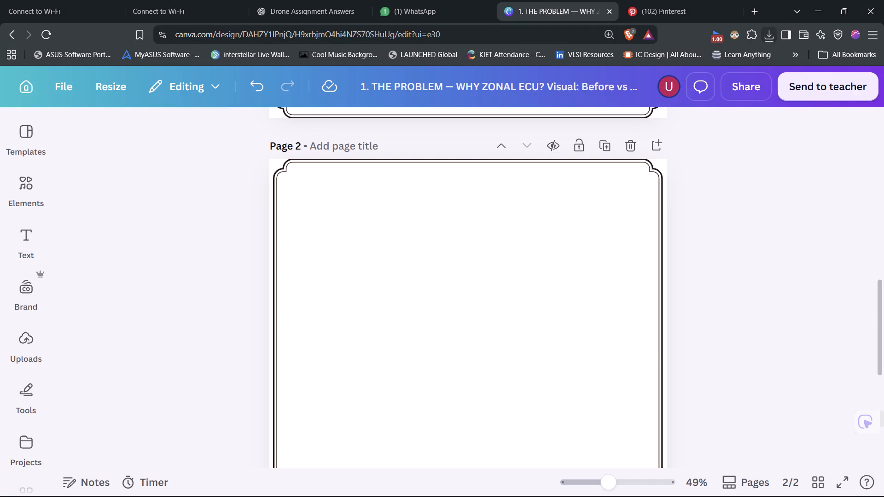
pyautogui.moveTo(664, 92); pyautogui.dragTo(518, 304)
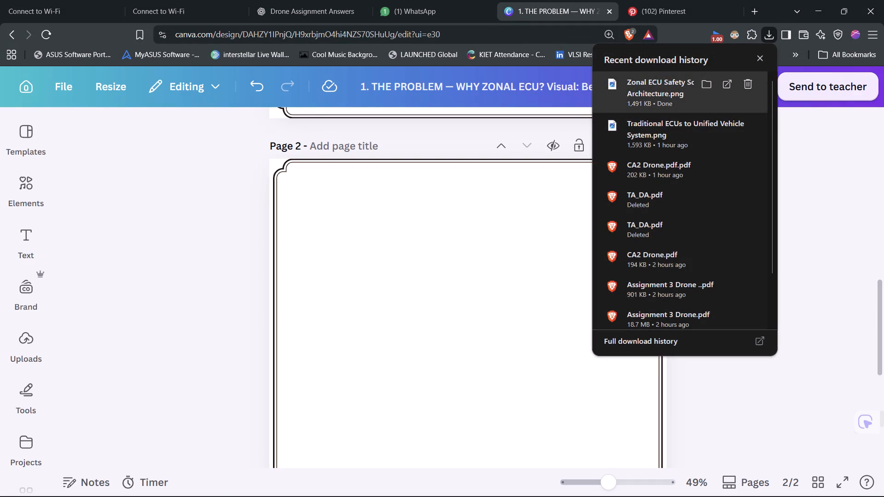
pyautogui.click(807, 329)
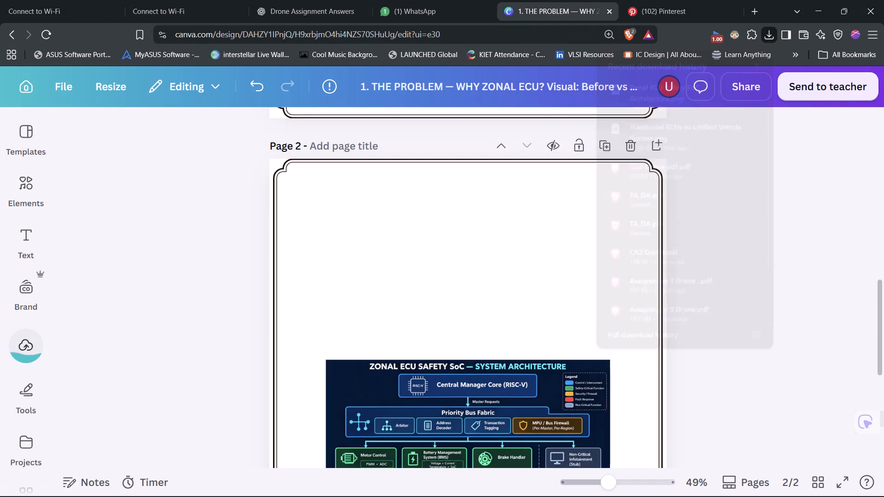
pyautogui.moveTo(541, 426); pyautogui.dragTo(496, 350)
pyautogui.moveTo(512, 350); pyautogui.dragTo(519, 354)
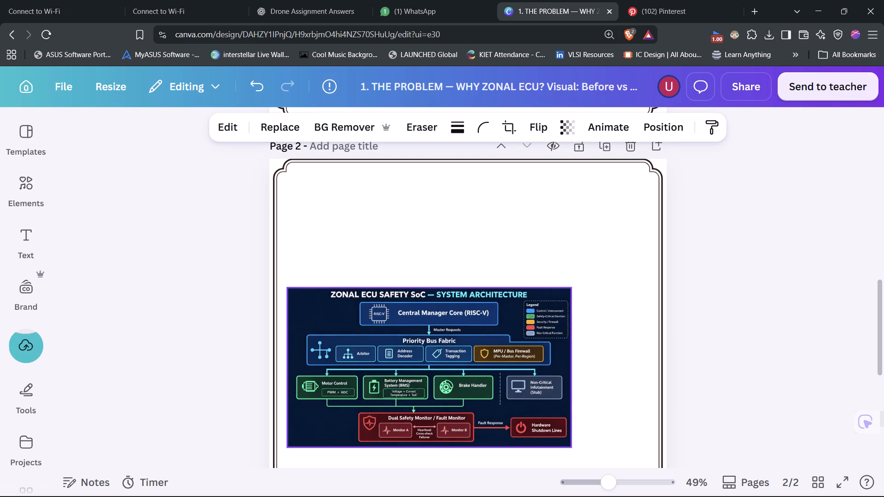
pyautogui.moveTo(519, 354); pyautogui.dragTo(532, 350)
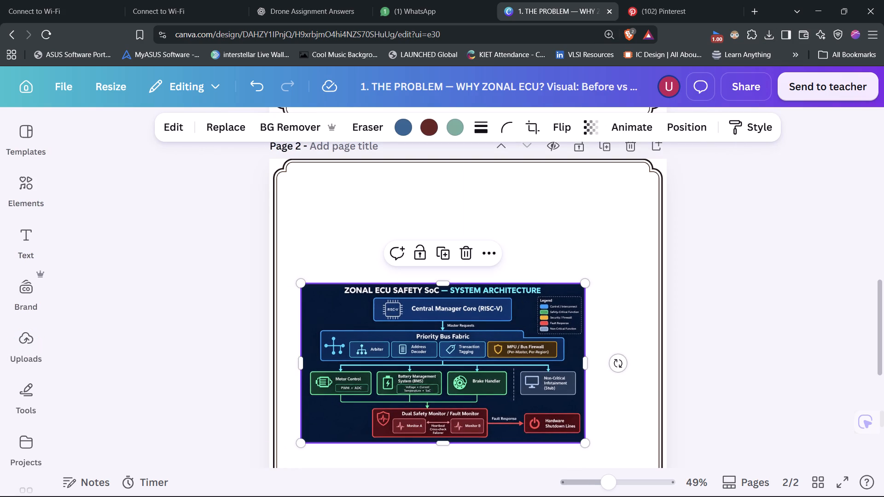
# Enlarge the architecture diagram on page 2 proportionally until it nearly fills the width inside the page border.
pyautogui.scroll(10, 592, 293)
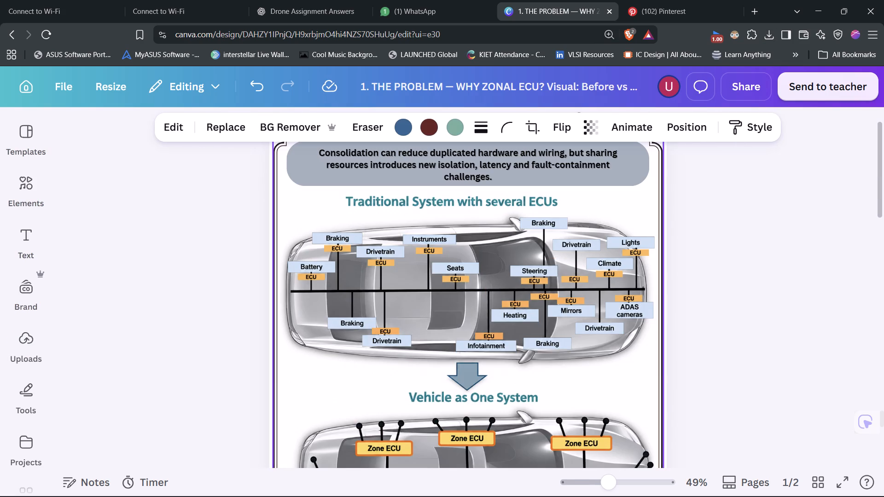
pyautogui.scroll(-7, 592, 286)
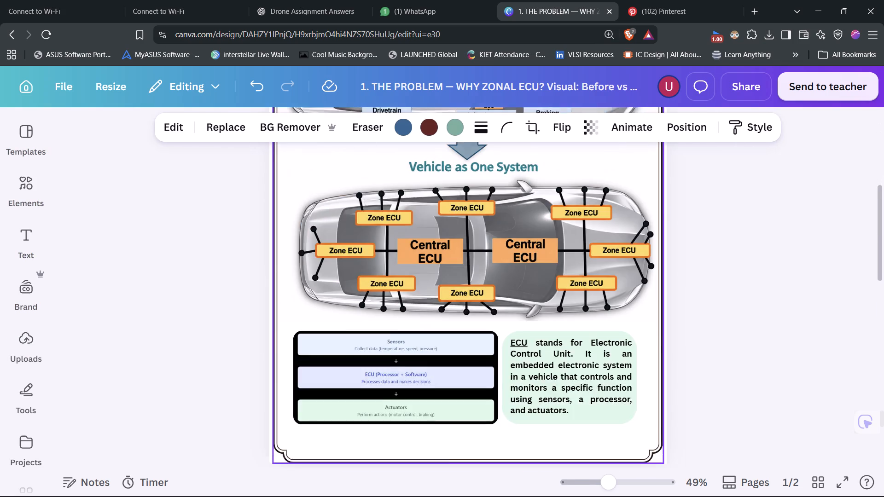
pyautogui.scroll(-3, 592, 277)
pyautogui.click(489, 362)
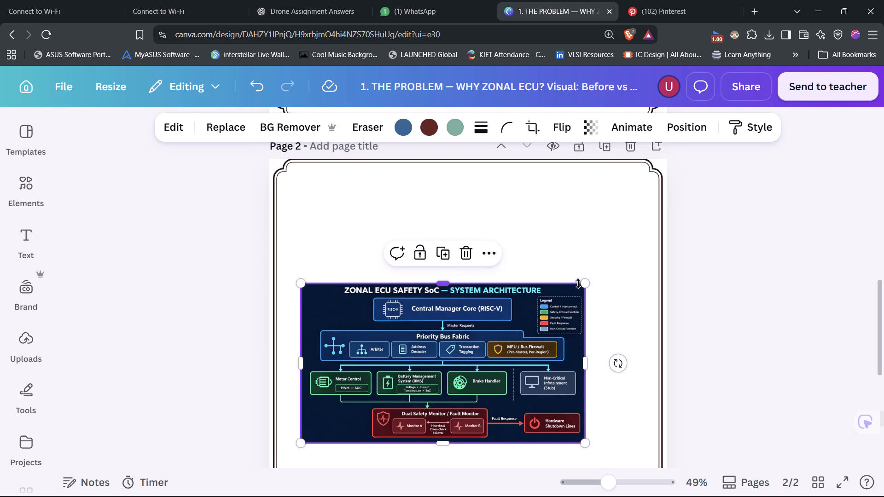
pyautogui.moveTo(587, 281); pyautogui.dragTo(623, 221)
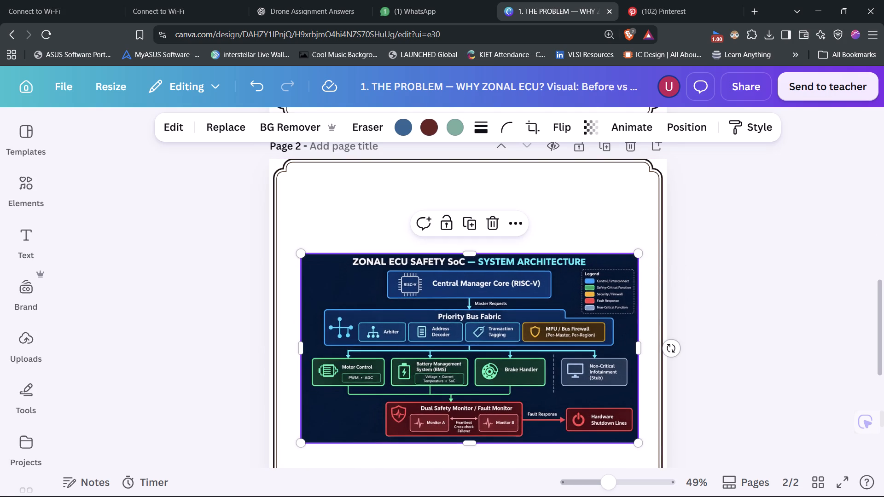
pyautogui.moveTo(304, 250); pyautogui.dragTo(291, 233)
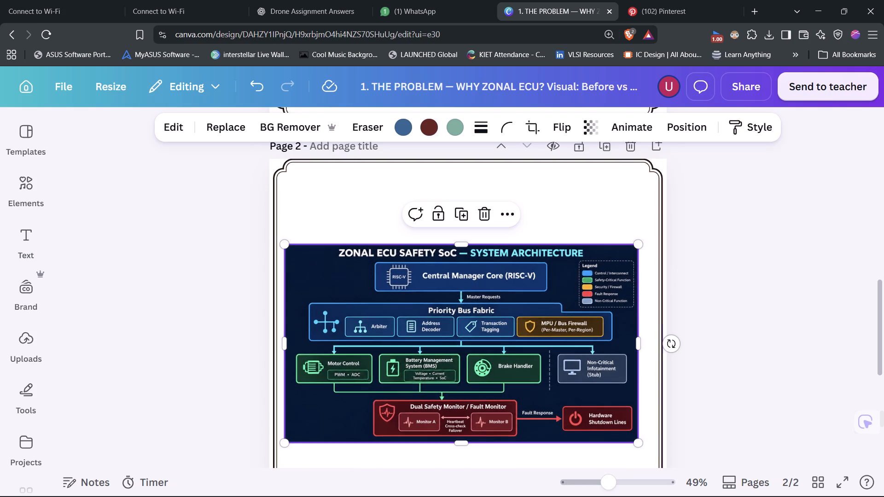
# Set the architecture diagram's corner rounding to 30.
pyautogui.click(495, 119)
pyautogui.click(502, 123)
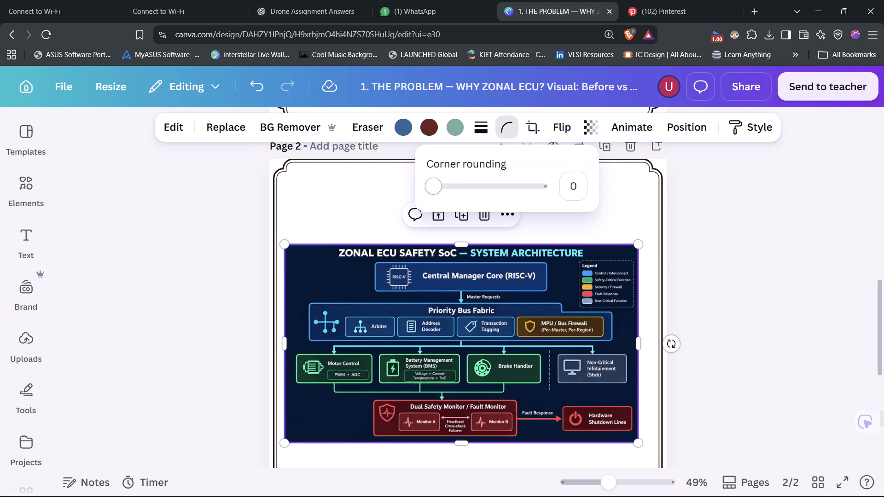
pyautogui.moveTo(429, 187); pyautogui.dragTo(465, 190)
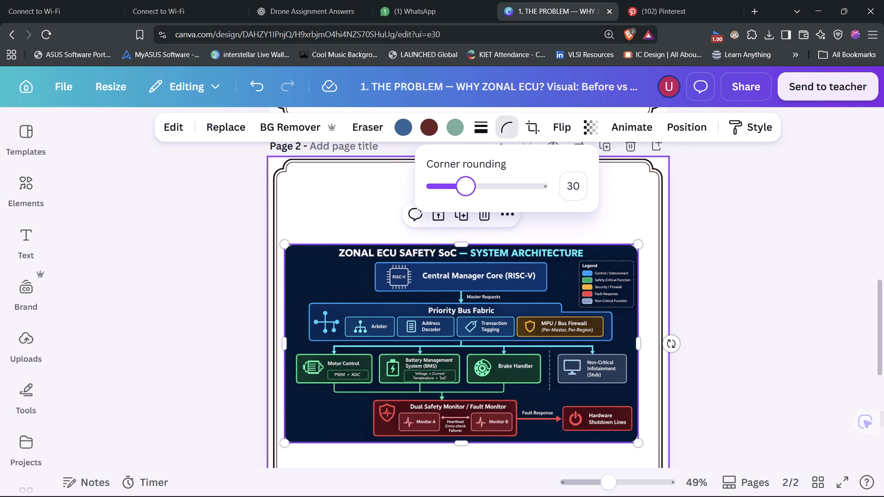
pyautogui.click(721, 205)
pyautogui.click(727, 261)
# Move the architecture diagram up on page 2, roughly centred between the side borders with space above it for a heading.
pyautogui.moveTo(563, 335); pyautogui.dragTo(555, 311)
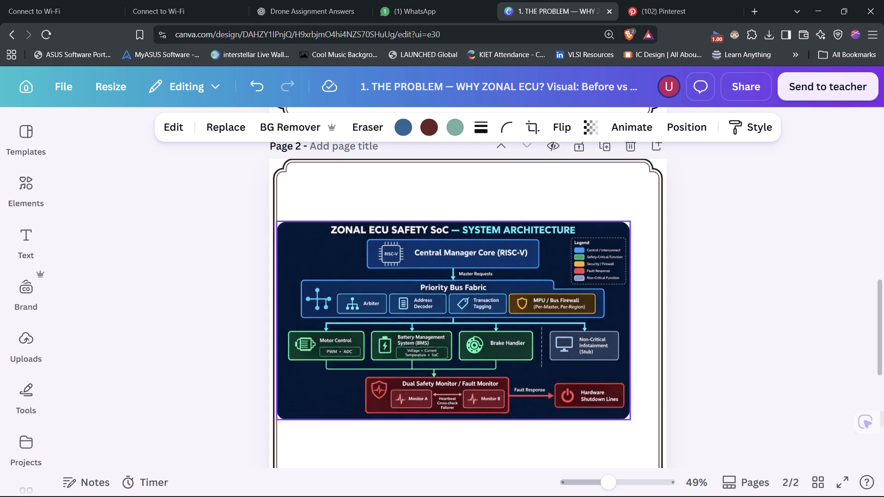
pyautogui.moveTo(555, 311); pyautogui.dragTo(571, 296)
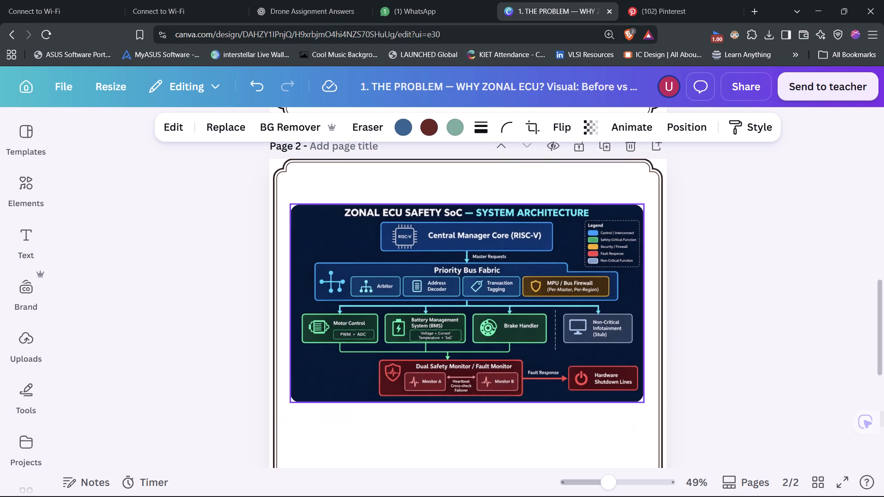
pyautogui.moveTo(571, 296); pyautogui.dragTo(558, 296)
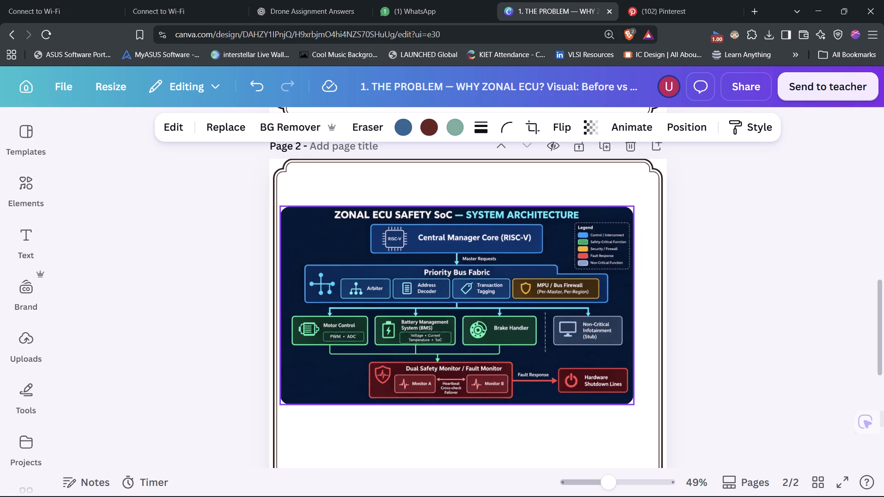
pyautogui.moveTo(558, 296); pyautogui.dragTo(567, 311)
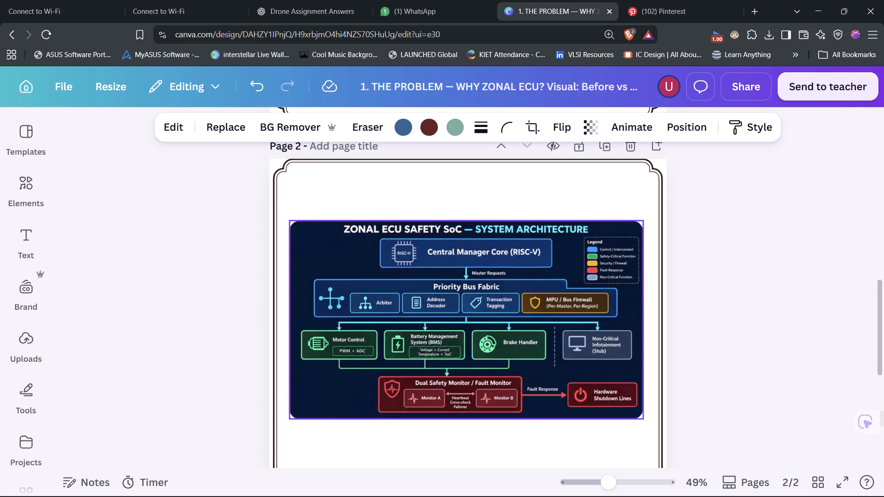
pyautogui.moveTo(567, 311); pyautogui.dragTo(562, 289)
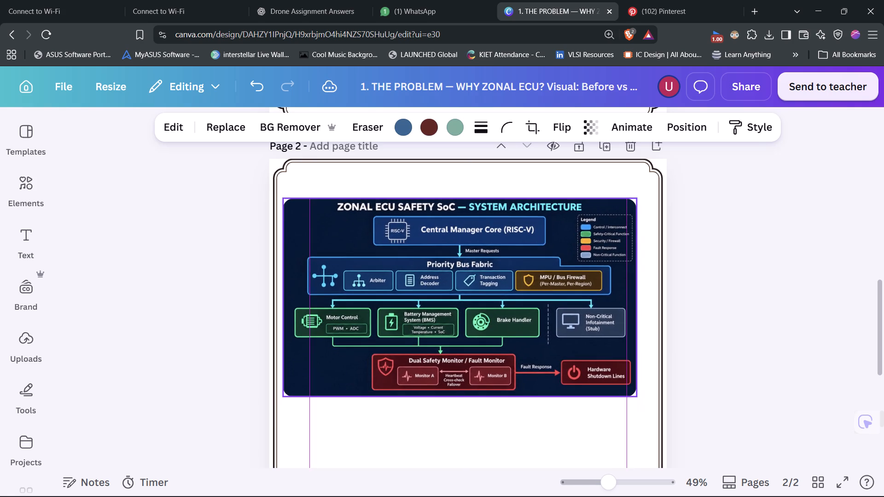
# Nudge the architecture diagram slightly upward on page 2 and align it to the page's horizontal centre.
pyautogui.moveTo(562, 289); pyautogui.dragTo(564, 283)
pyautogui.click(677, 133)
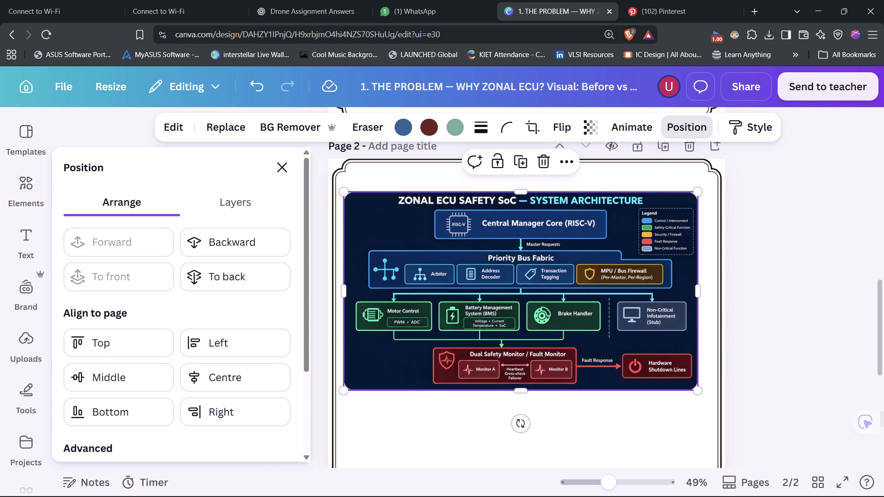
pyautogui.click(271, 369)
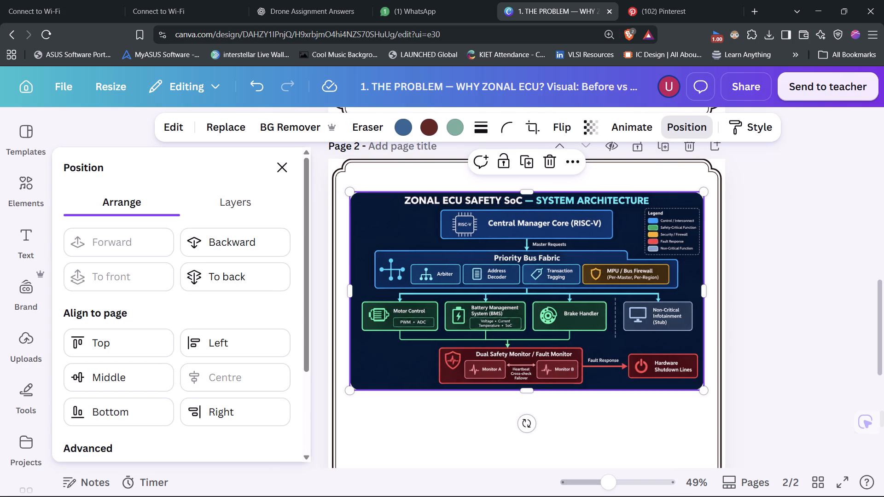
pyautogui.moveTo(703, 194); pyautogui.dragTo(707, 189)
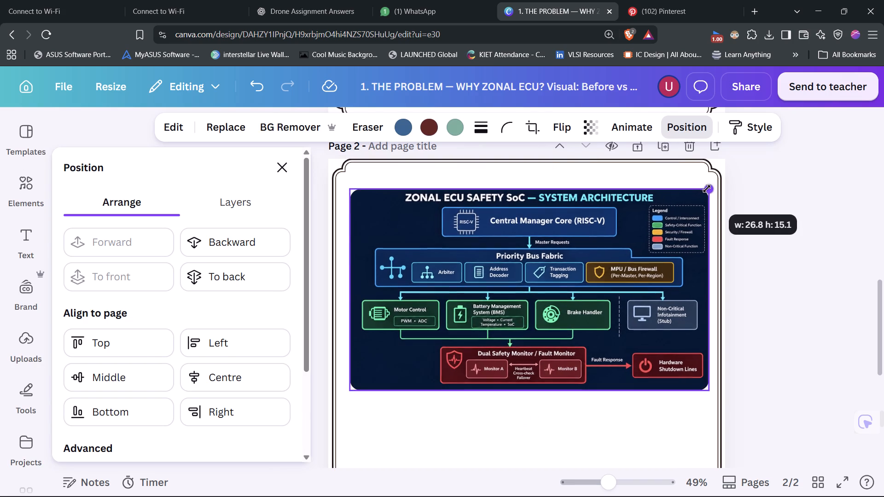
pyautogui.moveTo(707, 189); pyautogui.dragTo(707, 188)
pyautogui.click(253, 383)
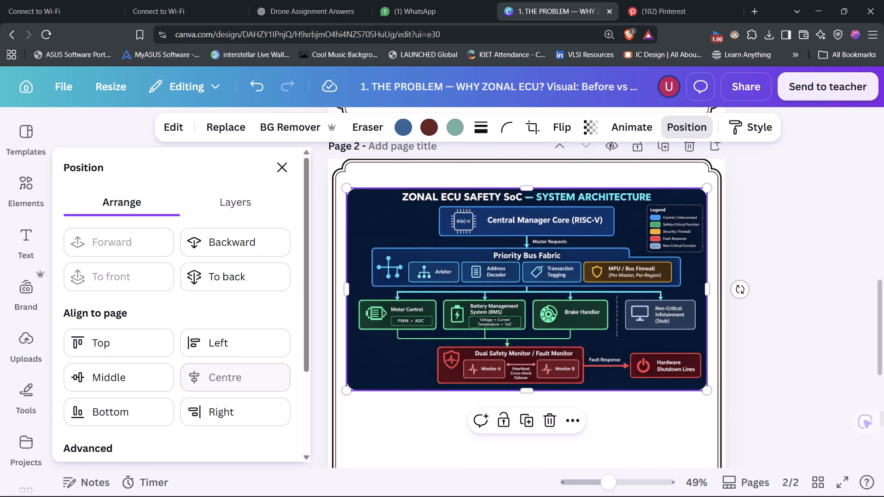
pyautogui.moveTo(707, 191); pyautogui.dragTo(708, 189)
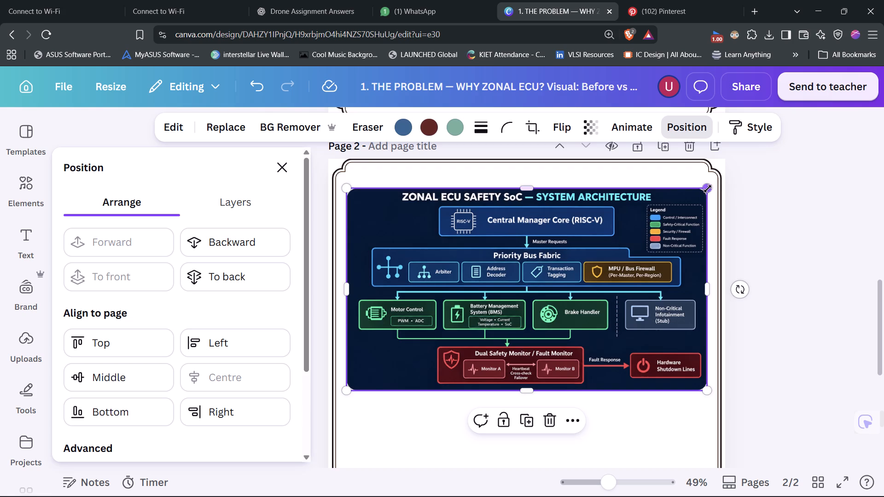
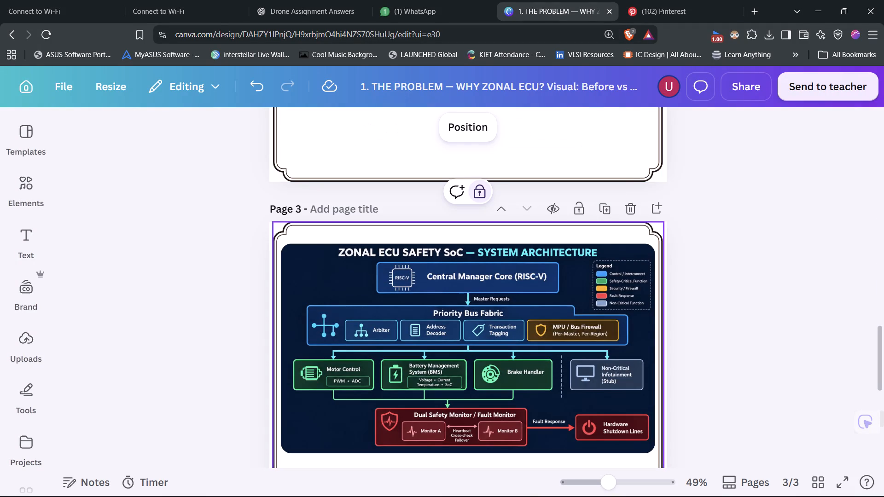
# Rotate the architecture diagram on page 3 a quarter turn counterclockwise so that it stands upright in portrait orientation.
pyautogui.moveTo(696, 226); pyautogui.dragTo(703, 226)
pyautogui.click(619, 318)
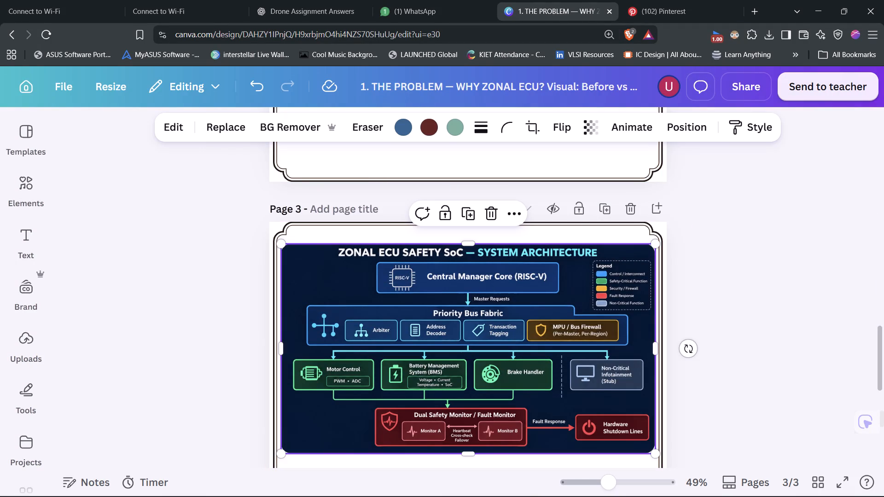
pyautogui.moveTo(687, 346); pyautogui.dragTo(448, 248)
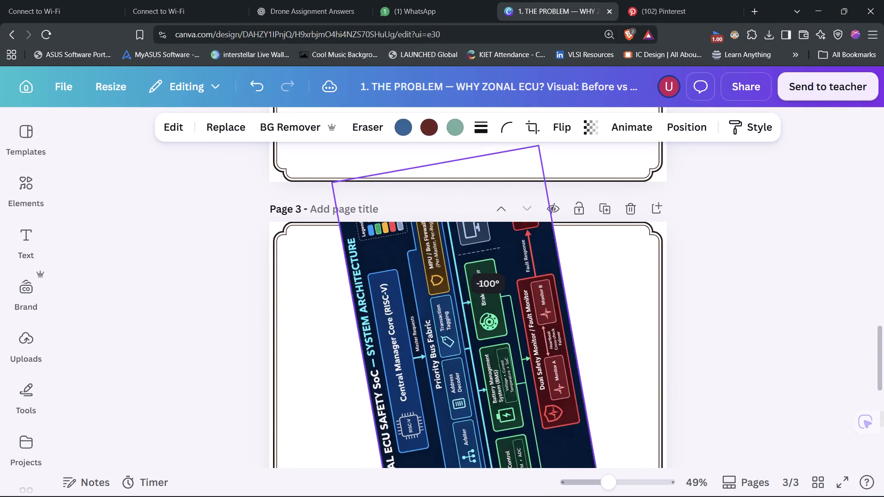
pyautogui.moveTo(448, 248); pyautogui.dragTo(482, 256)
pyautogui.scroll(-1, 668, 312)
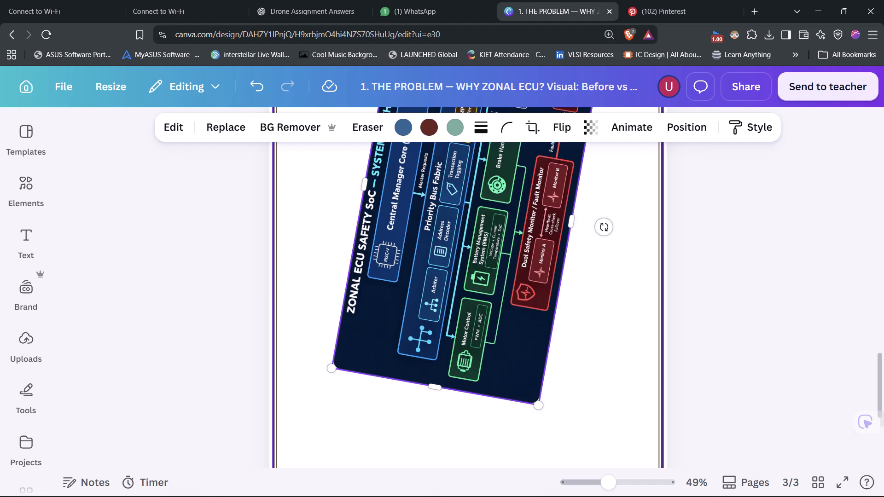
pyautogui.scroll(-1, 621, 298)
pyautogui.moveTo(608, 227); pyautogui.dragTo(607, 202)
pyautogui.scroll(2, 617, 243)
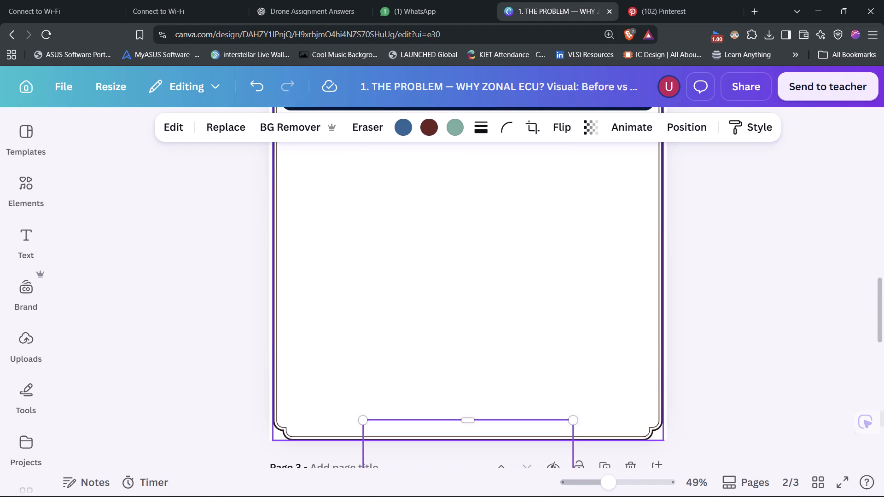
# Move the rotated copy of the architecture diagram from the foot of page 2 onto page 3.
pyautogui.scroll(-5, 535, 365)
pyautogui.moveTo(504, 357); pyautogui.dragTo(495, 425)
pyautogui.scroll(-2, 516, 377)
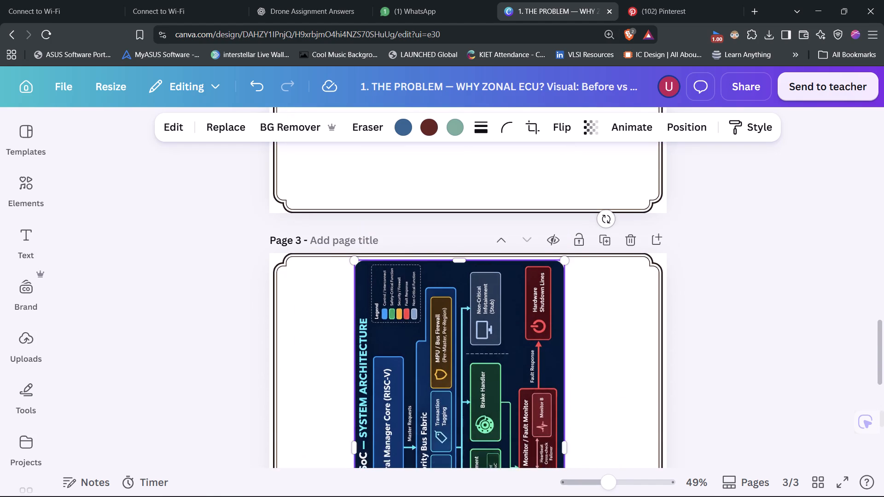
pyautogui.scroll(-2, 520, 365)
pyautogui.click(523, 342)
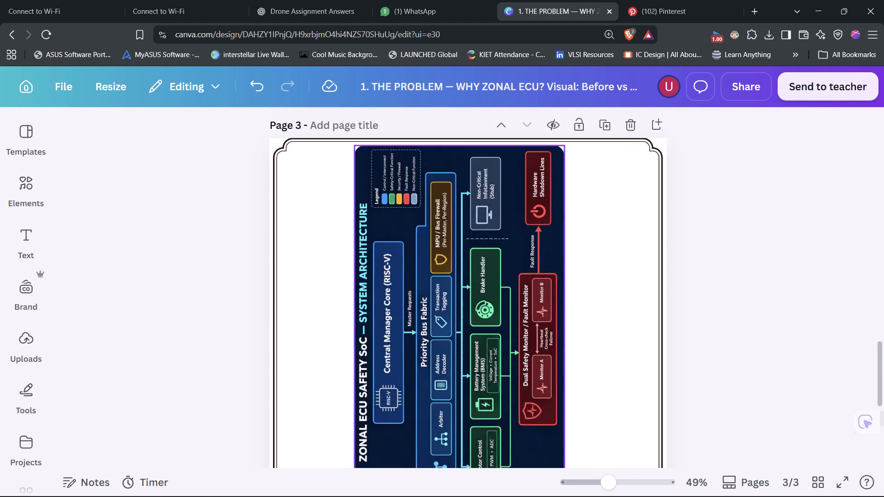
# Position the rotated diagram beside the left border of page 3, roughly midway down the page, keeping its vertical orientation.
pyautogui.click(544, 345)
pyautogui.moveTo(595, 330); pyautogui.dragTo(596, 325)
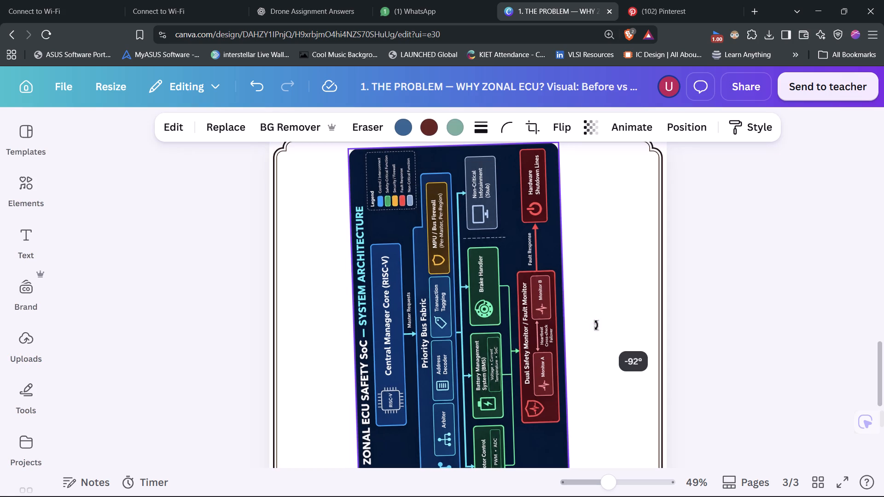
pyautogui.moveTo(596, 325); pyautogui.dragTo(601, 330)
pyautogui.moveTo(511, 341); pyautogui.dragTo(511, 340)
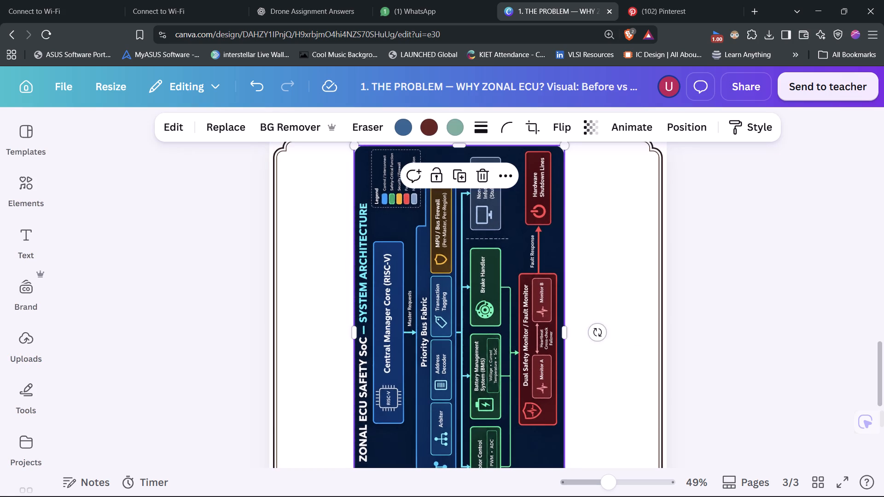
pyautogui.moveTo(511, 340); pyautogui.dragTo(497, 382)
pyautogui.scroll(-4, 577, 339)
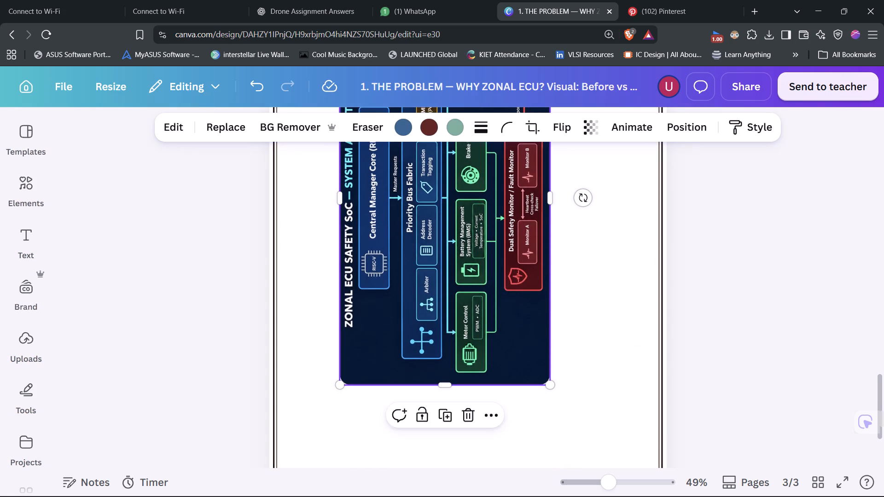
pyautogui.moveTo(500, 279); pyautogui.dragTo(473, 360)
pyautogui.scroll(-3, 526, 335)
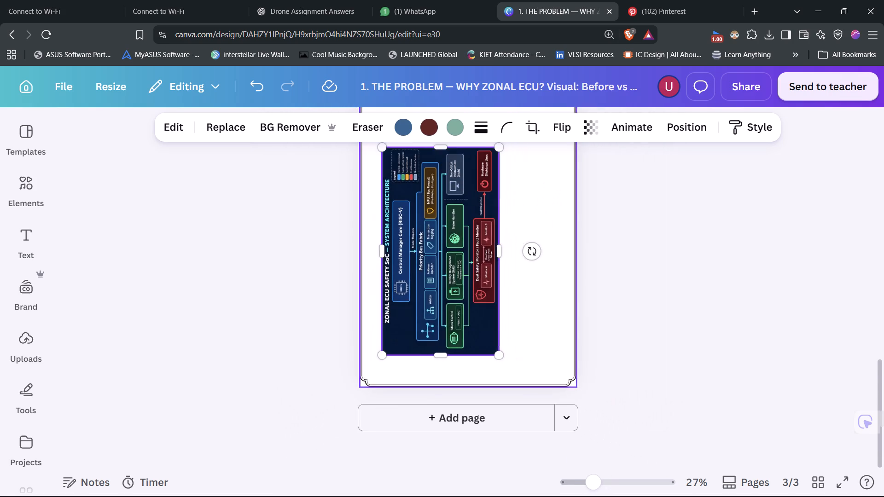
pyautogui.scroll(1, 541, 342)
pyautogui.moveTo(451, 337); pyautogui.dragTo(451, 335)
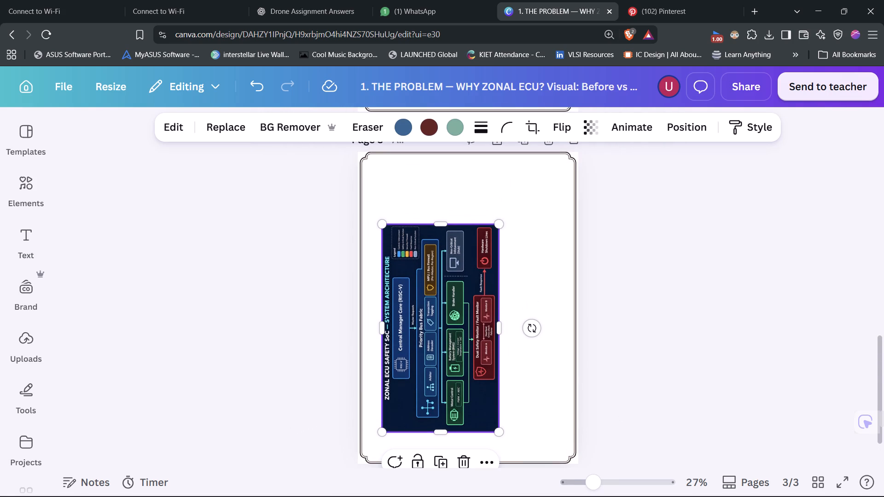
pyautogui.moveTo(451, 335); pyautogui.dragTo(436, 322)
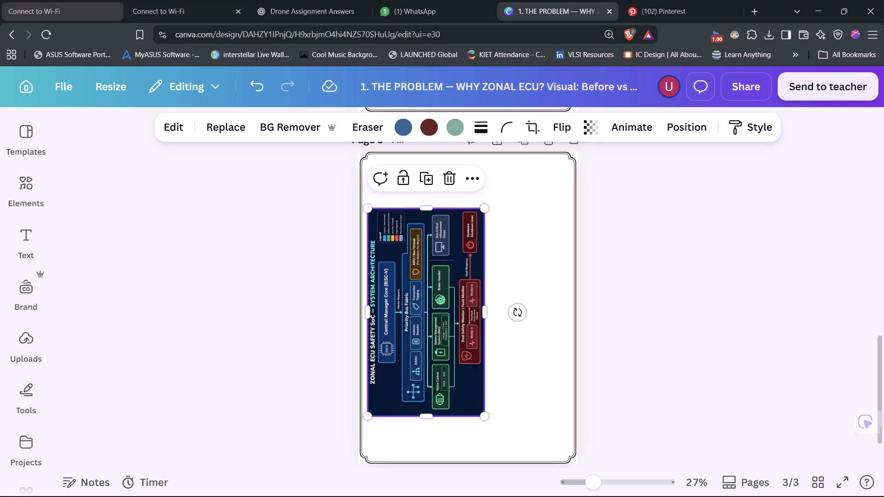
# Enlarge the rotated diagram proportionally along the left side of page 3 until it nearly fills the height inside the border.
pyautogui.moveTo(486, 207); pyautogui.dragTo(493, 197)
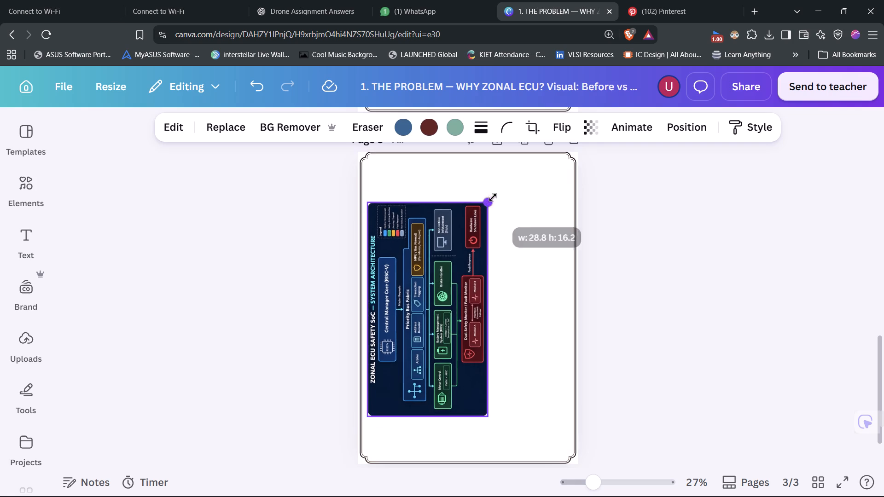
pyautogui.moveTo(493, 197); pyautogui.dragTo(519, 162)
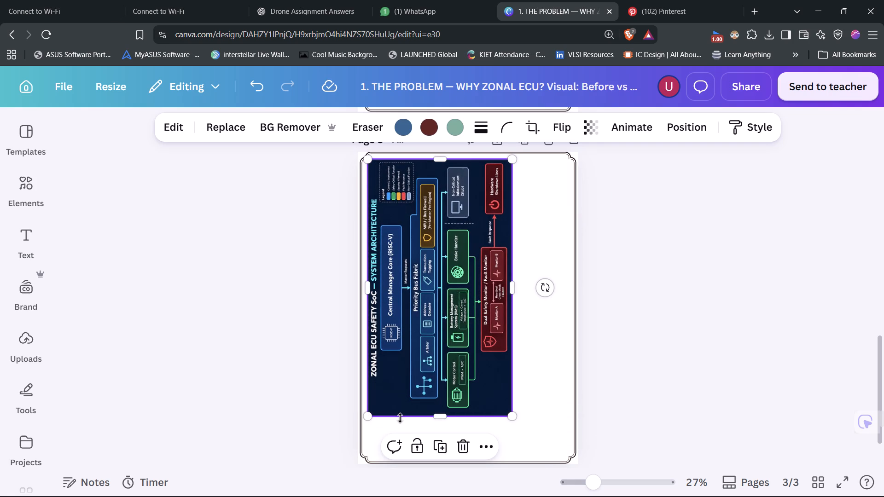
pyautogui.moveTo(447, 366); pyautogui.dragTo(445, 402)
pyautogui.moveTo(512, 194); pyautogui.dragTo(529, 168)
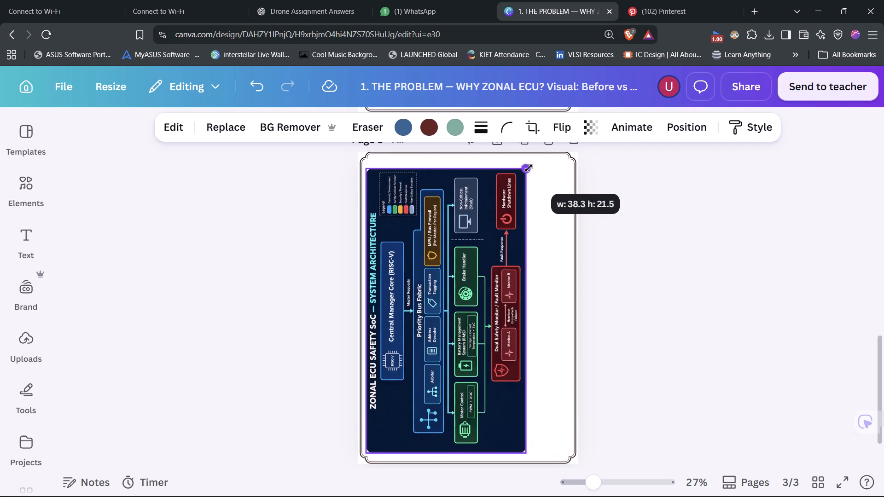
pyautogui.moveTo(529, 168); pyautogui.dragTo(537, 163)
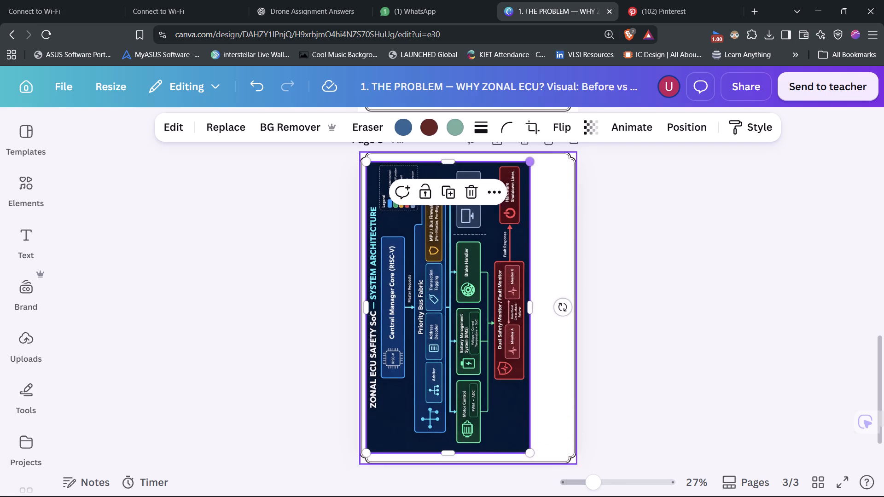
pyautogui.click(744, 301)
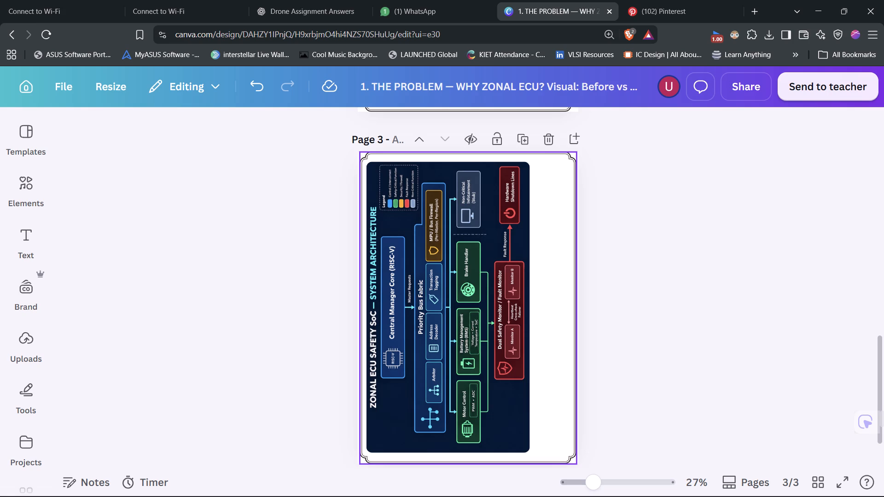
pyautogui.click(480, 238)
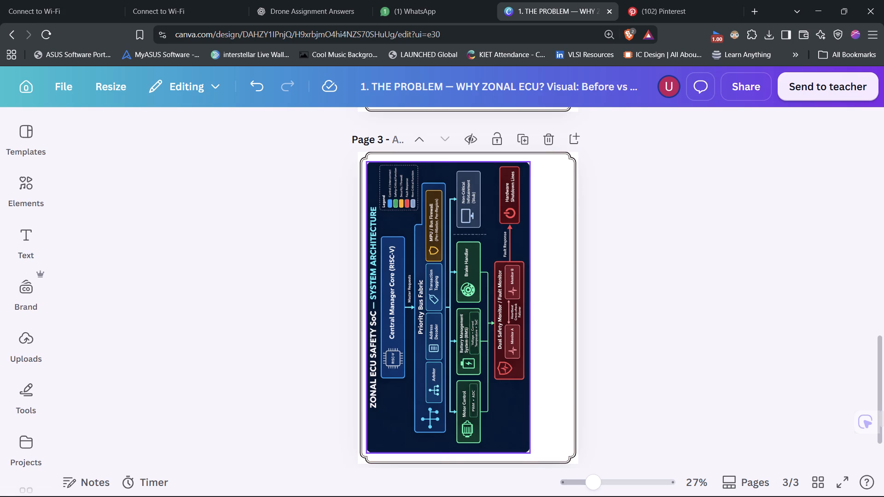
pyautogui.doubleClick(451, 159)
pyautogui.moveTo(529, 162); pyautogui.dragTo(534, 162)
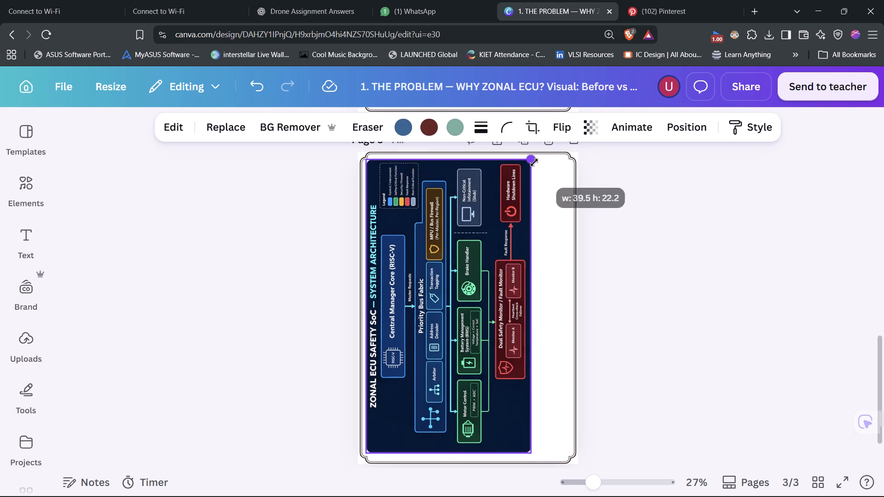
pyautogui.moveTo(534, 162); pyautogui.dragTo(535, 162)
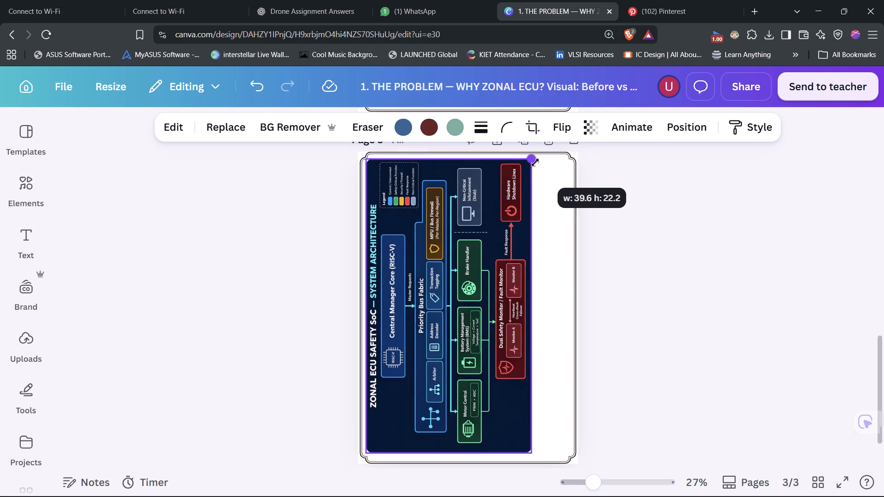
pyautogui.moveTo(535, 162); pyautogui.dragTo(536, 159)
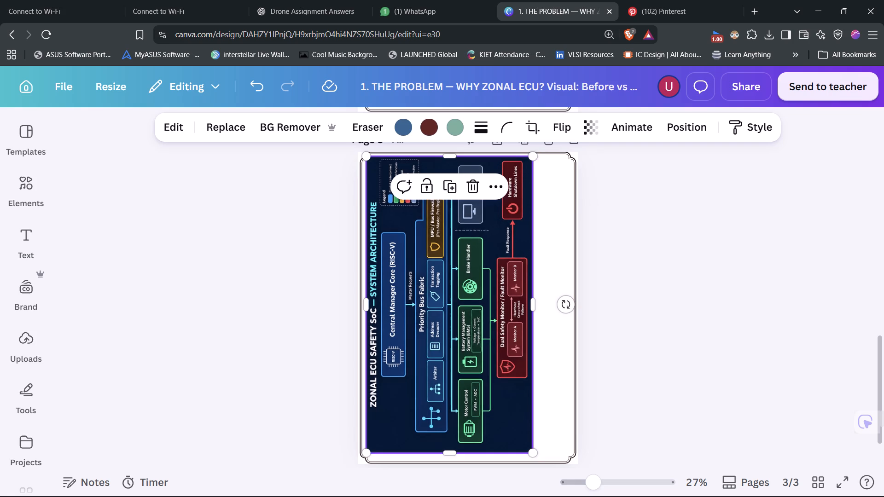
pyautogui.moveTo(370, 448); pyautogui.dragTo(370, 452)
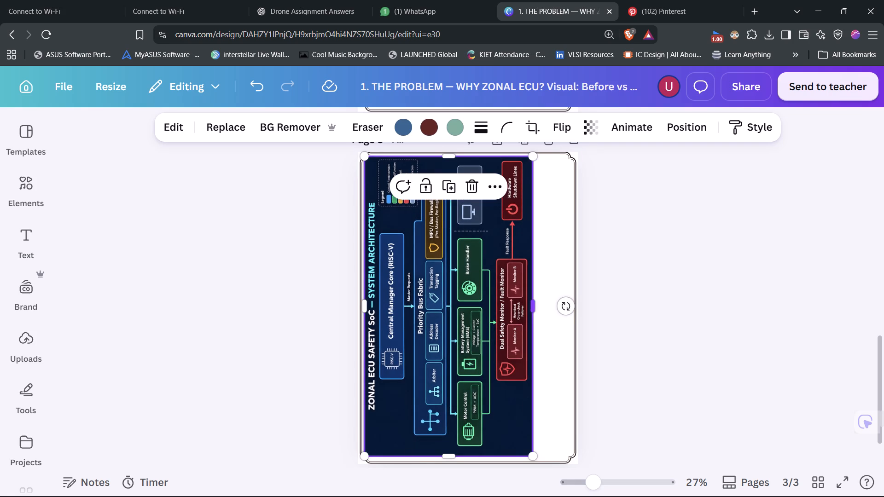
pyautogui.click(675, 301)
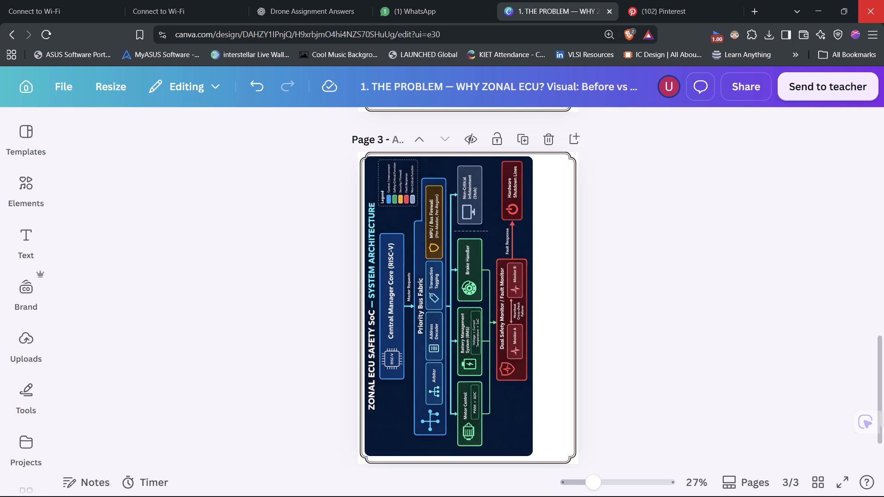
# Delete the decorative border frame from page 3.
pyautogui.click(569, 201)
pyautogui.click(477, 183)
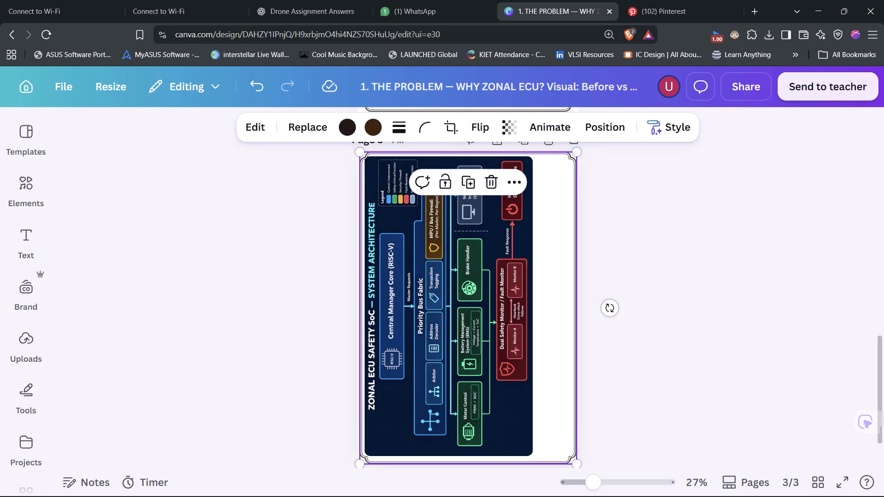
pyautogui.press('BackSpace')
# Enlarge the rotated diagram proportionally toward the lower-left corner of page 3 until it reaches the page's bottom edge.
pyautogui.click(519, 276)
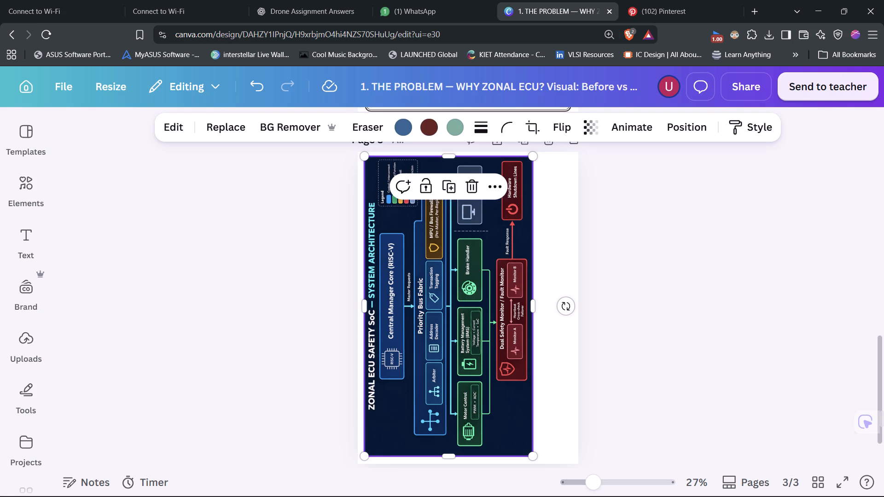
pyautogui.moveTo(364, 456); pyautogui.dragTo(357, 466)
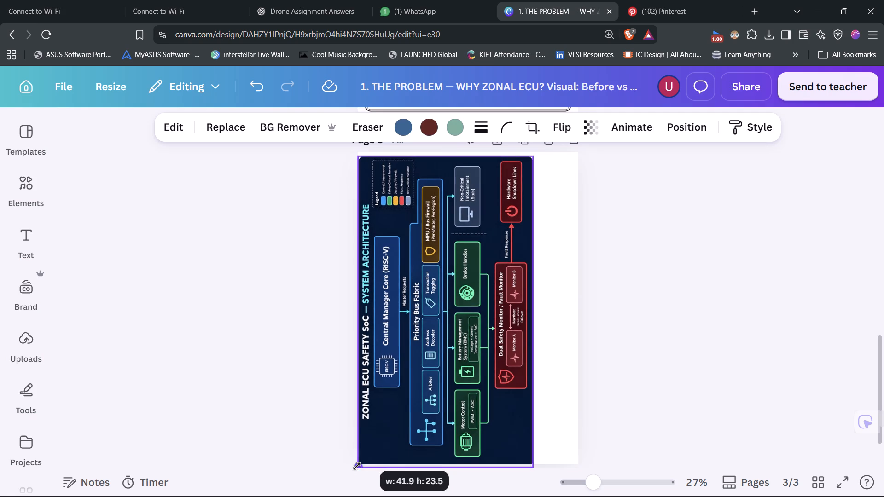
pyautogui.moveTo(357, 466); pyautogui.dragTo(358, 462)
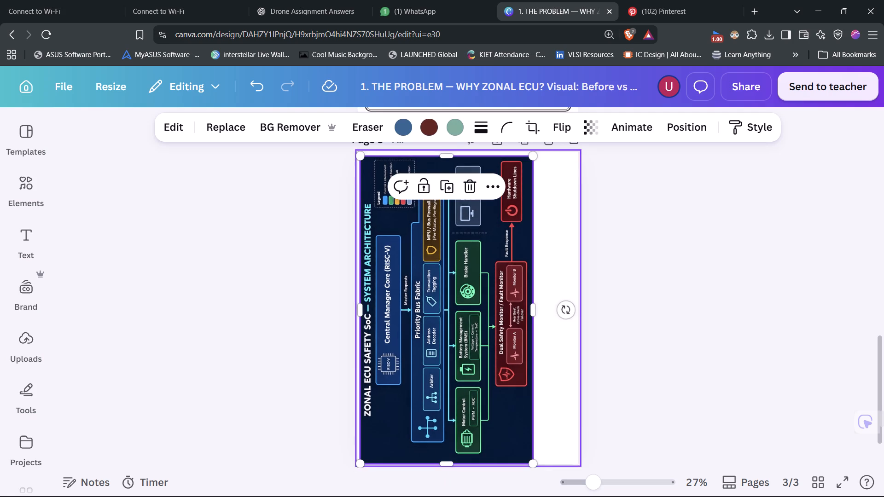
pyautogui.click(672, 396)
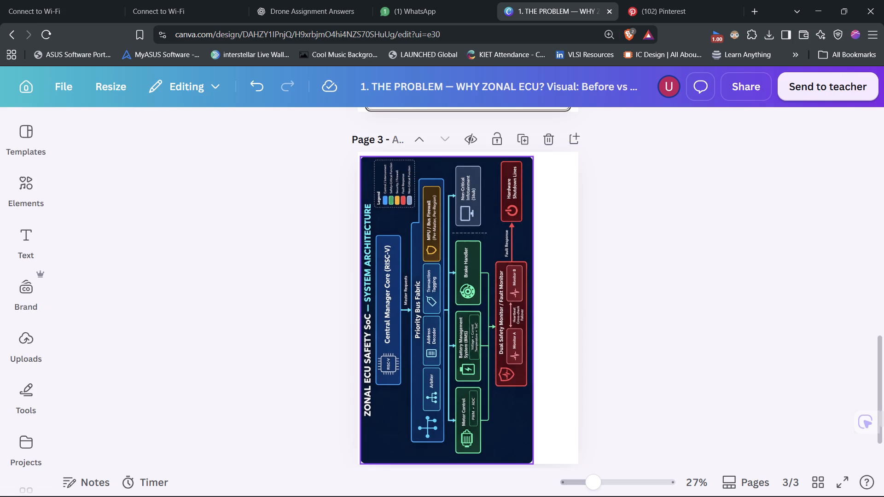
# Nudge the rotated diagram upward until it is vertically centred on page 3.
pyautogui.click(501, 198)
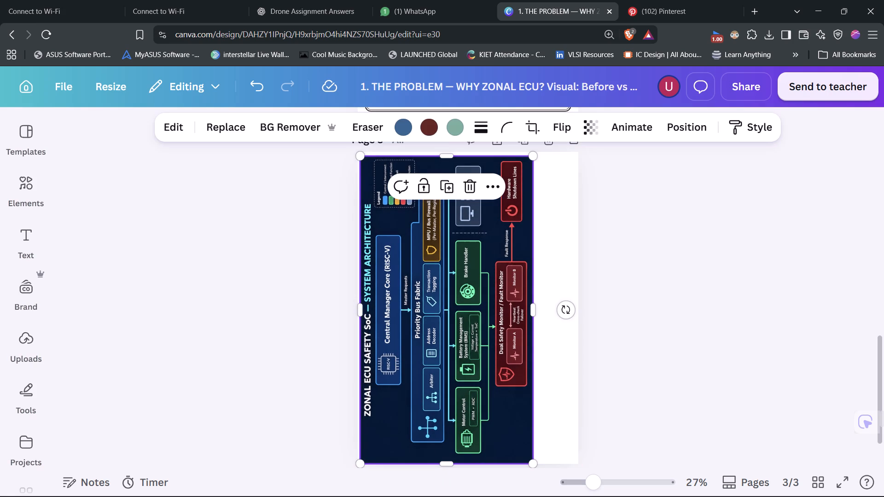
pyautogui.press('Up')
pyautogui.press('Up')
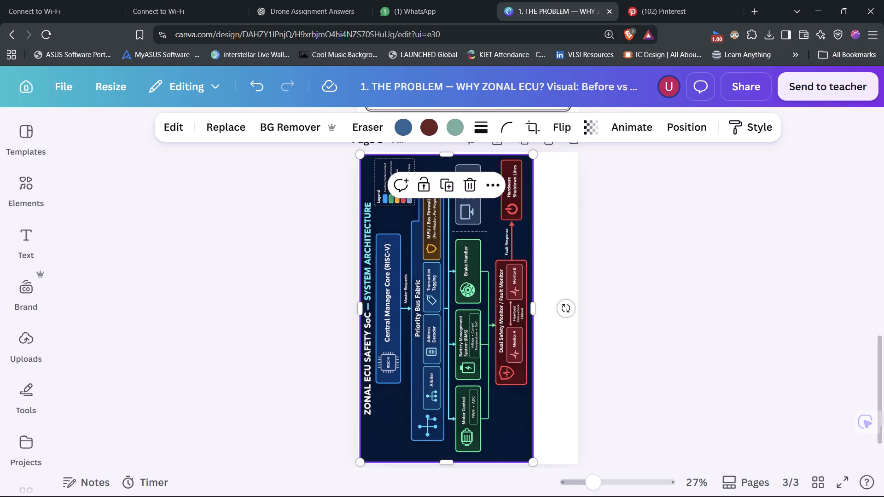
pyautogui.press('Up')
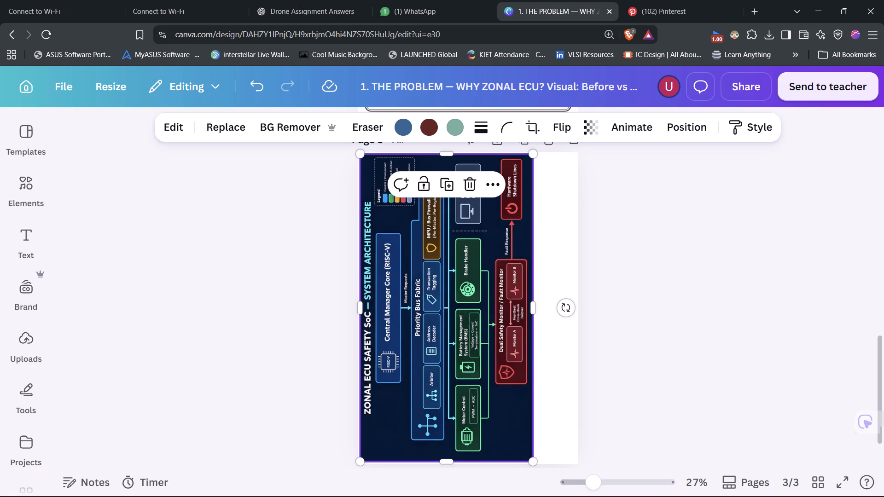
pyautogui.press('Down')
pyautogui.press('Up')
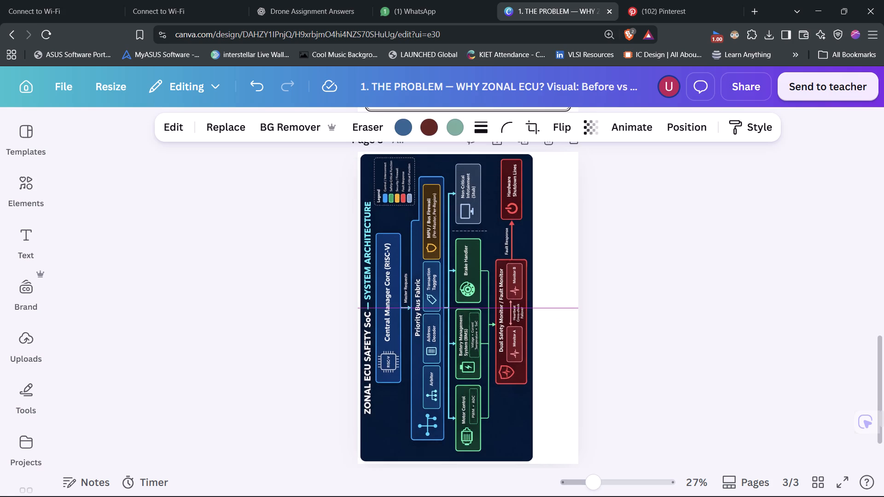
pyautogui.click(645, 241)
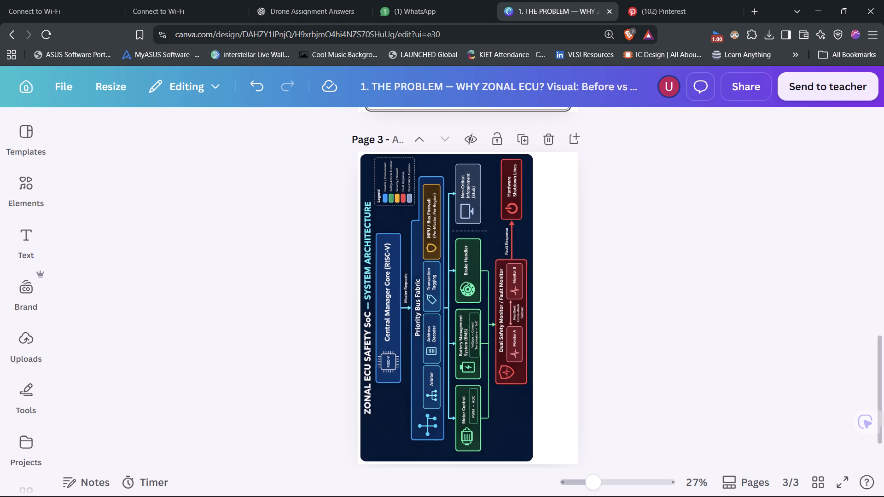
# Shrink the rotated diagram slightly from its upper-right corner and nudge it upward on page 3.
pyautogui.click(521, 242)
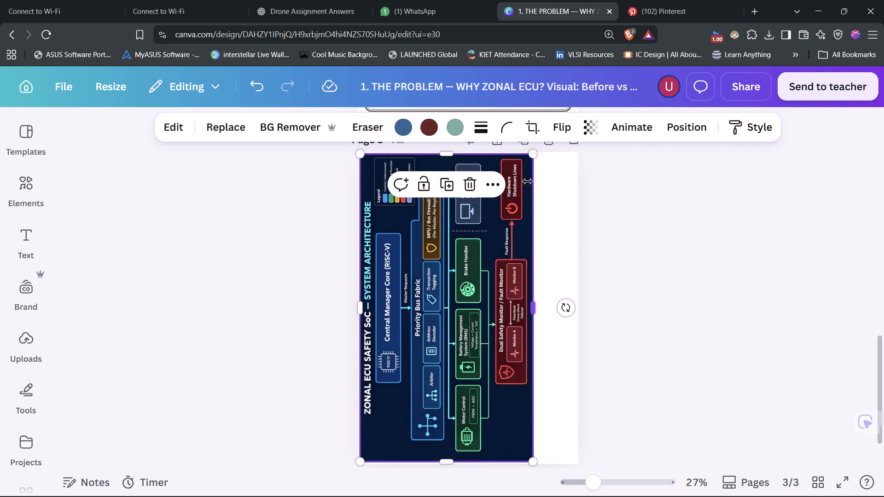
pyautogui.moveTo(530, 153); pyautogui.dragTo(530, 163)
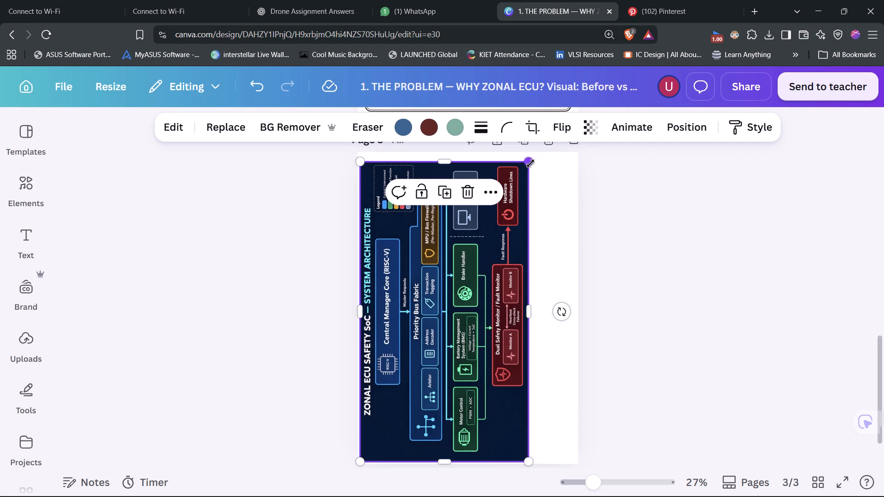
pyautogui.press('Up')
pyautogui.press('Up')
pyautogui.press('Up')
pyautogui.press('Up')
pyautogui.press('Up')
pyautogui.press('Up')
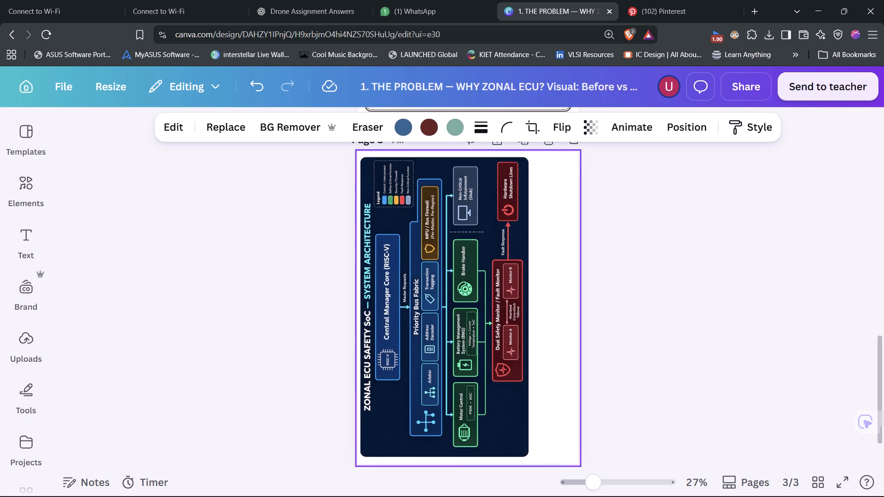
# Enlarge the rotated diagram proportionally from its upper-right corner until it meets the top edge of page 3.
pyautogui.click(508, 177)
pyautogui.click(524, 160)
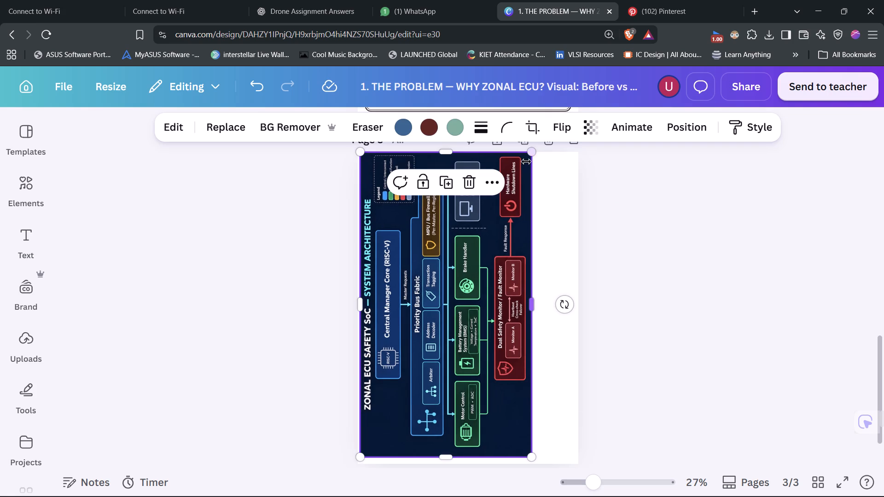
# Align the rotated diagram to the vertical middle of page 3.
pyautogui.click(673, 139)
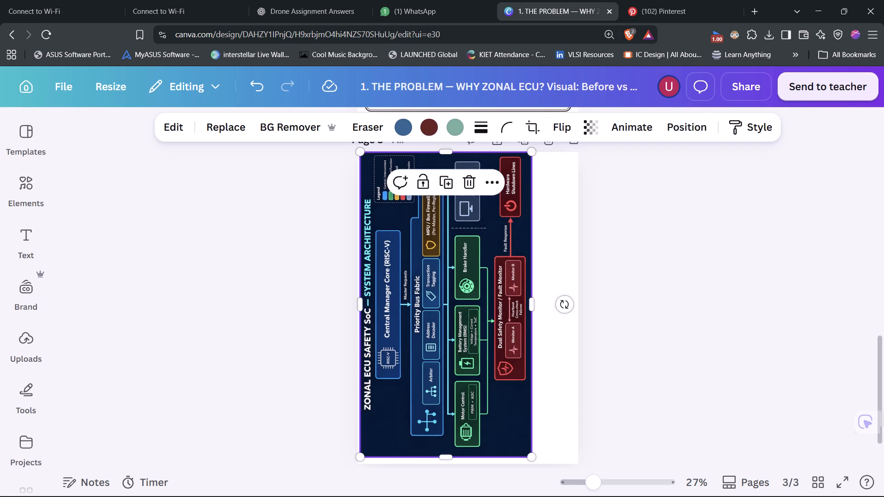
pyautogui.click(674, 131)
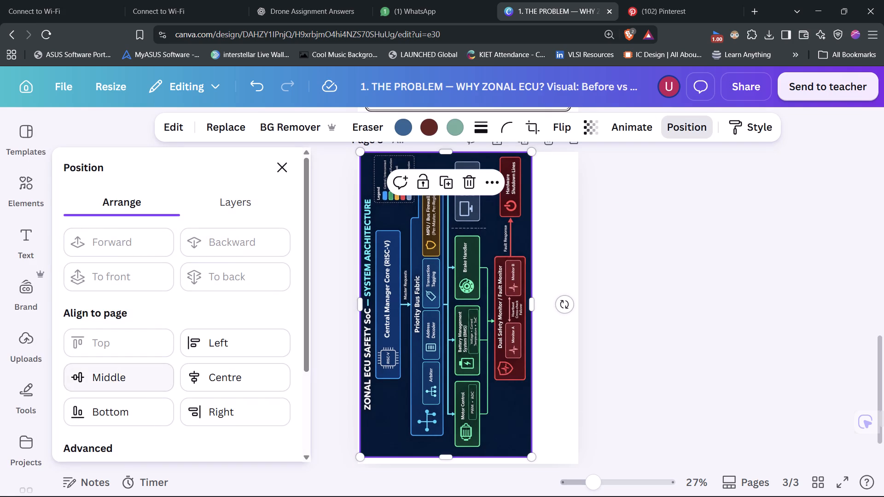
pyautogui.click(152, 374)
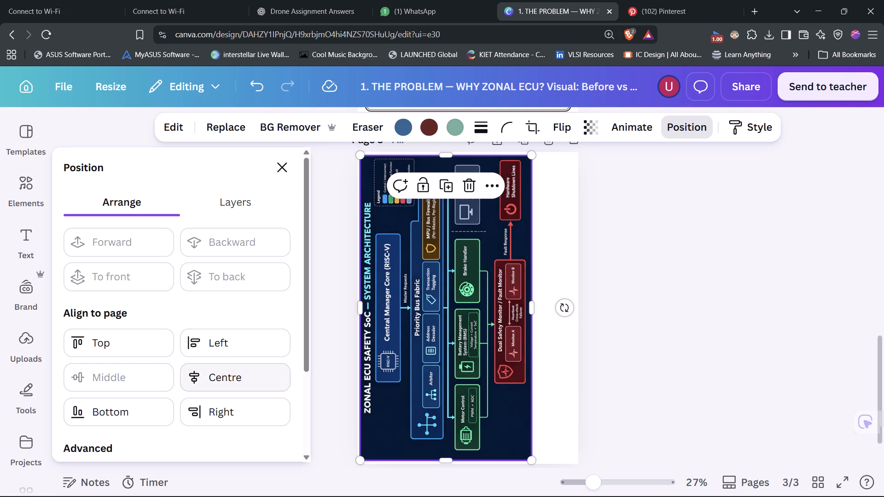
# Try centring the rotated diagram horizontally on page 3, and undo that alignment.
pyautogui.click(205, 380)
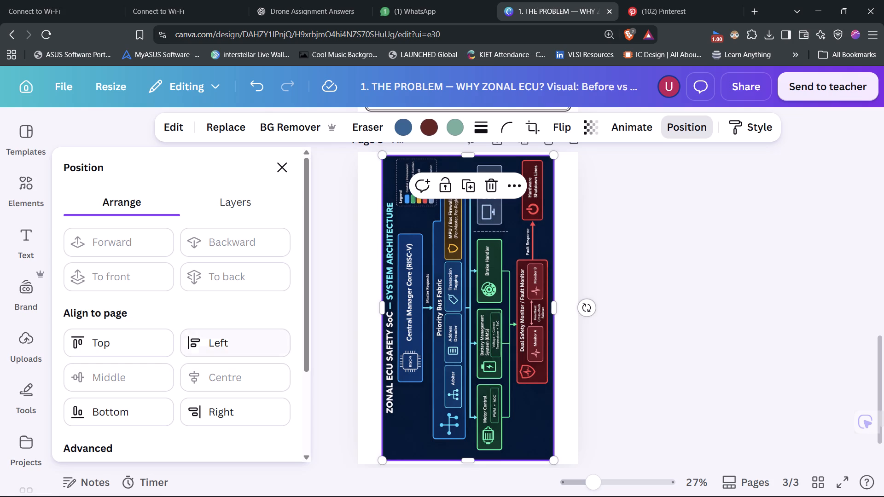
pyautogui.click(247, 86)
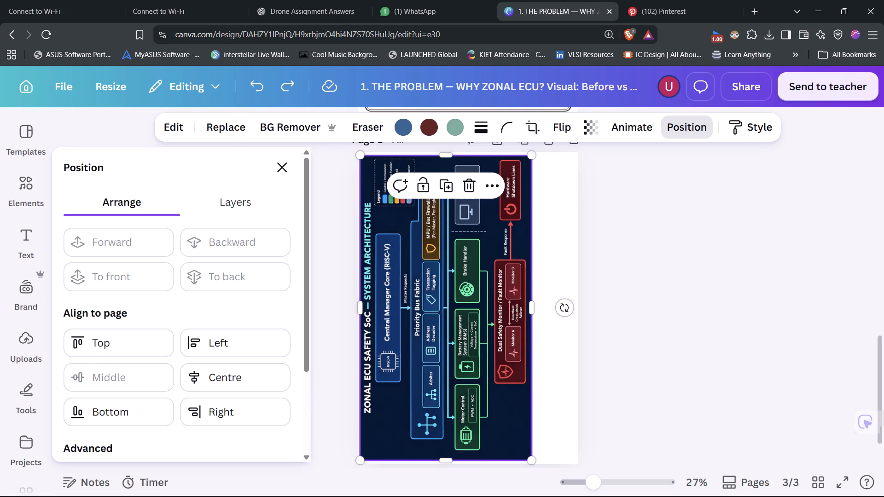
# Nudge the rotated diagram slightly to the right on page 3, undoing any accidental shift, and deselect it.
pyautogui.press('Right')
pyautogui.press('Right')
pyautogui.click(637, 315)
pyautogui.click(396, 353)
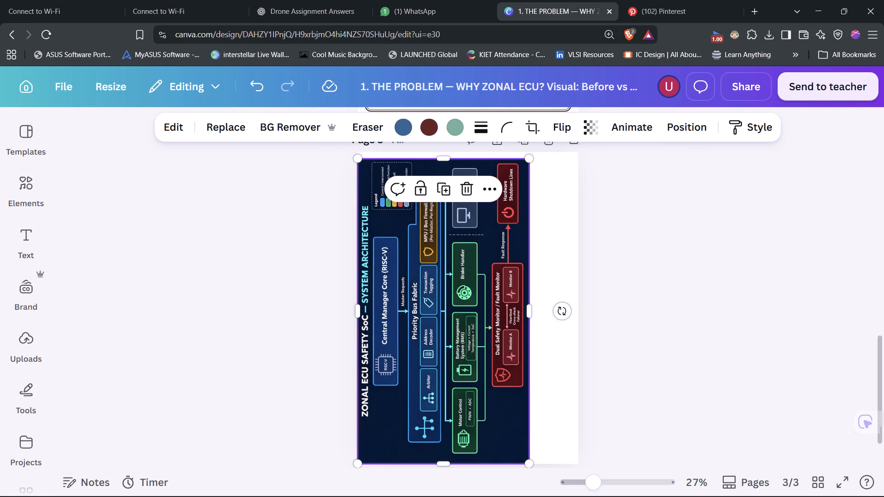
pyautogui.hotkey('ctrl', 'z')
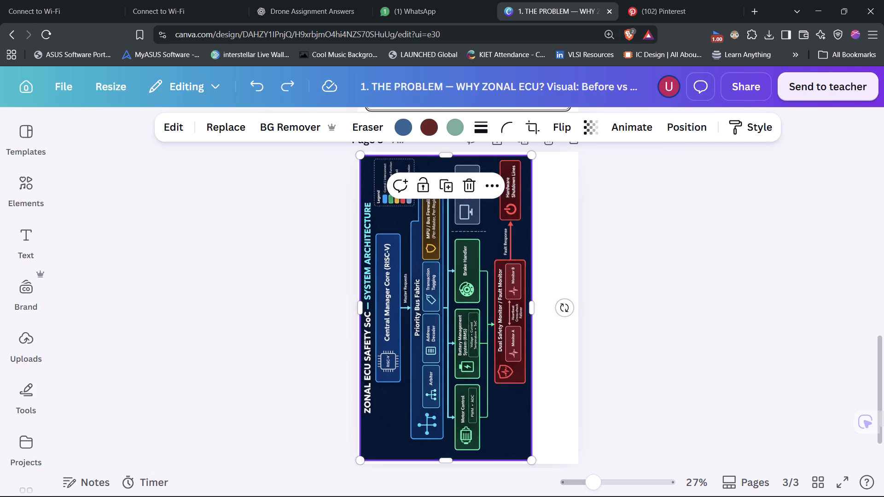
pyautogui.press('Right')
pyautogui.press('Right')
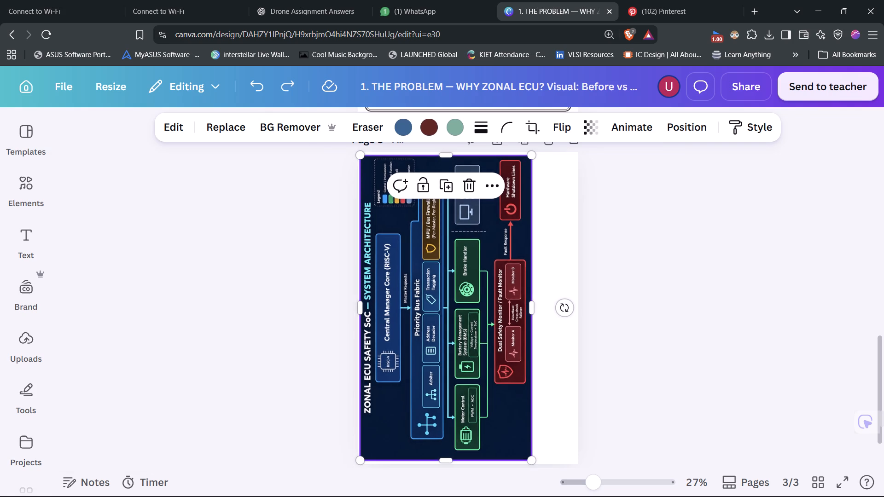
pyautogui.click(504, 242)
pyautogui.press('Right')
pyautogui.click(504, 242)
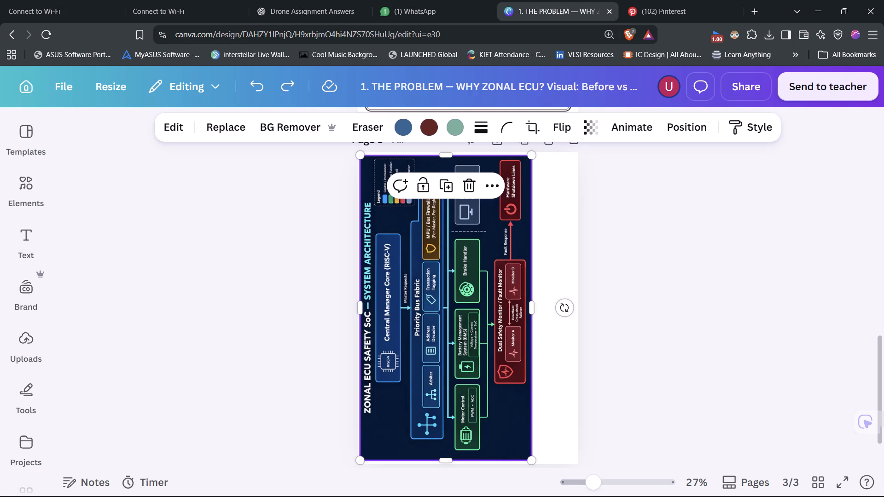
pyautogui.press('Right')
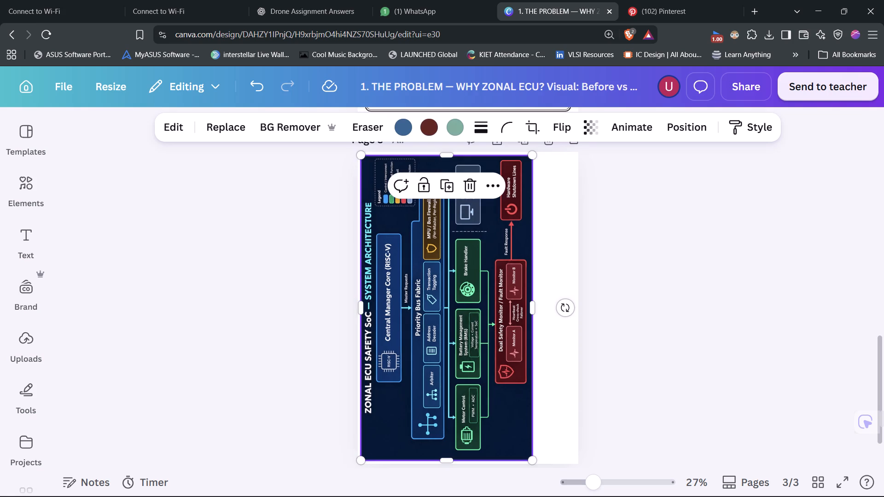
pyautogui.click(732, 265)
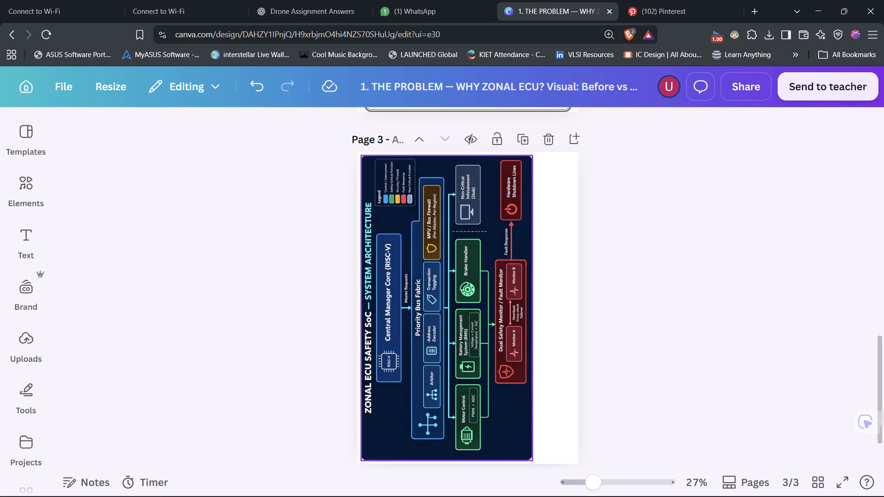
# Limit the pages included in the design resize to page 3, excluding pages 1 and 2.
pyautogui.moveTo(558, 203); pyautogui.dragTo(562, 210)
pyautogui.click(562, 209)
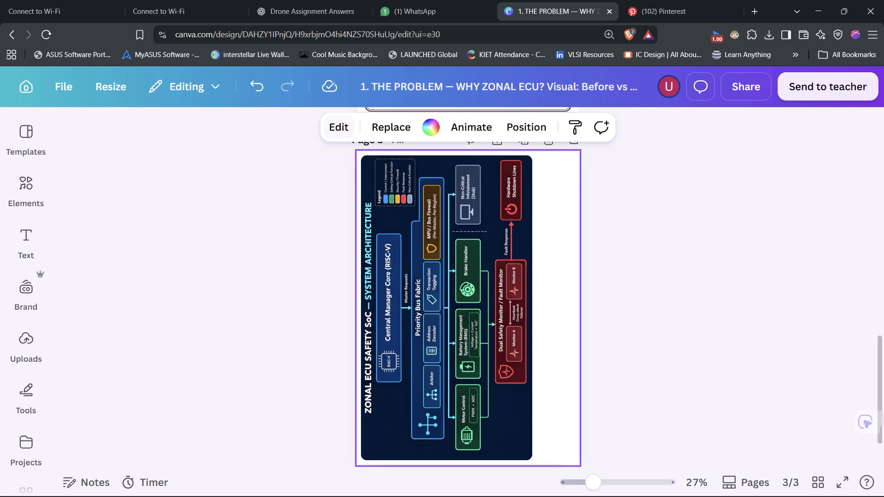
pyautogui.click(105, 81)
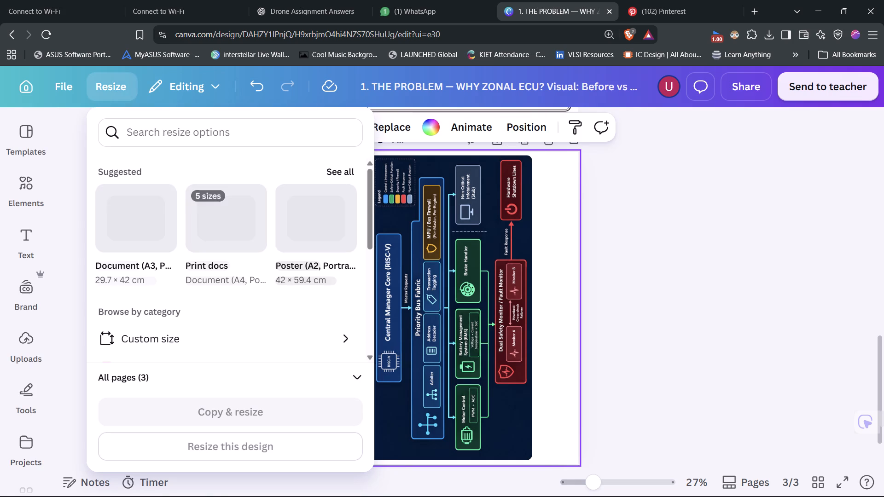
pyautogui.click(228, 377)
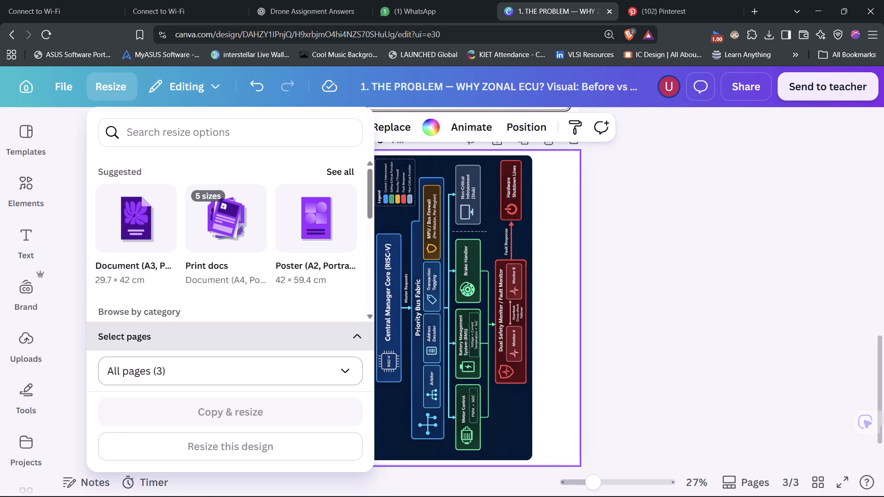
pyautogui.click(309, 374)
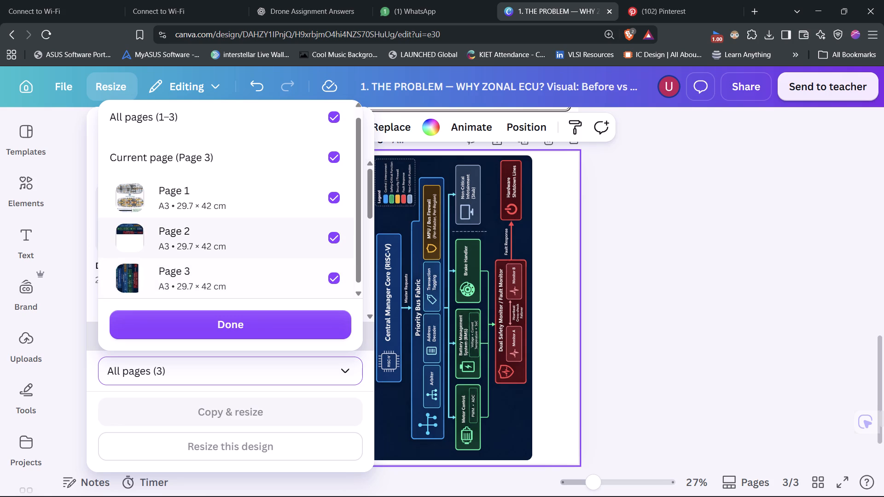
pyautogui.click(331, 237)
pyautogui.click(337, 202)
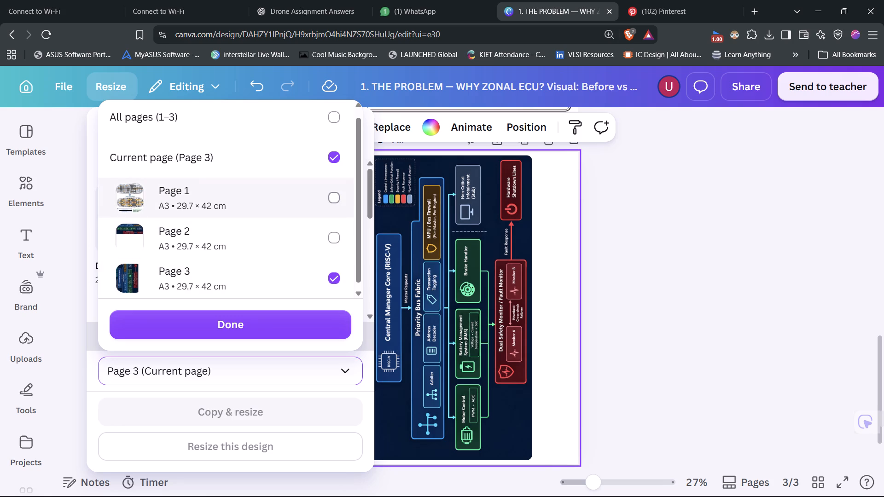
pyautogui.scroll(-2, 304, 296)
pyautogui.click(272, 326)
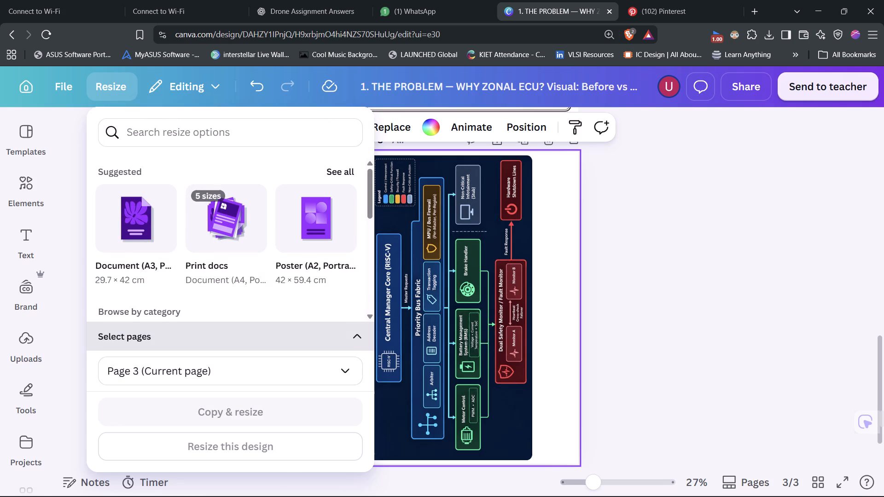
# Search the resize options for "a3" and look through the offered formats.
pyautogui.click(267, 136)
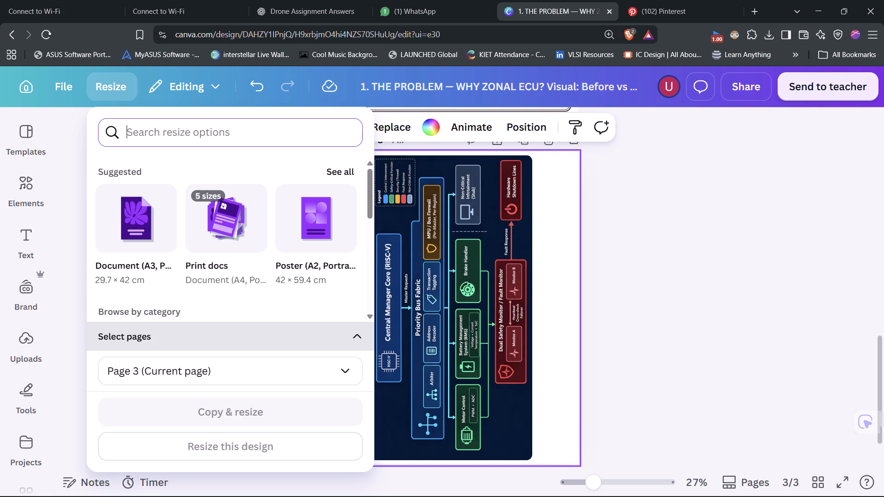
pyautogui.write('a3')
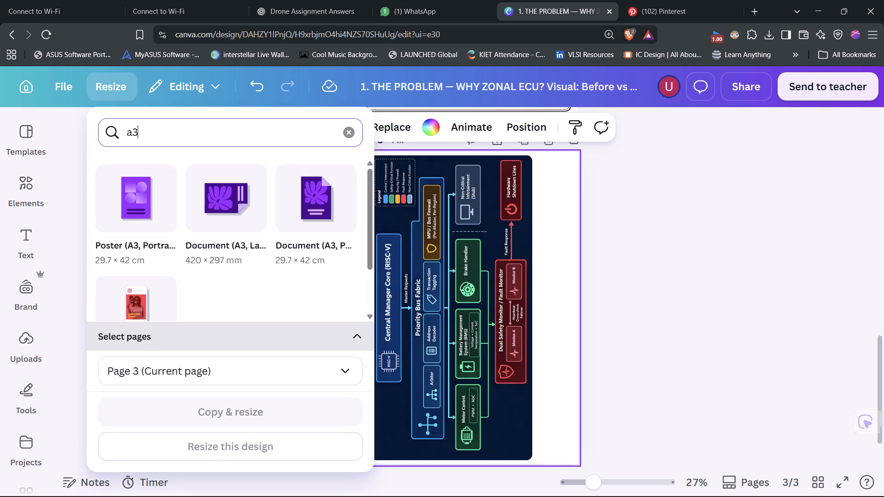
pyautogui.scroll(-4, 309, 260)
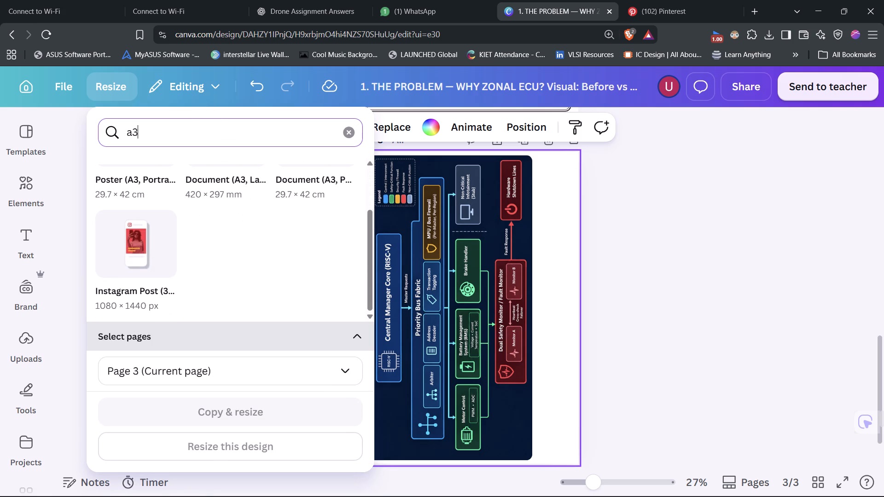
# Search the resize options for "landscape" instead and browse the matching formats for a suitable page size.
pyautogui.press('BackSpace')
pyautogui.press('BackSpace')
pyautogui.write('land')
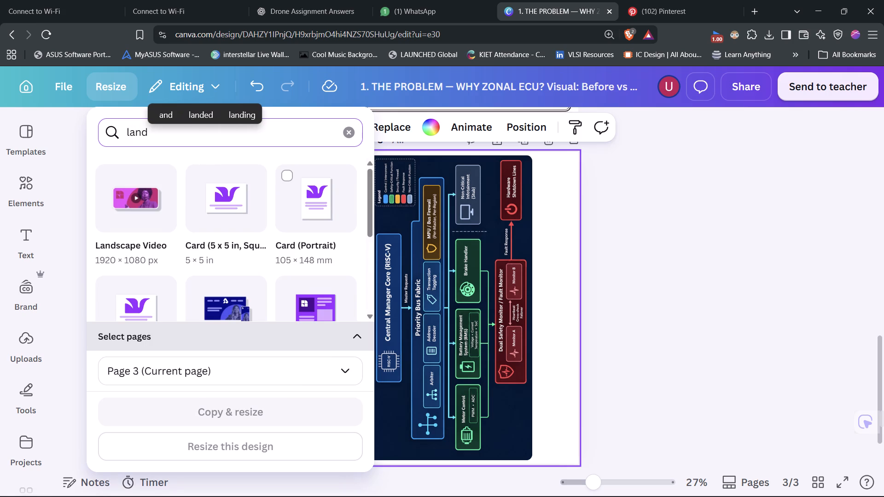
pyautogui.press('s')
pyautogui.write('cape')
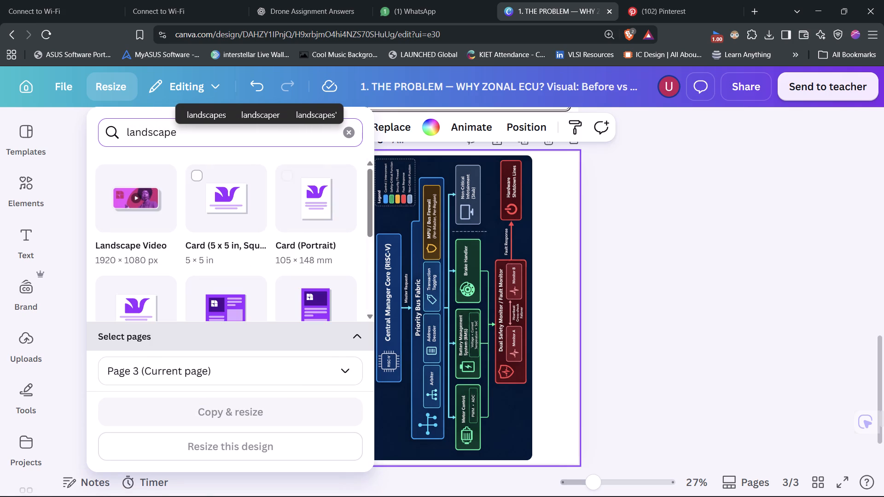
pyautogui.scroll(-1, 241, 237)
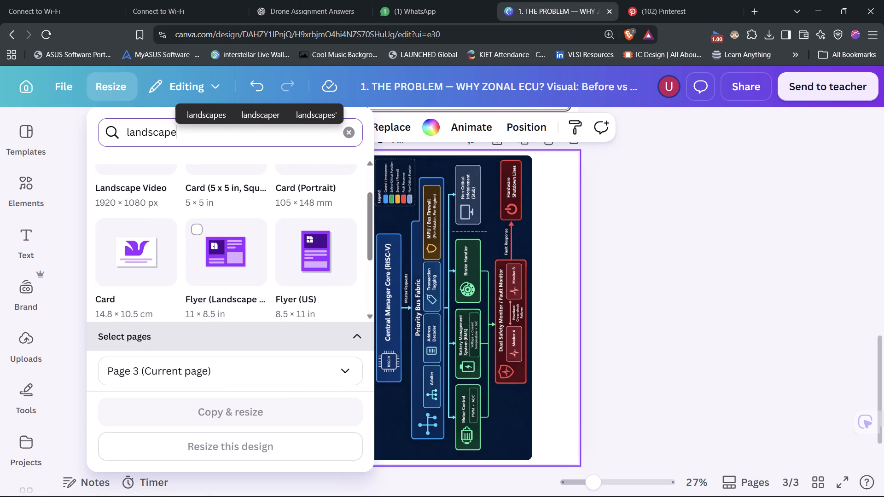
pyautogui.scroll(2, 245, 235)
pyautogui.scroll(-3, 245, 235)
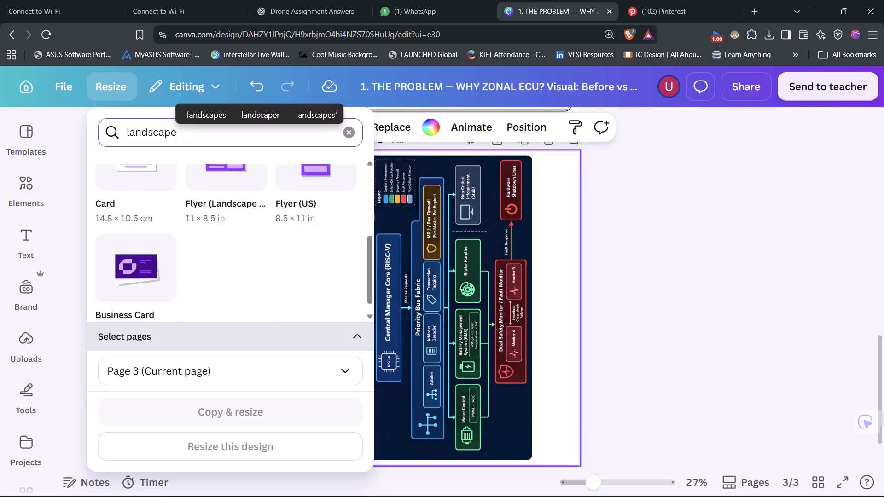
pyautogui.scroll(-2, 245, 235)
pyautogui.scroll(1, 247, 234)
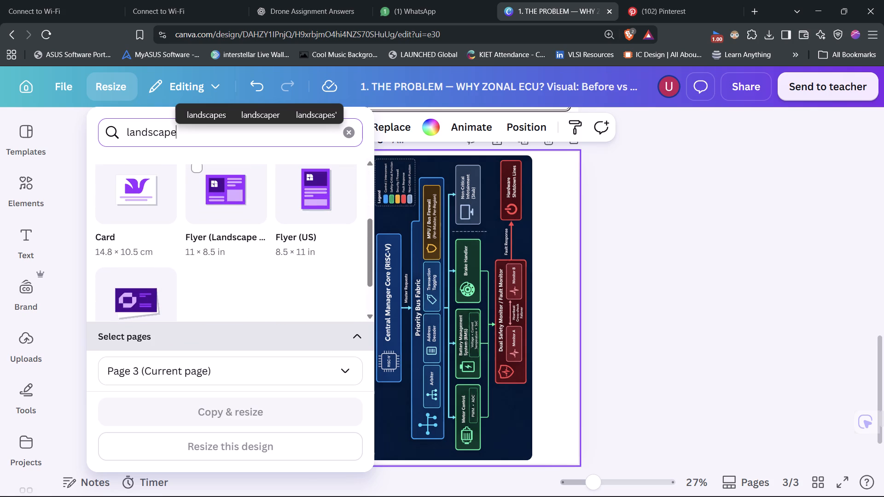
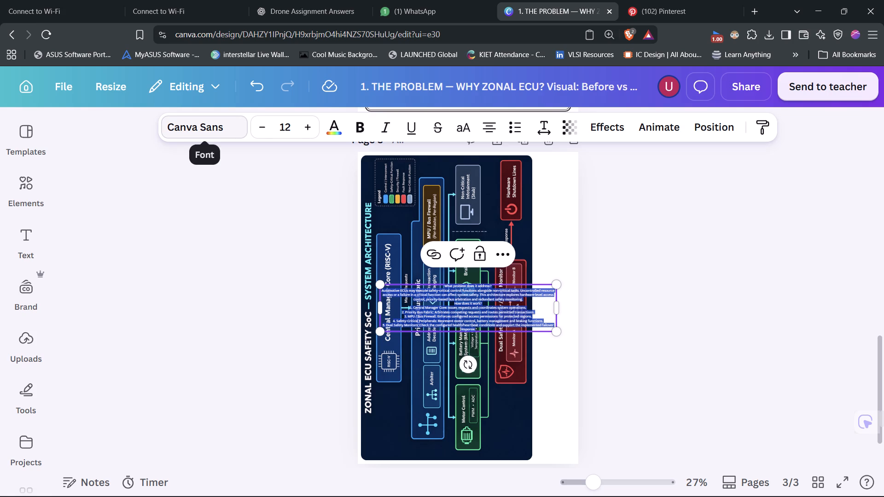
# Set the font size of the explanatory text over the page 3 diagram to 13.
pyautogui.click(310, 128)
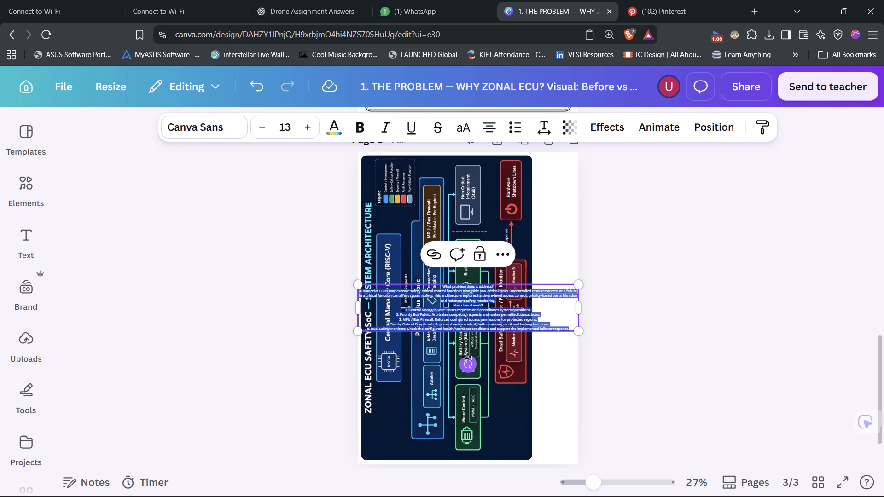
# Rotate the explanatory text box on page 3 counterclockwise to about -70°, towards the rotated diagram's orientation.
pyautogui.moveTo(467, 358); pyautogui.dragTo(488, 316)
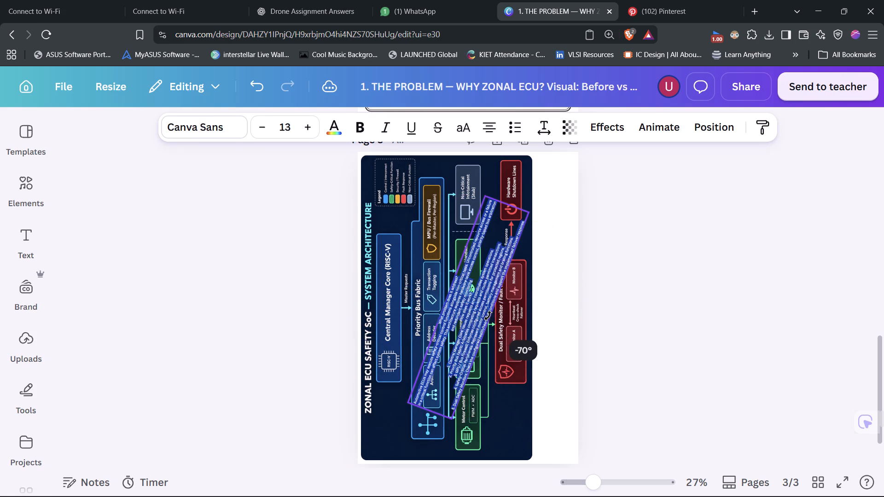
# Rotate the explanatory text box on page 3 to run vertically, parallel to the rotated architecture diagram.
pyautogui.moveTo(488, 316); pyautogui.dragTo(530, 313)
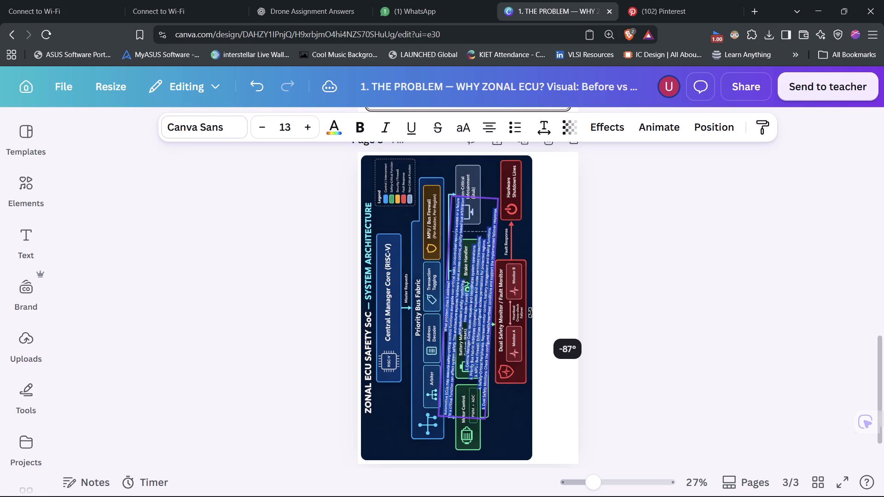
pyautogui.moveTo(530, 313); pyautogui.dragTo(530, 307)
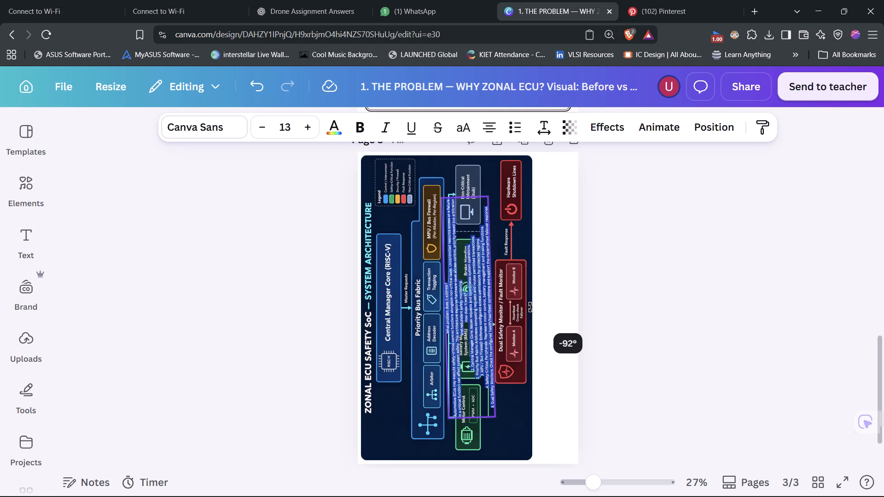
pyautogui.moveTo(530, 307); pyautogui.dragTo(528, 307)
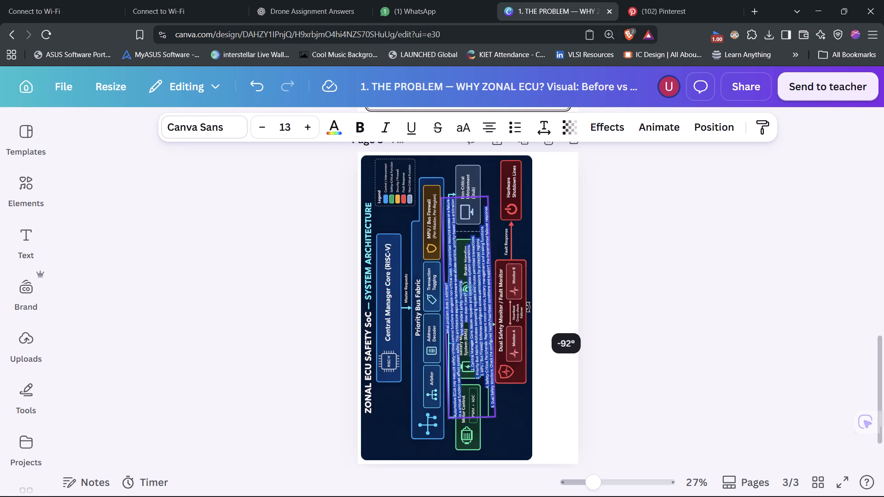
pyautogui.moveTo(528, 307); pyautogui.dragTo(527, 311)
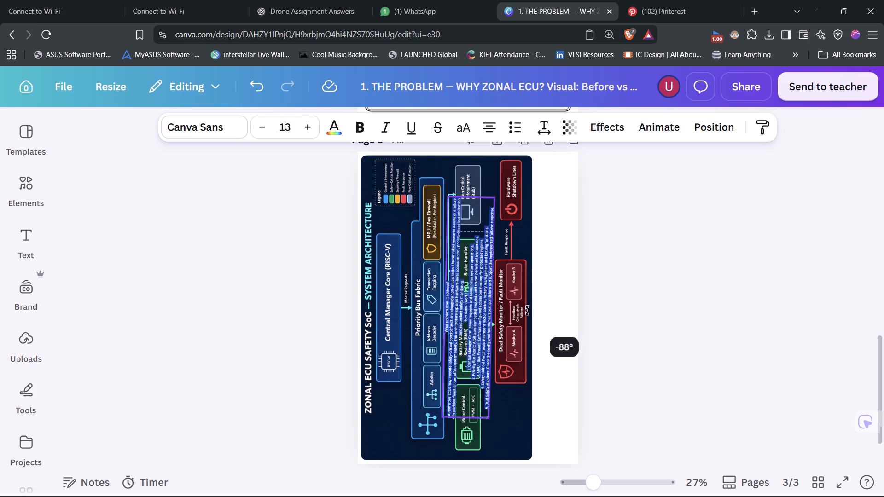
pyautogui.moveTo(527, 311); pyautogui.dragTo(527, 309)
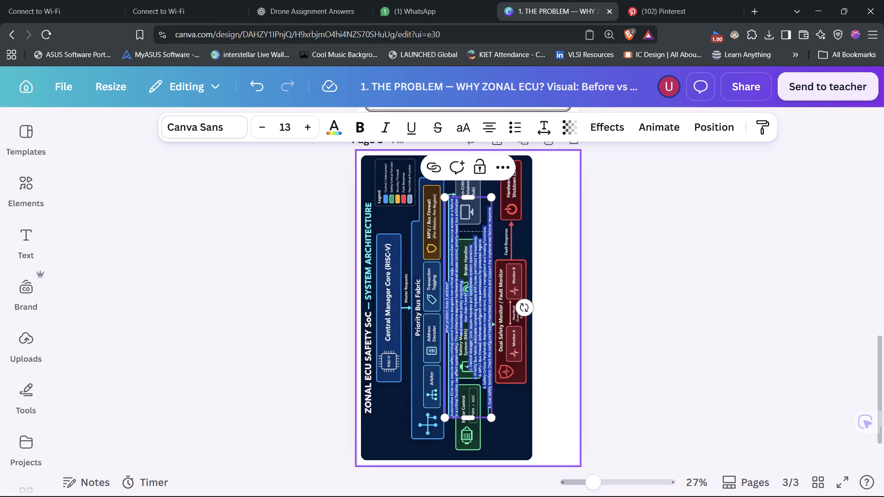
# Move the rotated text box right across the diagram towards the white strip beside it on page 3.
pyautogui.press('Right')
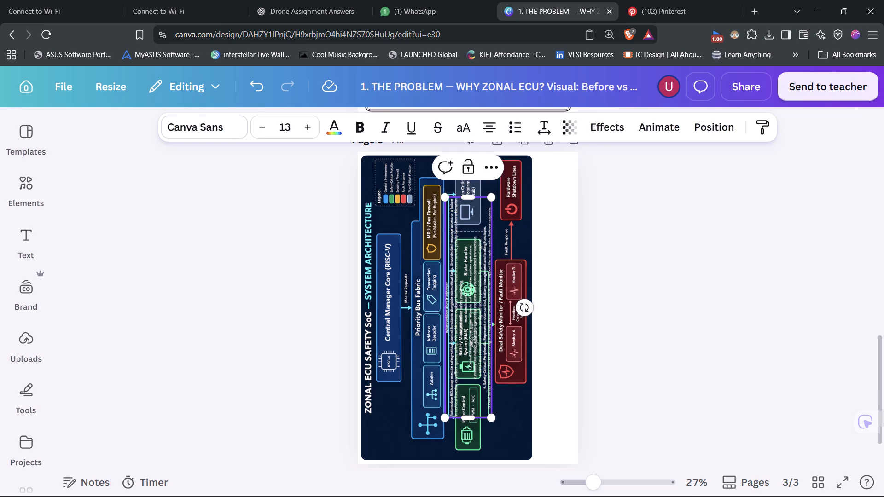
pyautogui.click(643, 297)
pyautogui.click(468, 283)
pyautogui.press('Right')
pyautogui.press('Right')
pyautogui.press('Right')
pyautogui.press('Right')
pyautogui.press('Right')
pyautogui.press('Right')
pyautogui.press('Right')
pyautogui.press('Right')
pyautogui.press('Right')
pyautogui.press('Right')
pyautogui.press('Right')
pyautogui.press('Right')
pyautogui.press('Right')
pyautogui.press('Right')
pyautogui.press('Right')
pyautogui.press('Right')
pyautogui.press('Right')
pyautogui.press('Right')
pyautogui.press('Right')
pyautogui.press('Right')
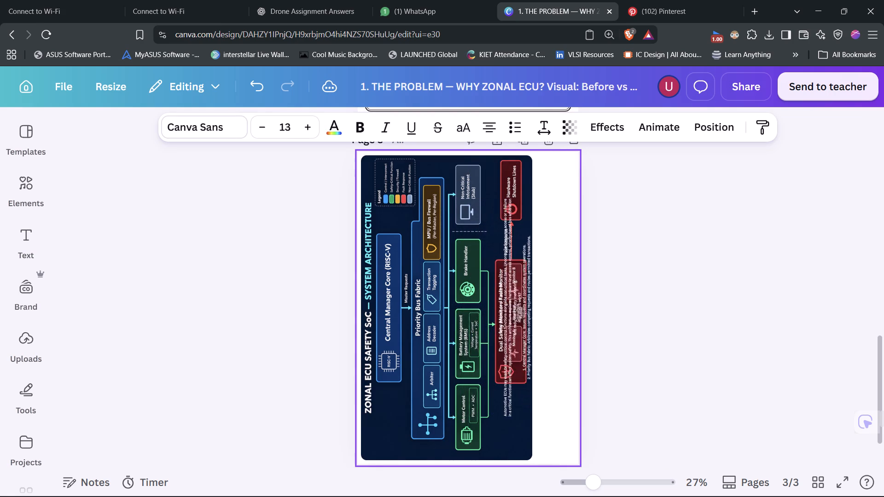
# Change the colour of all the text in the rotated text box to black (#000000).
pyautogui.click(537, 268)
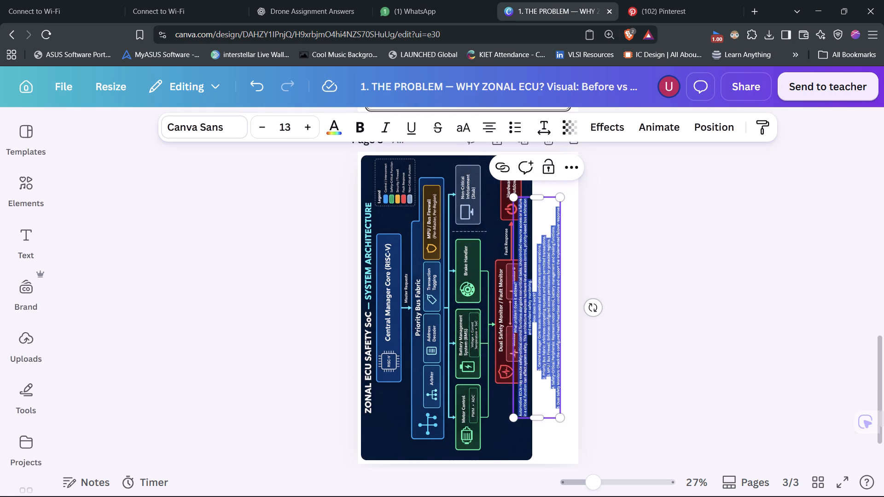
pyautogui.click(337, 123)
pyautogui.click(172, 264)
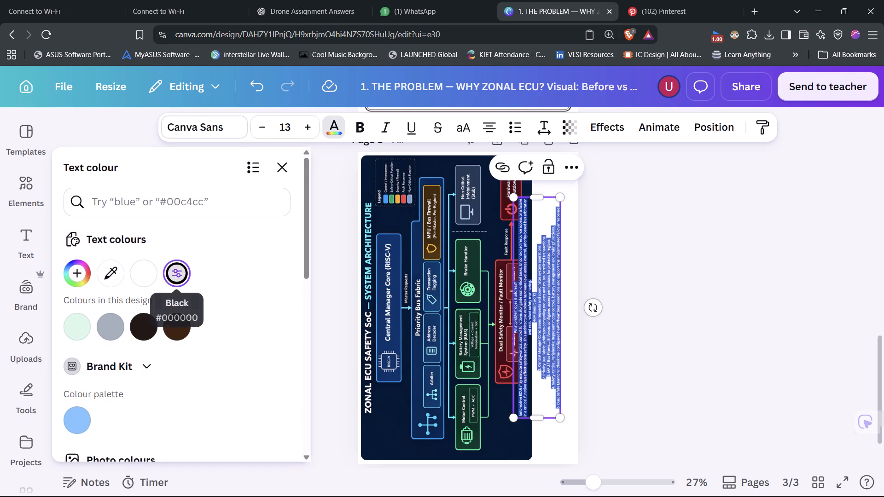
# Shift the black text box further right into the white strip beside the diagram on page 3.
pyautogui.click(608, 276)
pyautogui.press('Right')
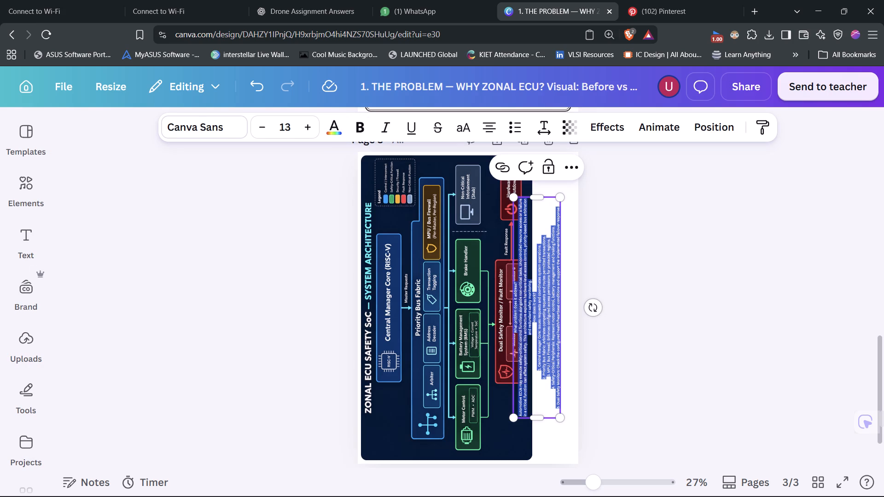
pyautogui.press('Right')
pyautogui.click(606, 278)
pyautogui.click(539, 288)
pyautogui.press('Right')
pyautogui.press('Right')
pyautogui.press('Right')
pyautogui.press('Right')
pyautogui.press('Right')
pyautogui.press('Right')
pyautogui.press('Right')
pyautogui.press('Right')
pyautogui.press('Right')
pyautogui.press('Right')
pyautogui.press('Right')
pyautogui.press('Right')
pyautogui.press('Right')
pyautogui.press('Right')
pyautogui.press('Right')
pyautogui.press('Right')
pyautogui.press('Right')
pyautogui.press('Right')
pyautogui.press('Right')
pyautogui.press('Right')
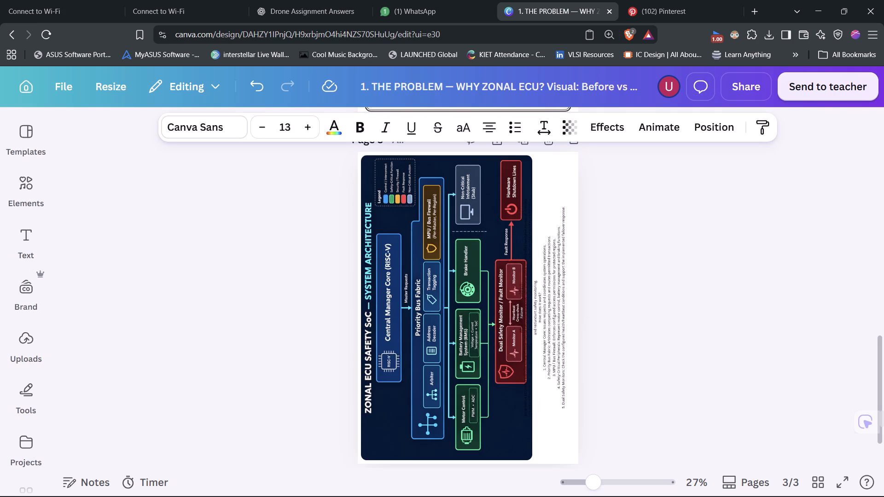
# Stretch the rotated text box at both ends to match the diagram's full height, about 41.1 wide.
pyautogui.click(570, 250)
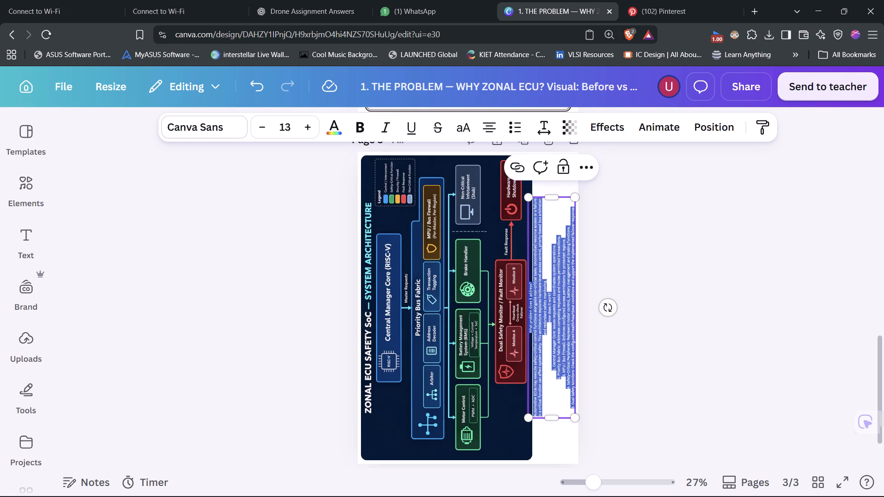
pyautogui.moveTo(547, 194); pyautogui.dragTo(552, 164)
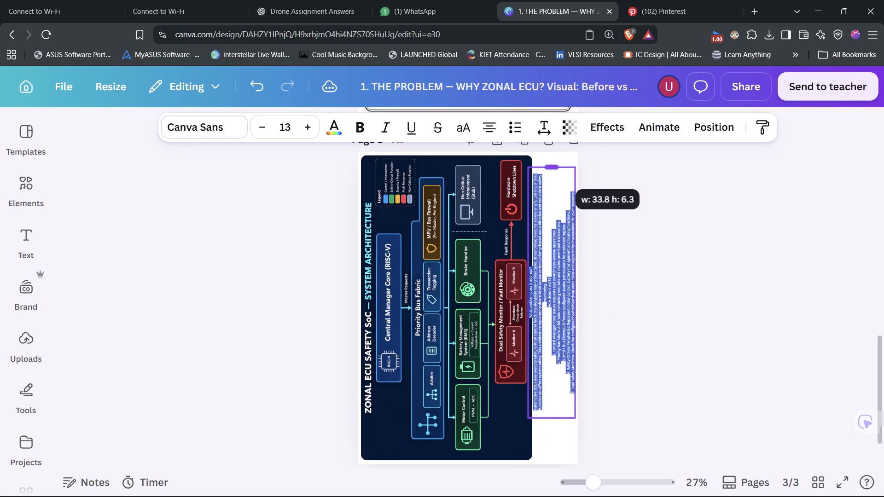
pyautogui.moveTo(552, 164); pyautogui.dragTo(554, 156)
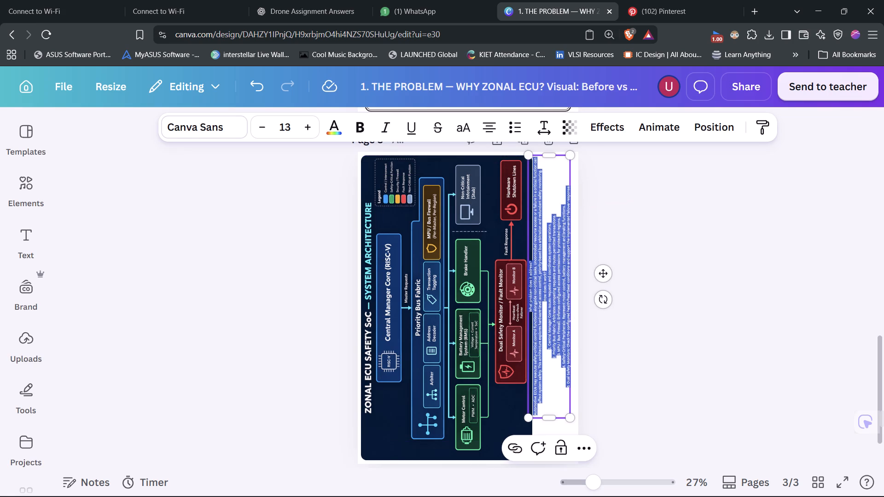
pyautogui.click(549, 412)
pyautogui.moveTo(550, 422); pyautogui.dragTo(555, 441)
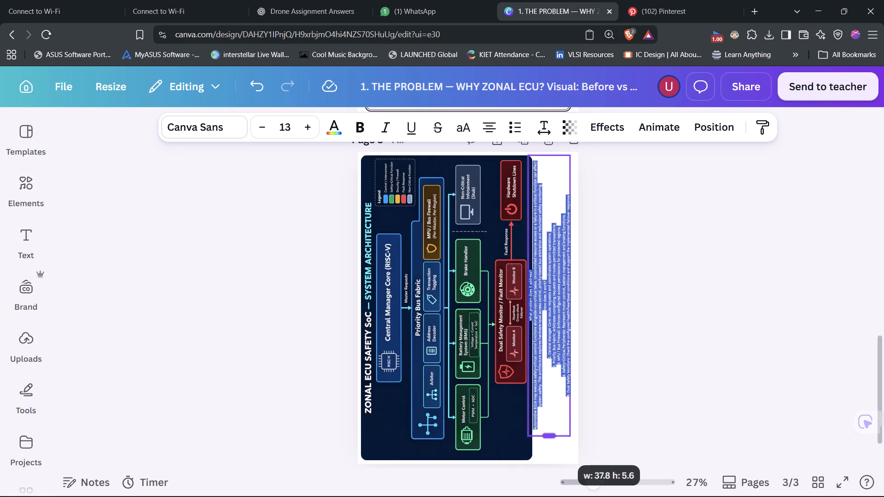
pyautogui.moveTo(555, 441); pyautogui.dragTo(556, 463)
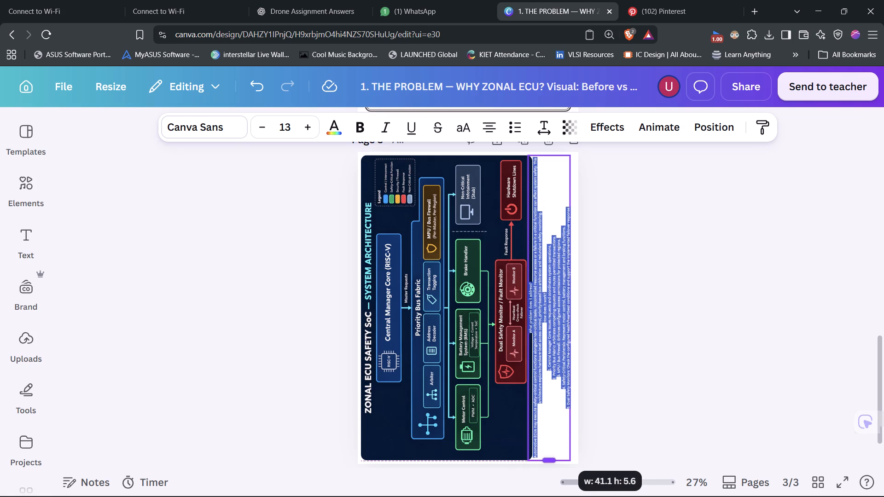
pyautogui.moveTo(556, 463); pyautogui.dragTo(556, 464)
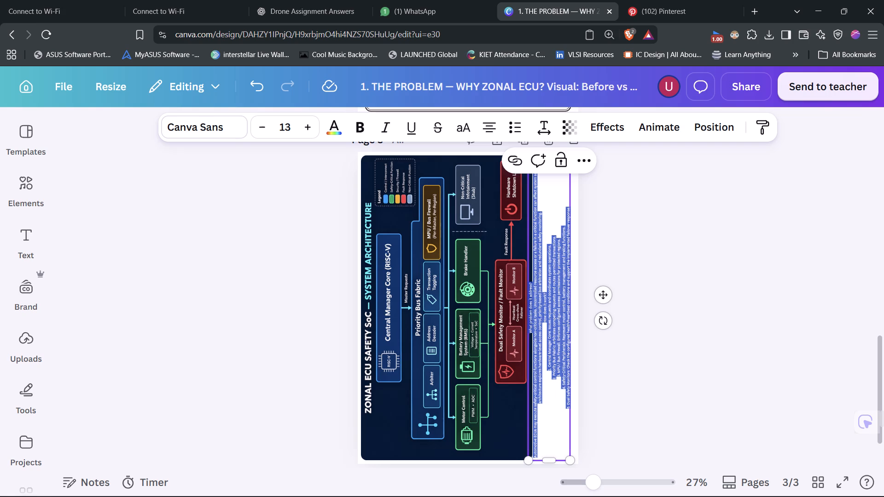
# Nudge the stretched text box slightly right so it sits just beyond the diagram's edge.
pyautogui.click(598, 259)
pyautogui.click(574, 270)
pyautogui.click(558, 271)
pyautogui.press('0')
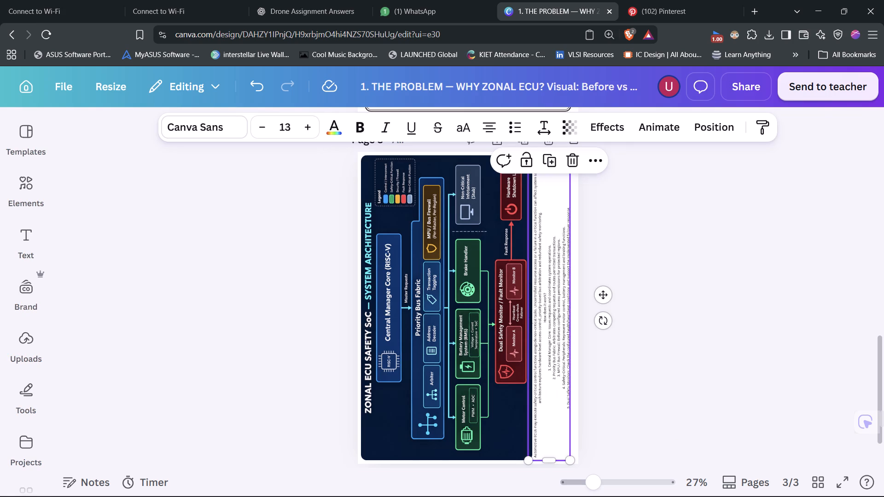
pyautogui.press('Right')
pyautogui.press('Right')
pyautogui.press('Right')
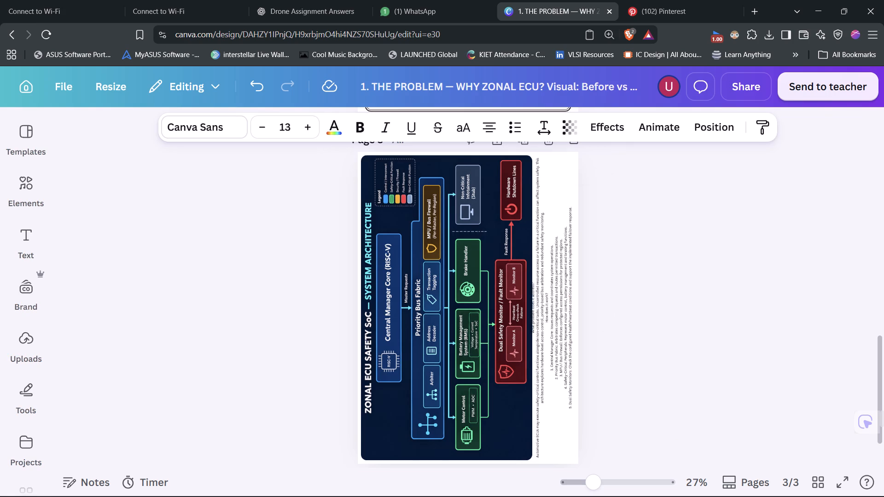
pyautogui.press('Right')
pyautogui.press('Right')
pyautogui.press('Right')
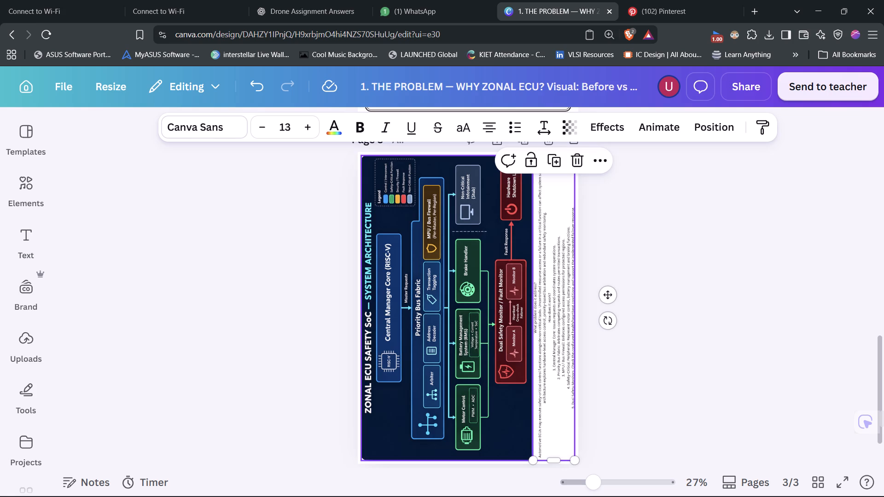
# Make all the text in the rotated text box bold and deselect it.
pyautogui.doubleClick(544, 273)
pyautogui.click(545, 272)
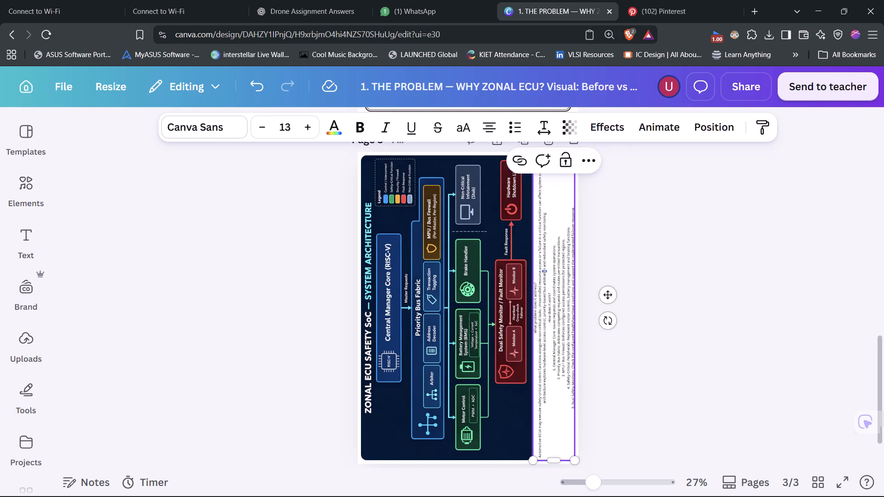
pyautogui.hotkey('ctrl', 'a')
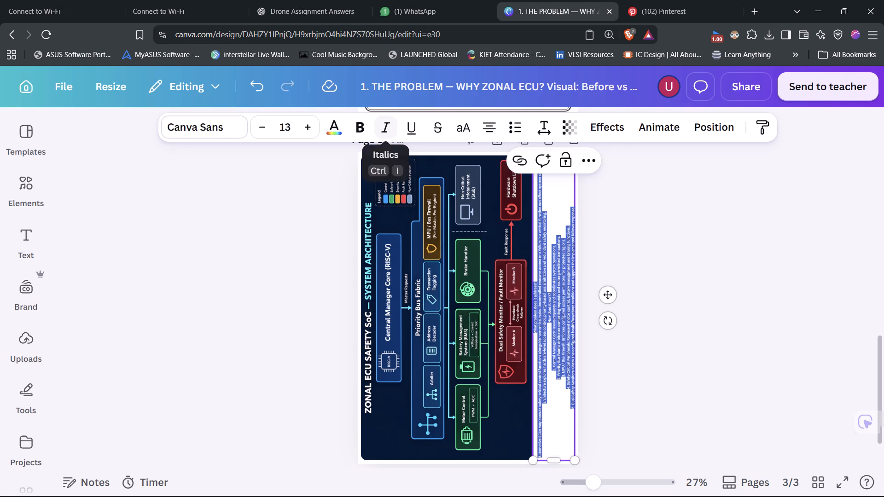
pyautogui.click(362, 127)
pyautogui.click(648, 261)
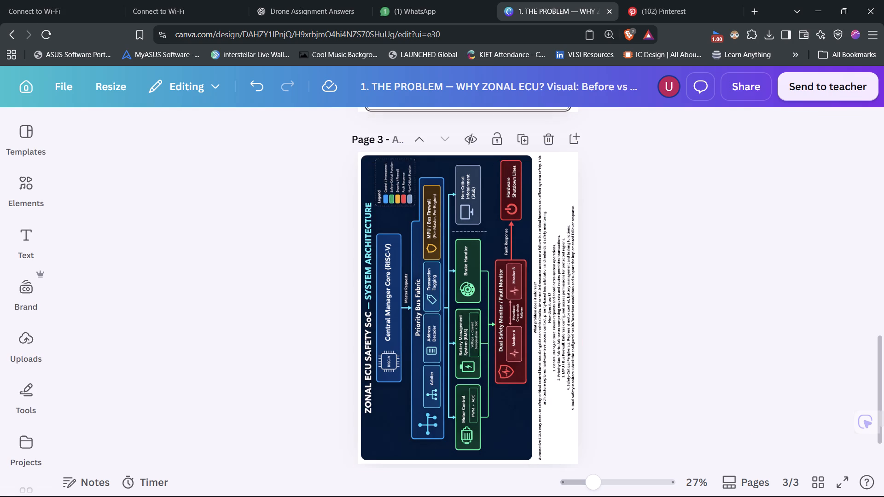
# Set the rotated text box's font size to 14 and deselect it.
pyautogui.click(559, 276)
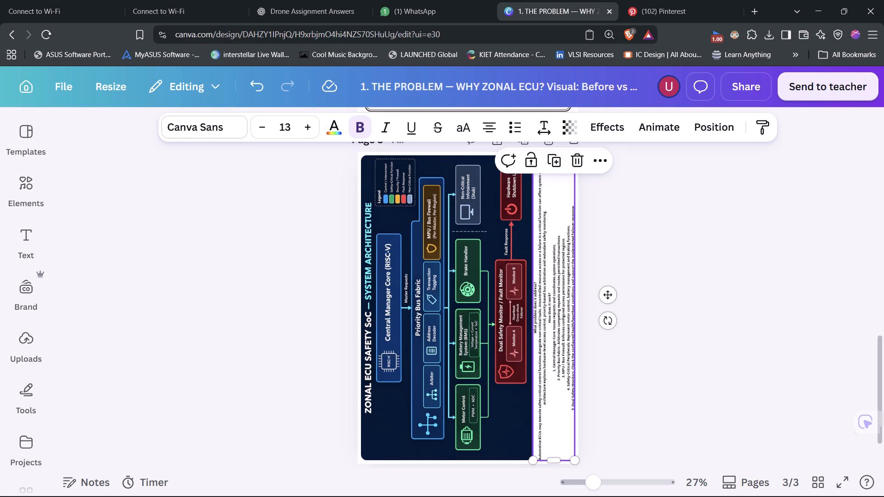
pyautogui.click(312, 132)
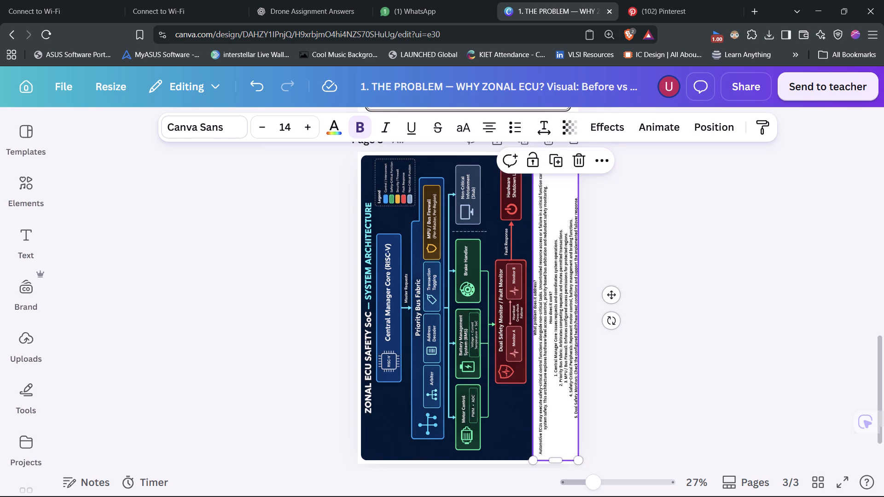
pyautogui.click(604, 199)
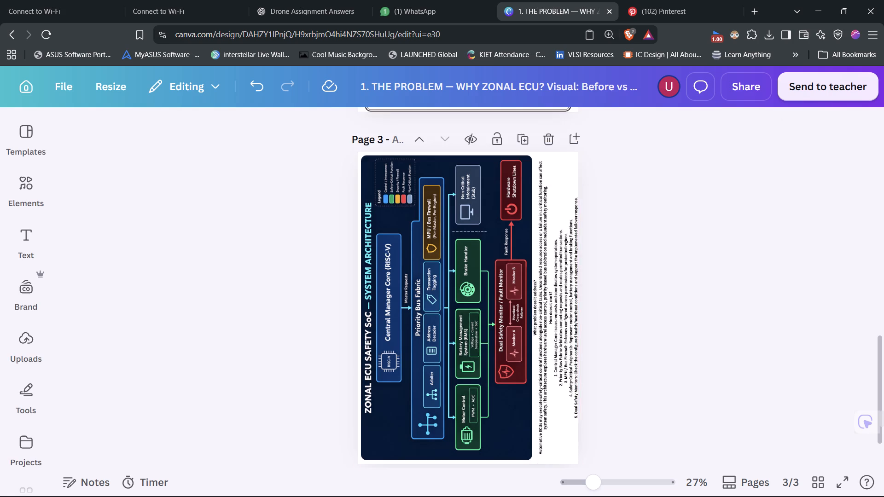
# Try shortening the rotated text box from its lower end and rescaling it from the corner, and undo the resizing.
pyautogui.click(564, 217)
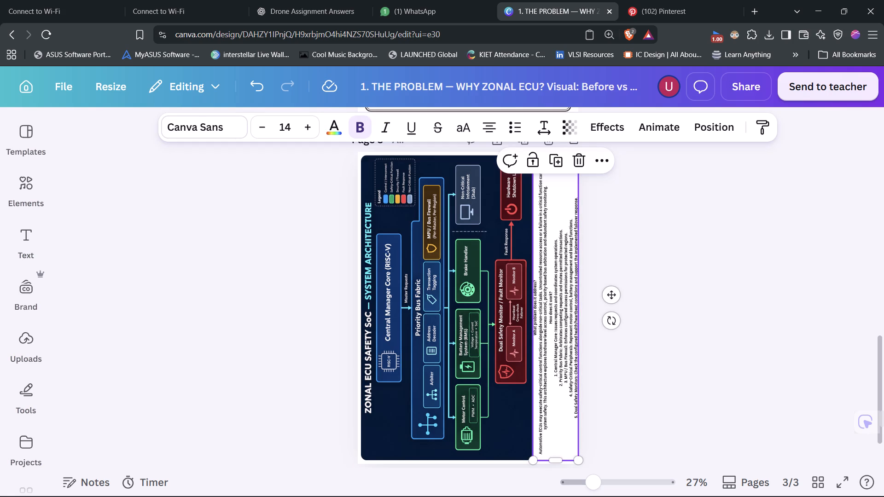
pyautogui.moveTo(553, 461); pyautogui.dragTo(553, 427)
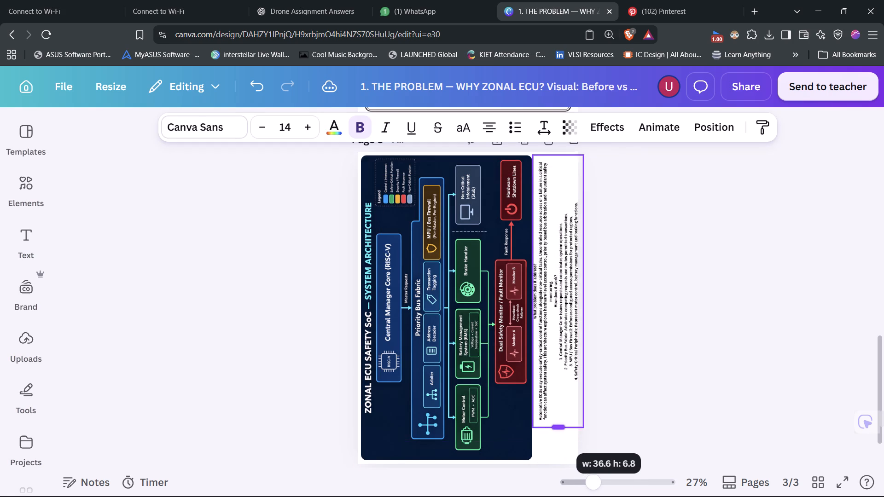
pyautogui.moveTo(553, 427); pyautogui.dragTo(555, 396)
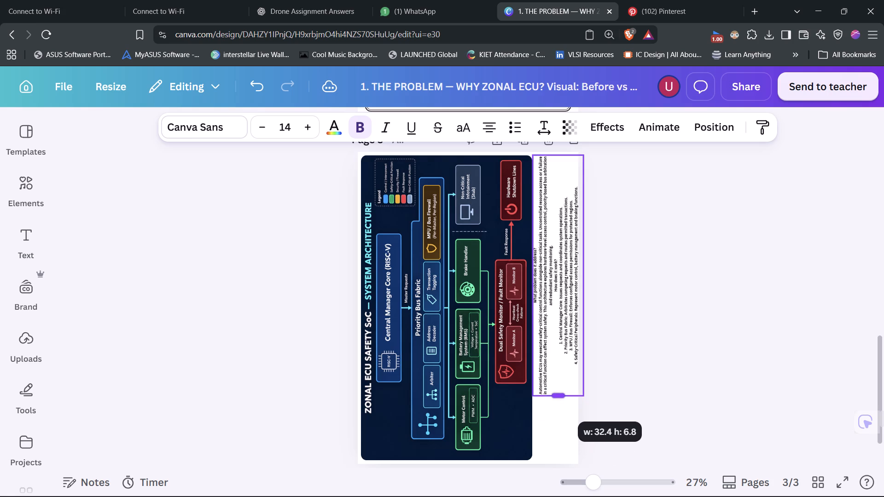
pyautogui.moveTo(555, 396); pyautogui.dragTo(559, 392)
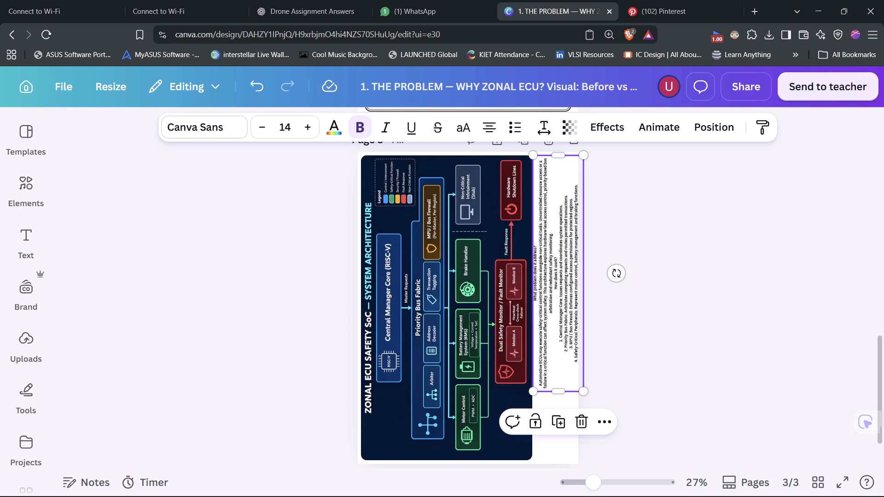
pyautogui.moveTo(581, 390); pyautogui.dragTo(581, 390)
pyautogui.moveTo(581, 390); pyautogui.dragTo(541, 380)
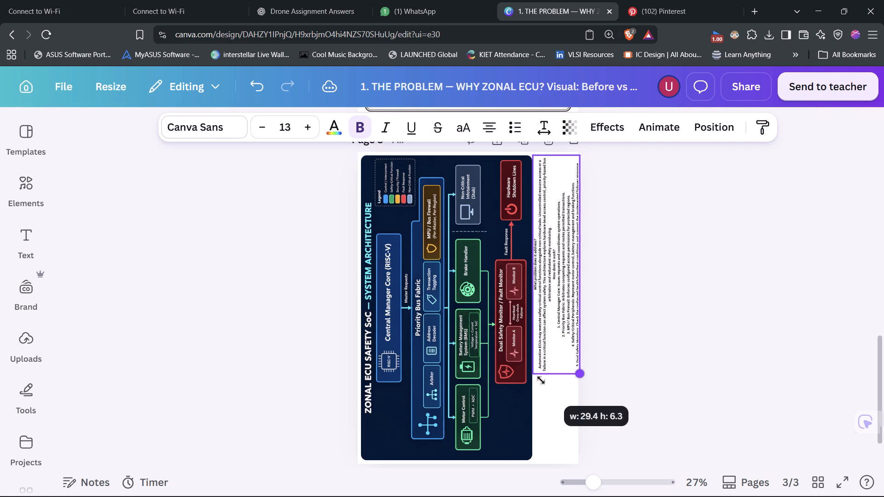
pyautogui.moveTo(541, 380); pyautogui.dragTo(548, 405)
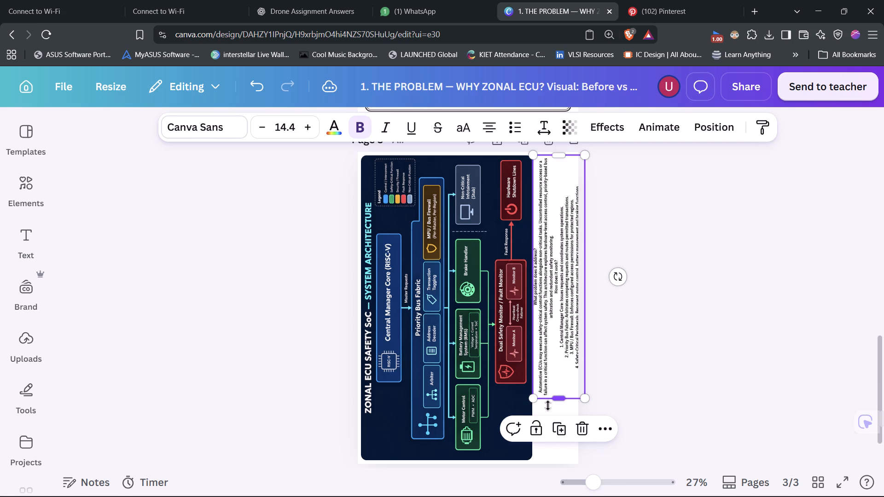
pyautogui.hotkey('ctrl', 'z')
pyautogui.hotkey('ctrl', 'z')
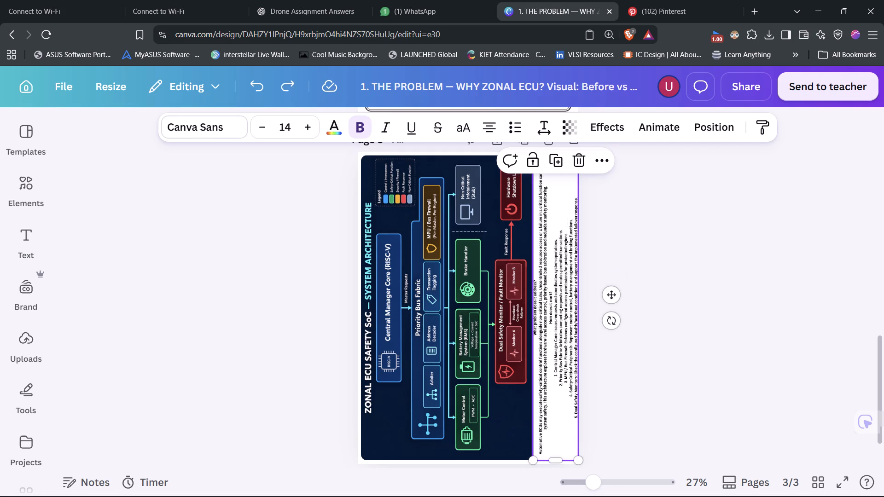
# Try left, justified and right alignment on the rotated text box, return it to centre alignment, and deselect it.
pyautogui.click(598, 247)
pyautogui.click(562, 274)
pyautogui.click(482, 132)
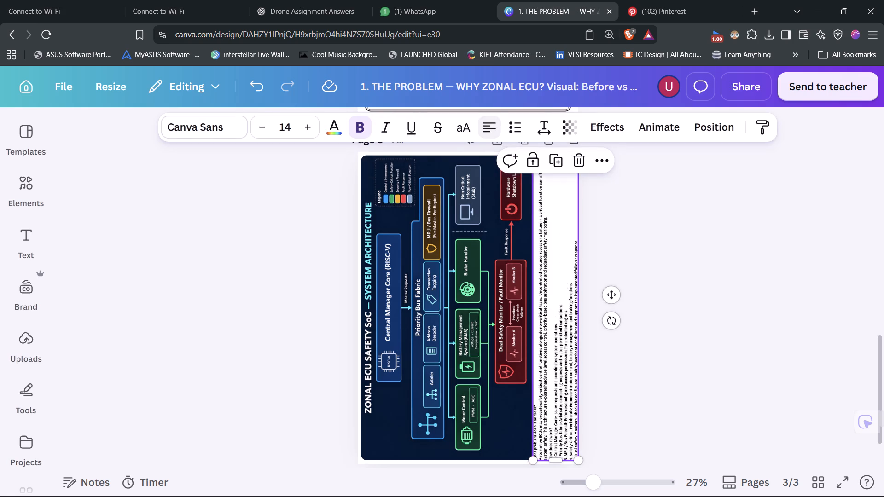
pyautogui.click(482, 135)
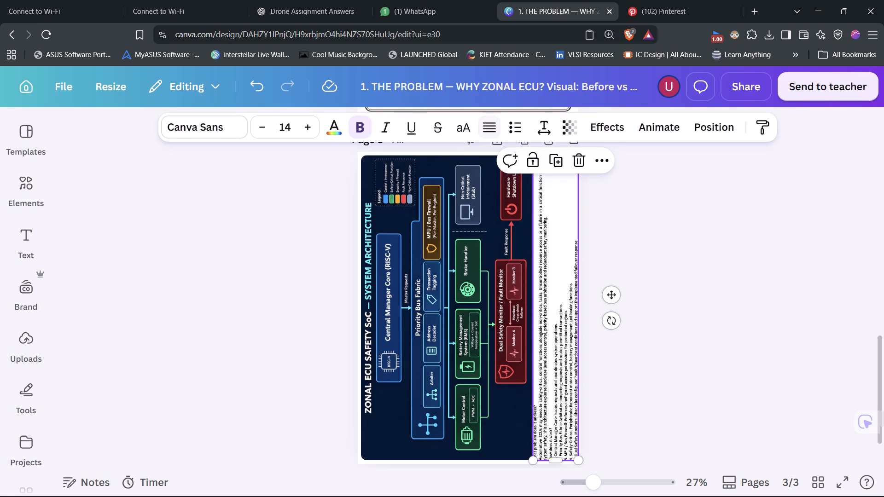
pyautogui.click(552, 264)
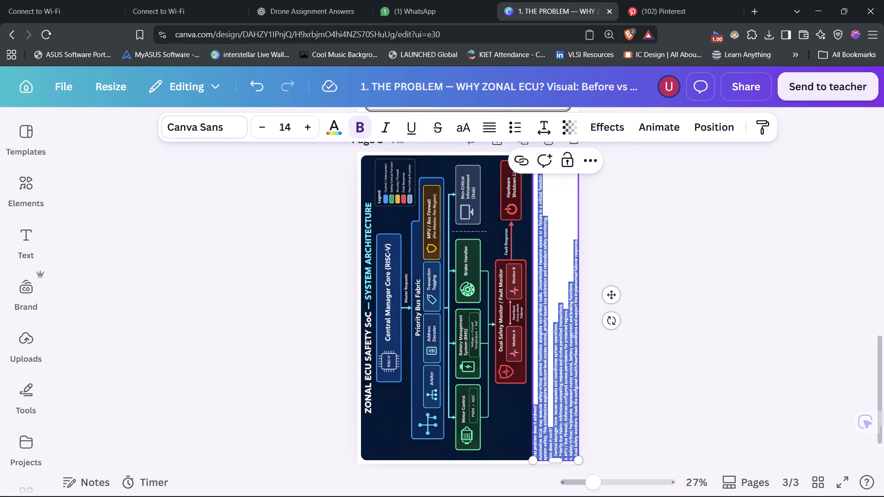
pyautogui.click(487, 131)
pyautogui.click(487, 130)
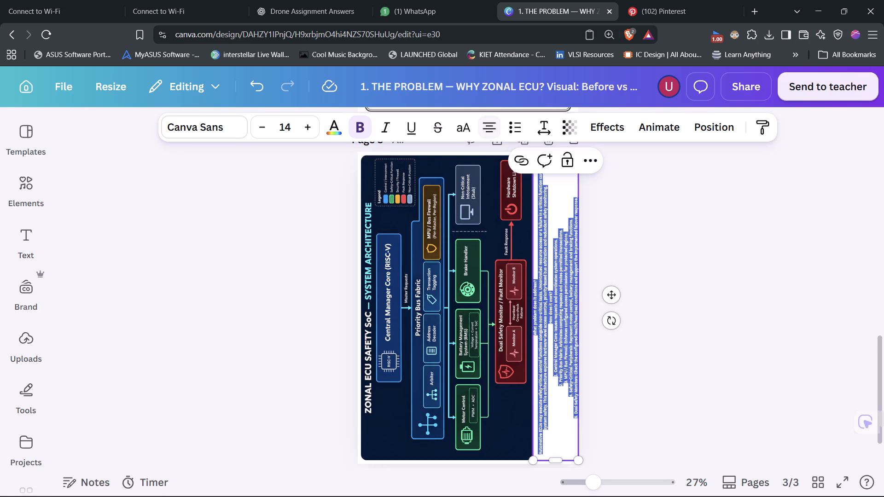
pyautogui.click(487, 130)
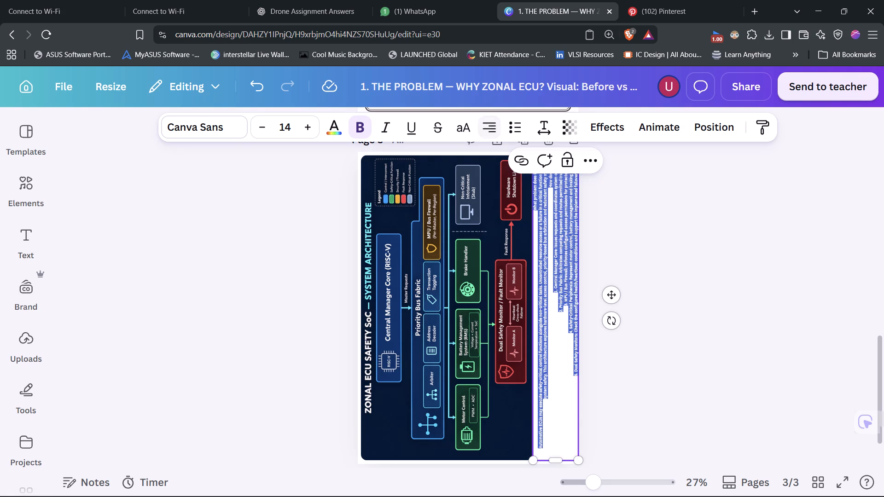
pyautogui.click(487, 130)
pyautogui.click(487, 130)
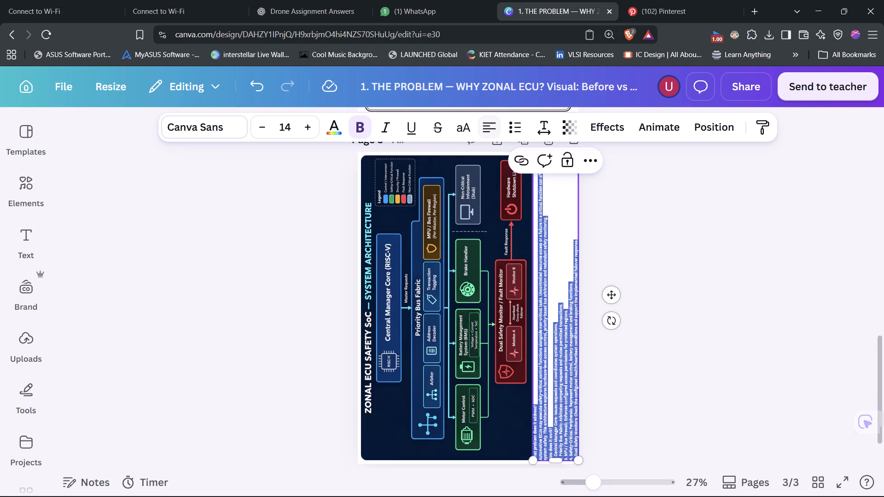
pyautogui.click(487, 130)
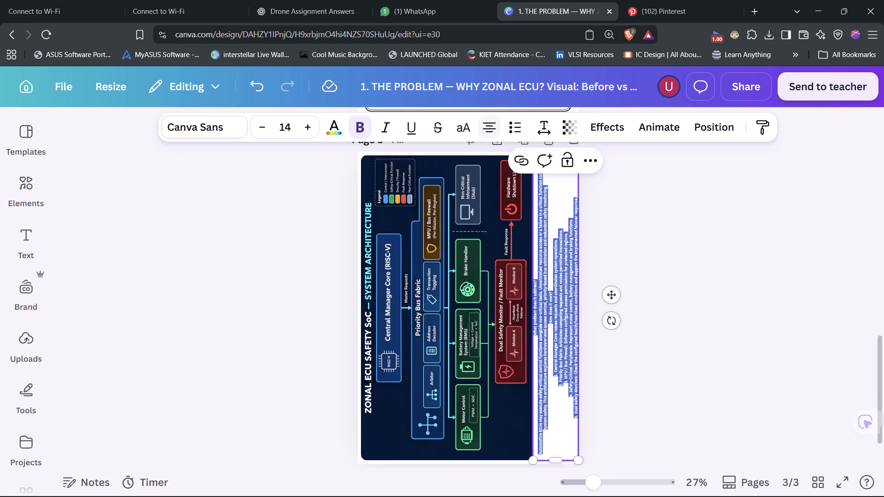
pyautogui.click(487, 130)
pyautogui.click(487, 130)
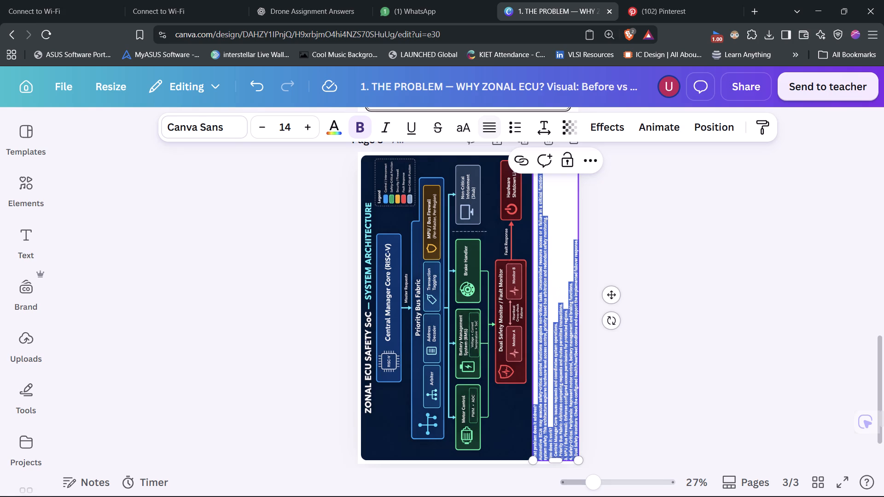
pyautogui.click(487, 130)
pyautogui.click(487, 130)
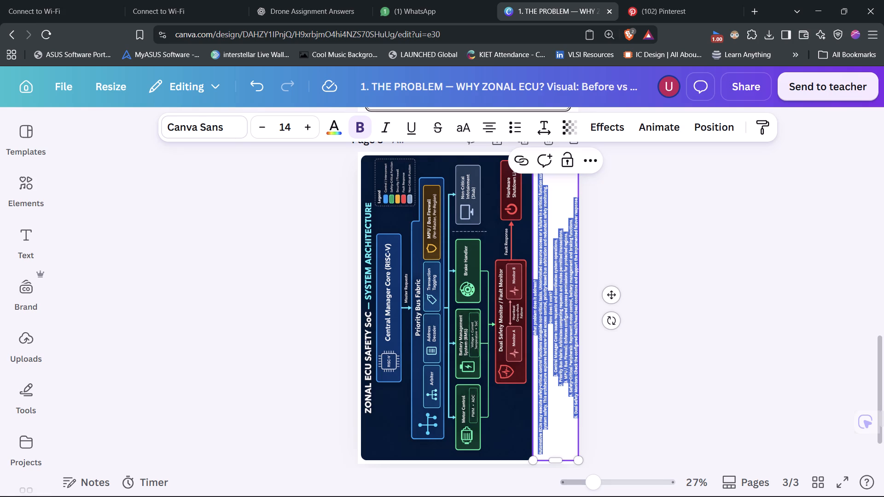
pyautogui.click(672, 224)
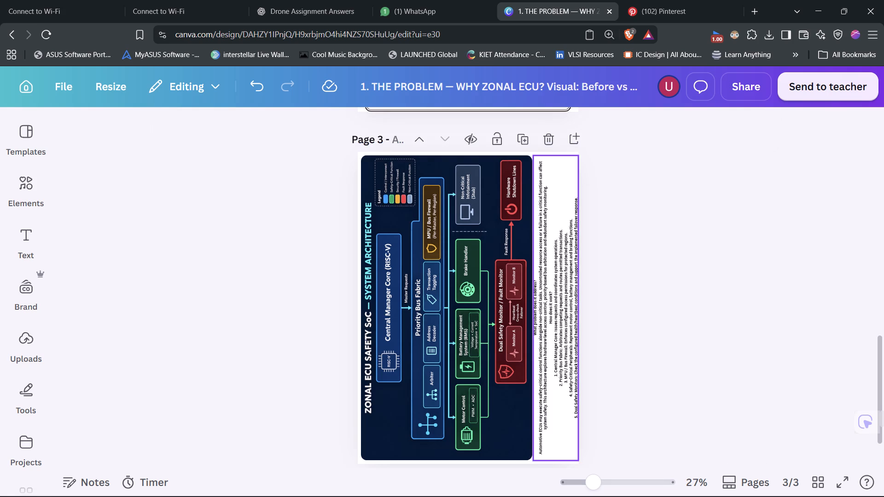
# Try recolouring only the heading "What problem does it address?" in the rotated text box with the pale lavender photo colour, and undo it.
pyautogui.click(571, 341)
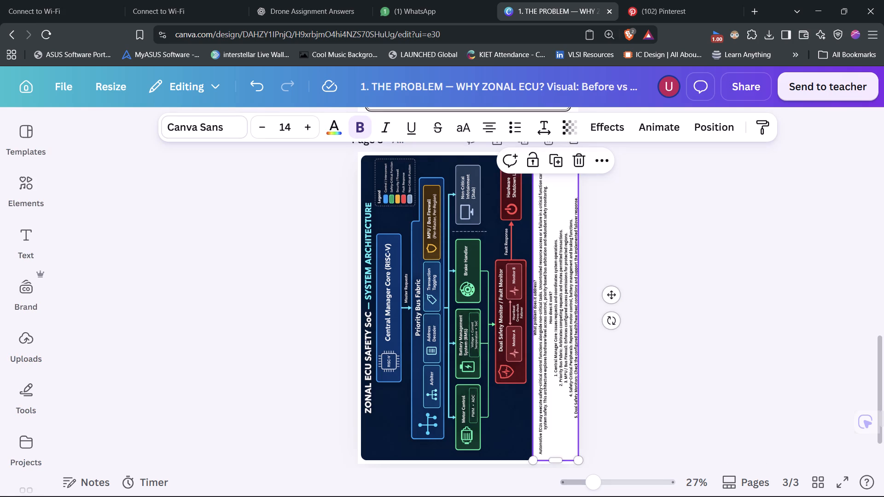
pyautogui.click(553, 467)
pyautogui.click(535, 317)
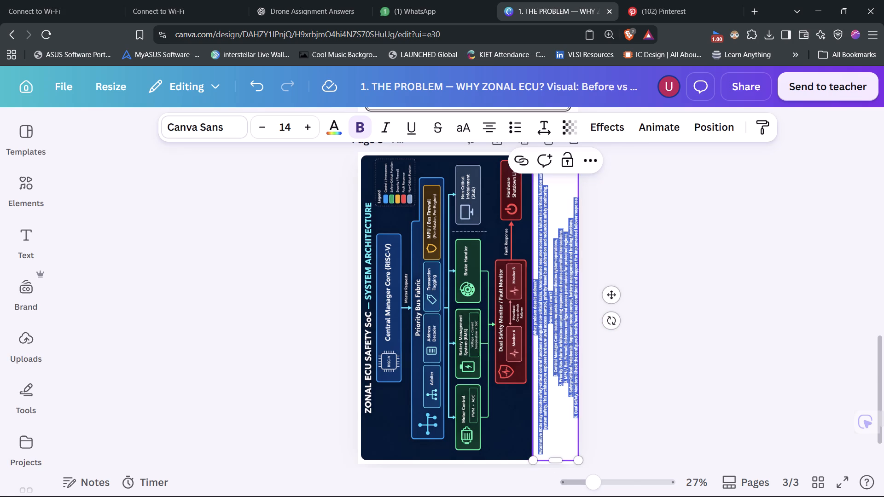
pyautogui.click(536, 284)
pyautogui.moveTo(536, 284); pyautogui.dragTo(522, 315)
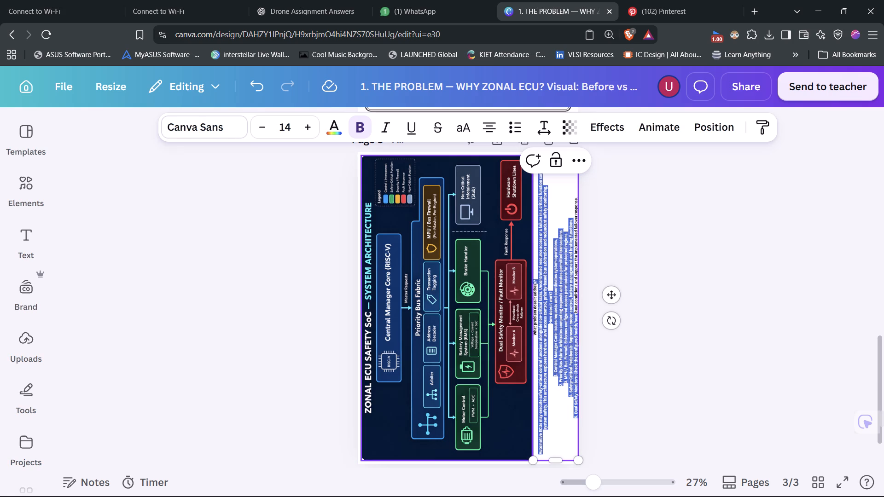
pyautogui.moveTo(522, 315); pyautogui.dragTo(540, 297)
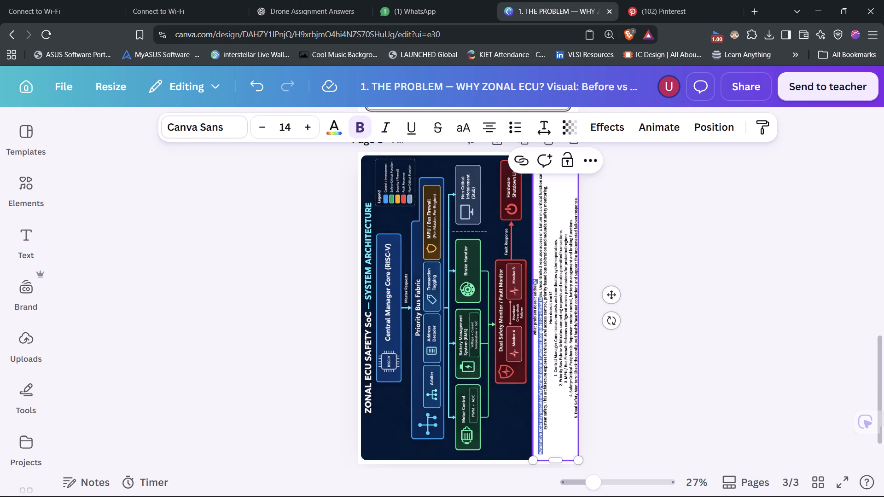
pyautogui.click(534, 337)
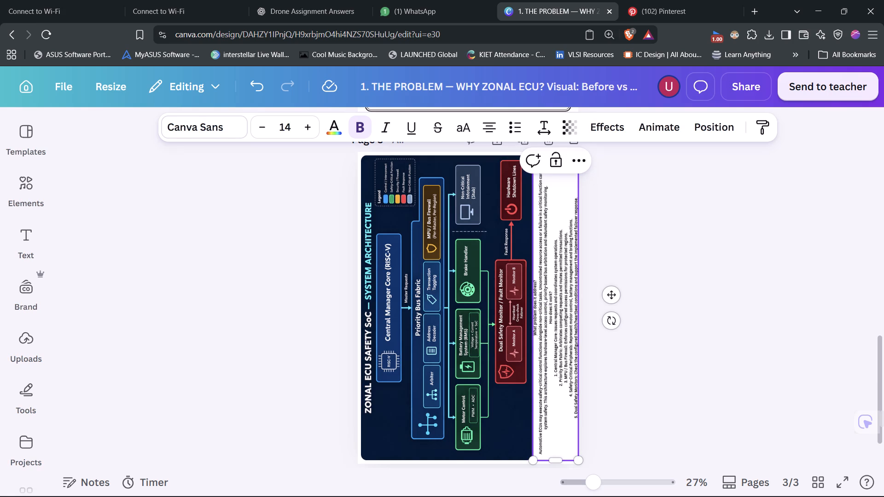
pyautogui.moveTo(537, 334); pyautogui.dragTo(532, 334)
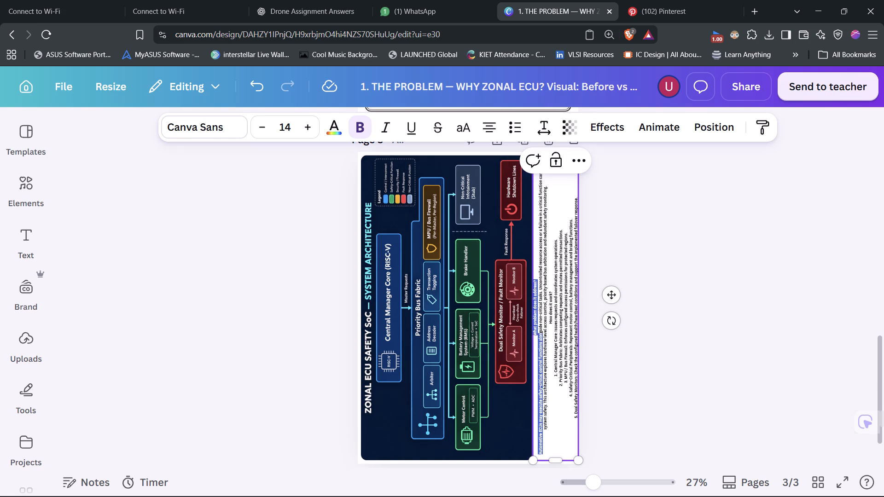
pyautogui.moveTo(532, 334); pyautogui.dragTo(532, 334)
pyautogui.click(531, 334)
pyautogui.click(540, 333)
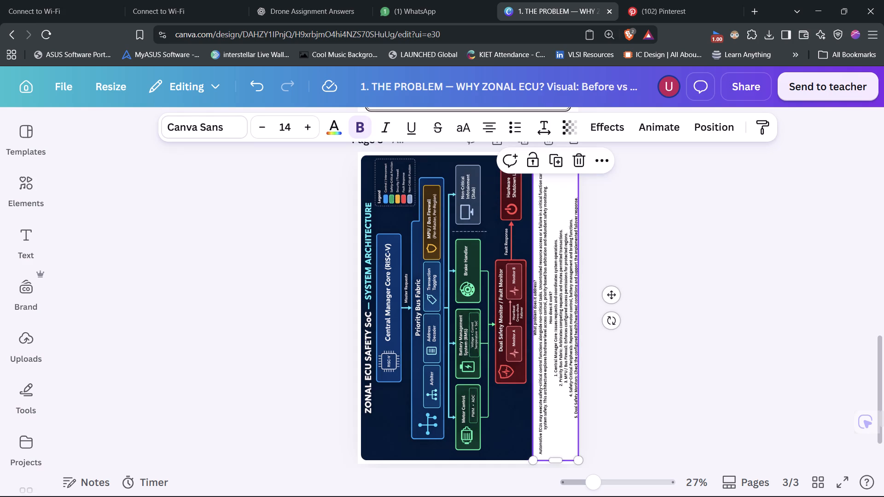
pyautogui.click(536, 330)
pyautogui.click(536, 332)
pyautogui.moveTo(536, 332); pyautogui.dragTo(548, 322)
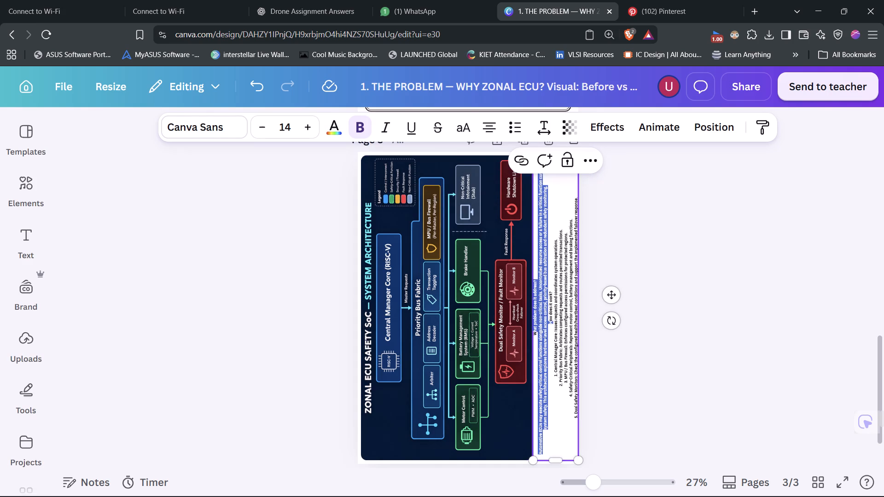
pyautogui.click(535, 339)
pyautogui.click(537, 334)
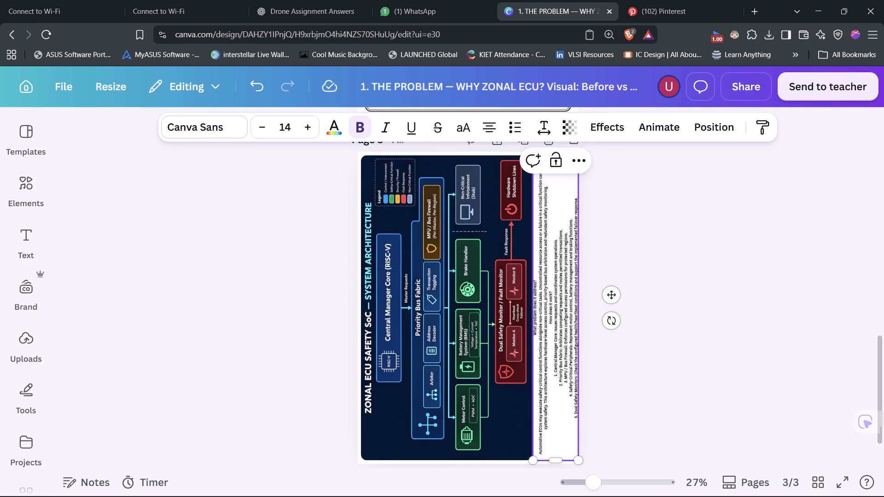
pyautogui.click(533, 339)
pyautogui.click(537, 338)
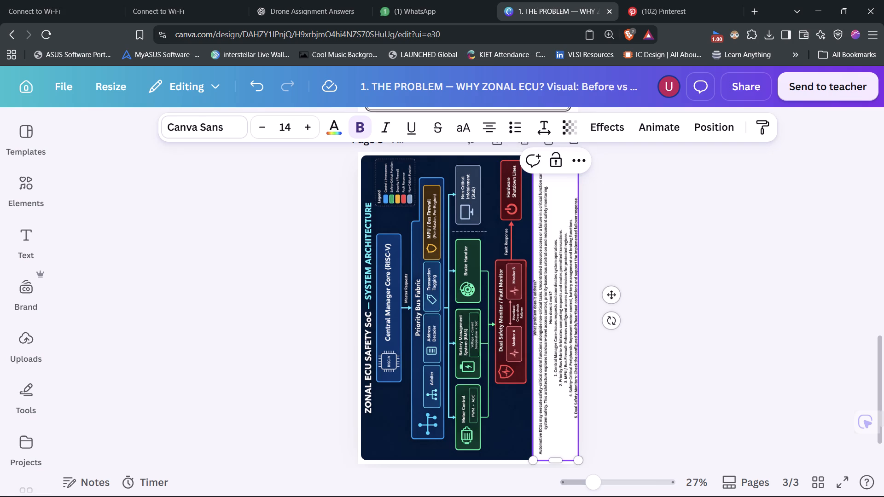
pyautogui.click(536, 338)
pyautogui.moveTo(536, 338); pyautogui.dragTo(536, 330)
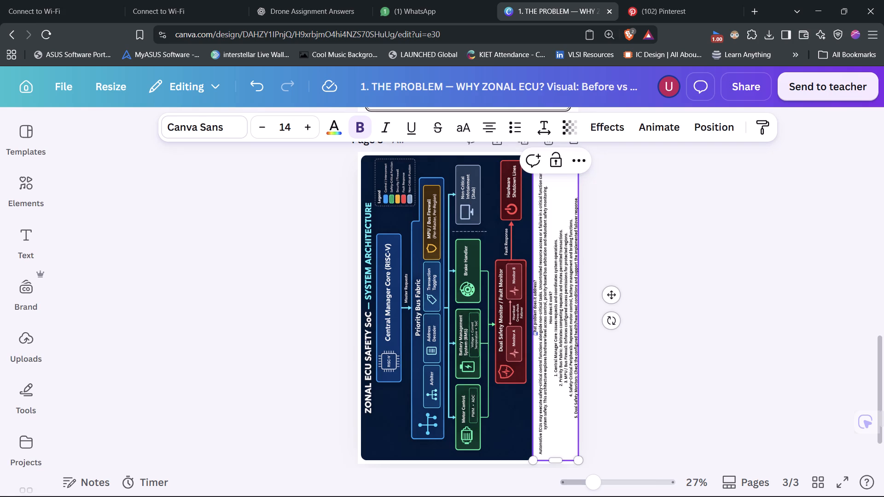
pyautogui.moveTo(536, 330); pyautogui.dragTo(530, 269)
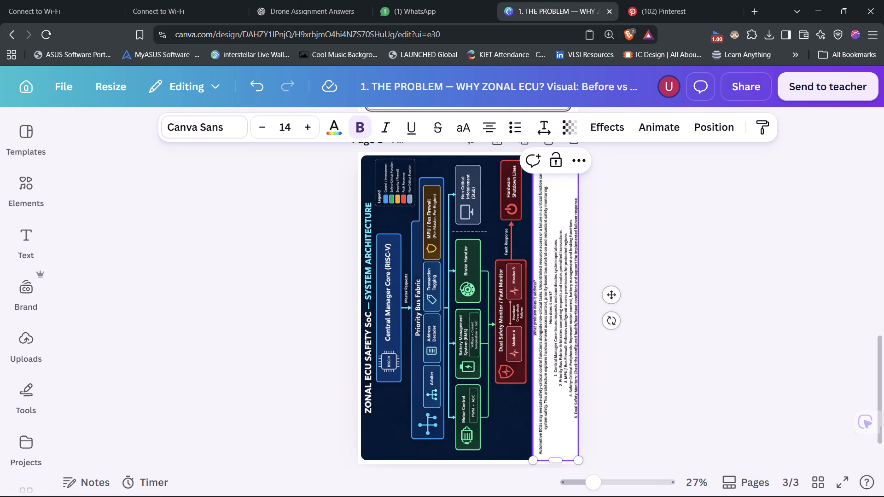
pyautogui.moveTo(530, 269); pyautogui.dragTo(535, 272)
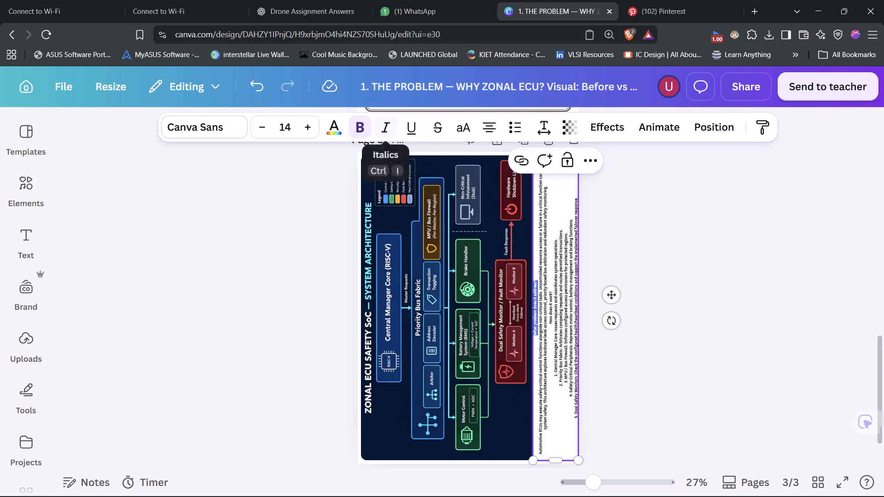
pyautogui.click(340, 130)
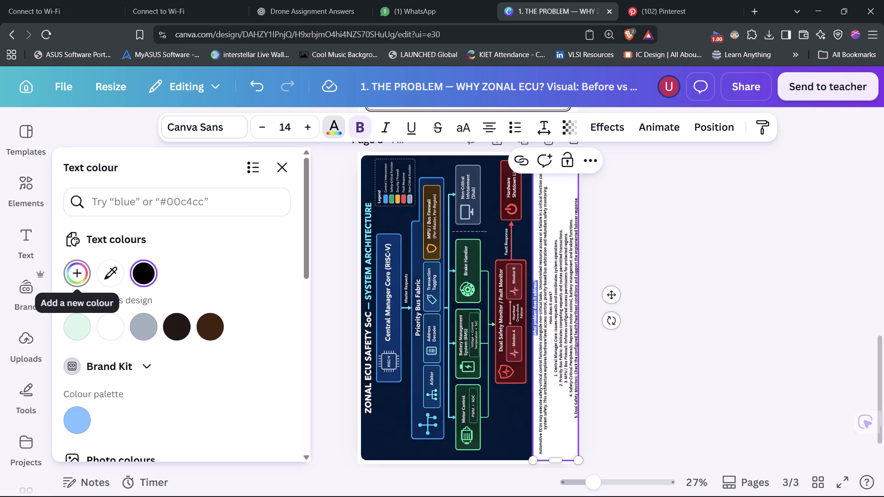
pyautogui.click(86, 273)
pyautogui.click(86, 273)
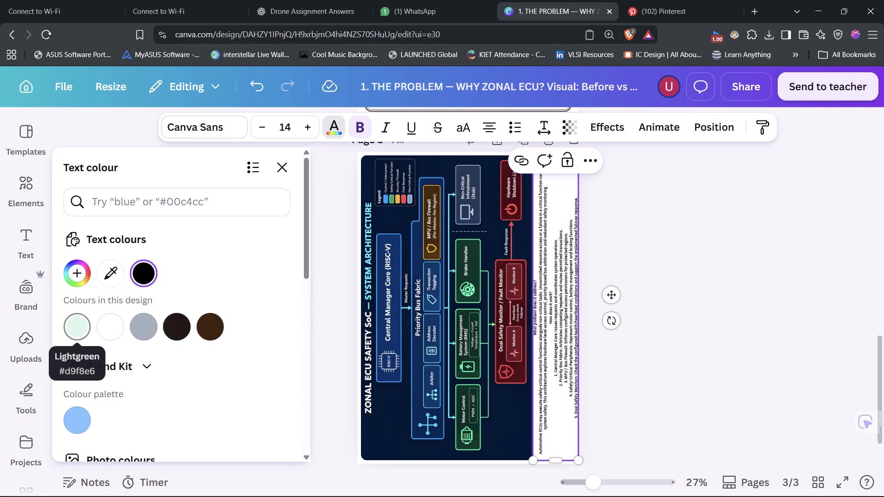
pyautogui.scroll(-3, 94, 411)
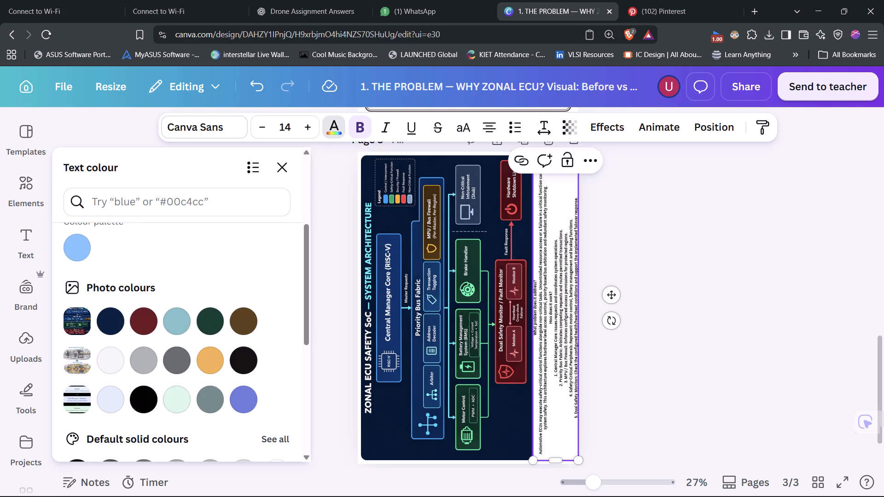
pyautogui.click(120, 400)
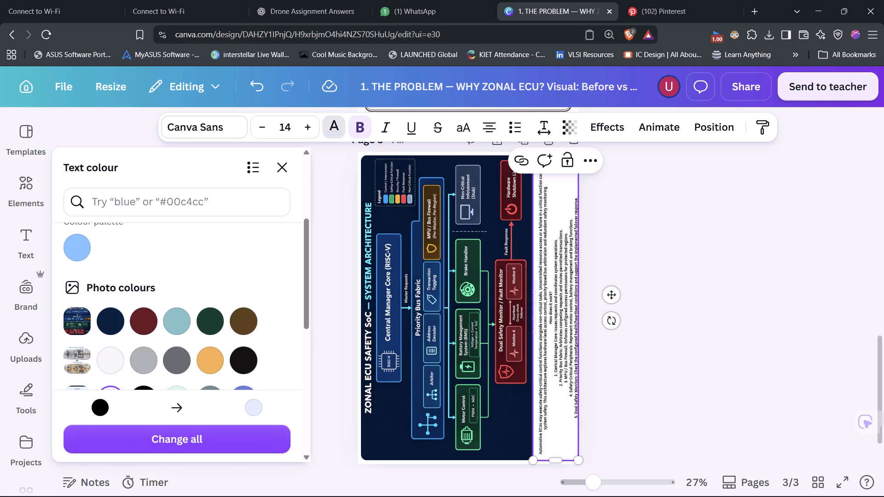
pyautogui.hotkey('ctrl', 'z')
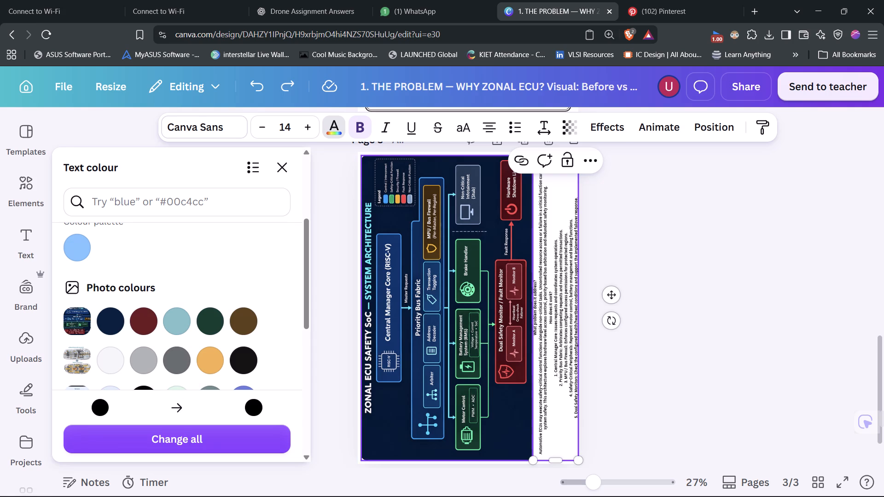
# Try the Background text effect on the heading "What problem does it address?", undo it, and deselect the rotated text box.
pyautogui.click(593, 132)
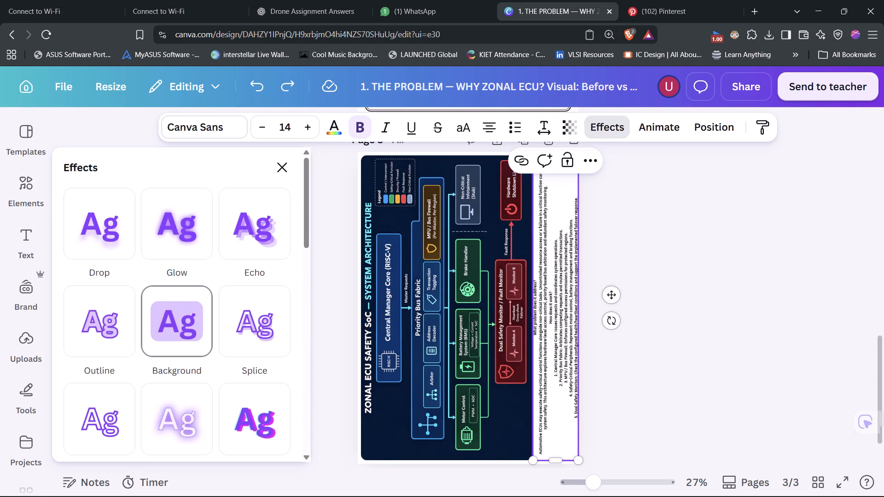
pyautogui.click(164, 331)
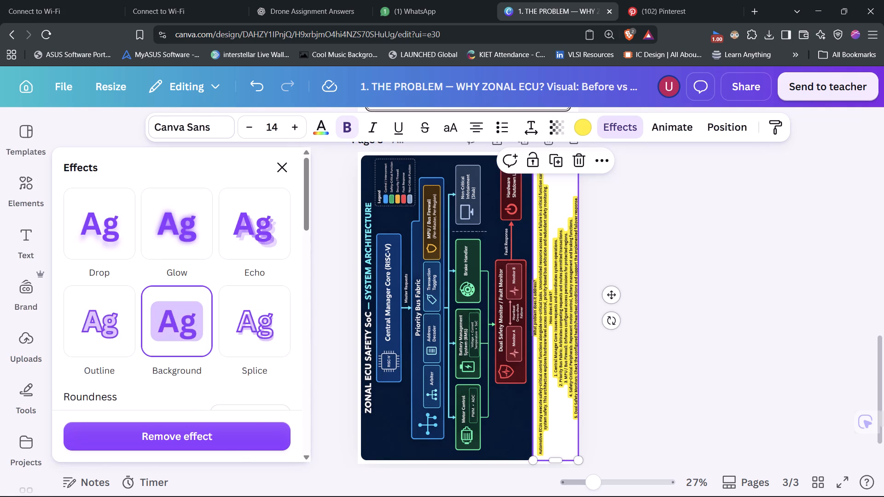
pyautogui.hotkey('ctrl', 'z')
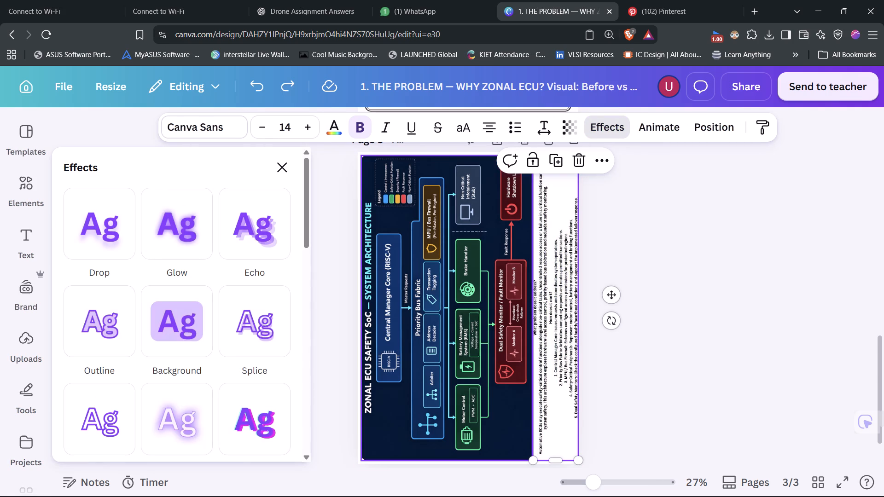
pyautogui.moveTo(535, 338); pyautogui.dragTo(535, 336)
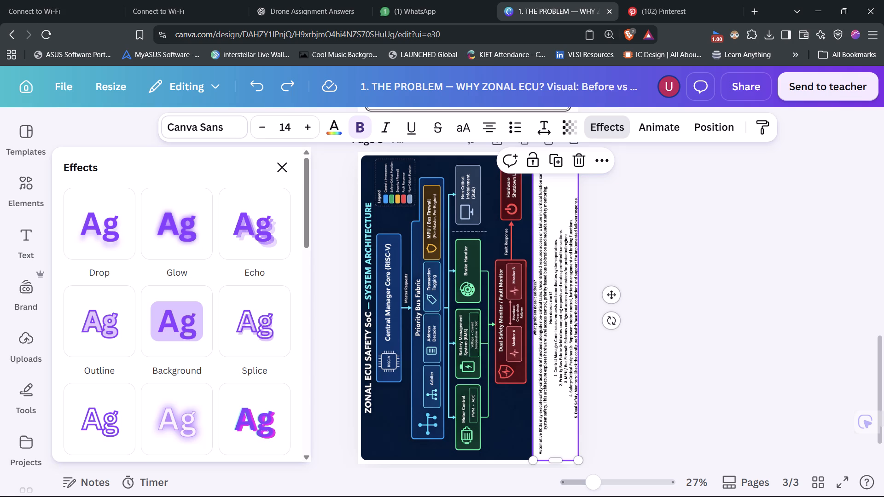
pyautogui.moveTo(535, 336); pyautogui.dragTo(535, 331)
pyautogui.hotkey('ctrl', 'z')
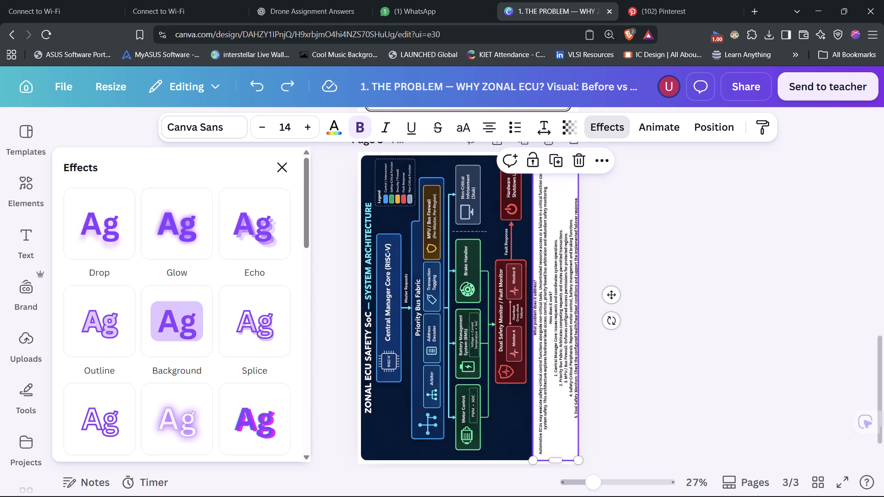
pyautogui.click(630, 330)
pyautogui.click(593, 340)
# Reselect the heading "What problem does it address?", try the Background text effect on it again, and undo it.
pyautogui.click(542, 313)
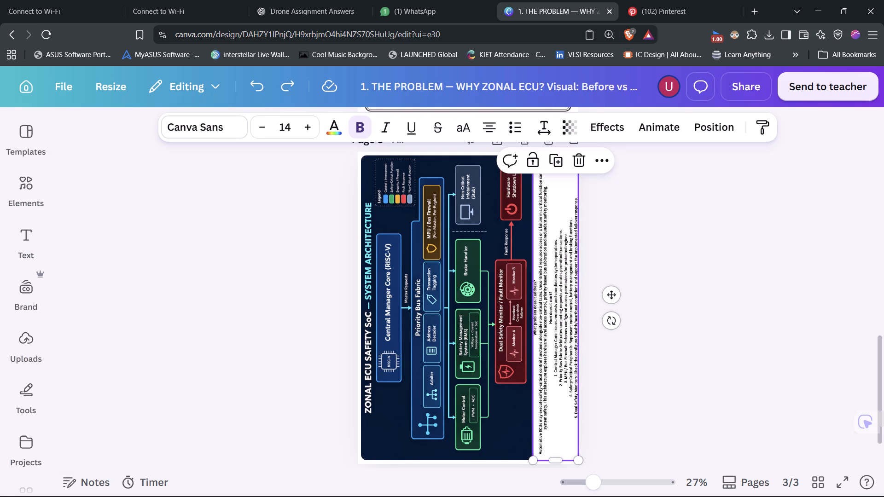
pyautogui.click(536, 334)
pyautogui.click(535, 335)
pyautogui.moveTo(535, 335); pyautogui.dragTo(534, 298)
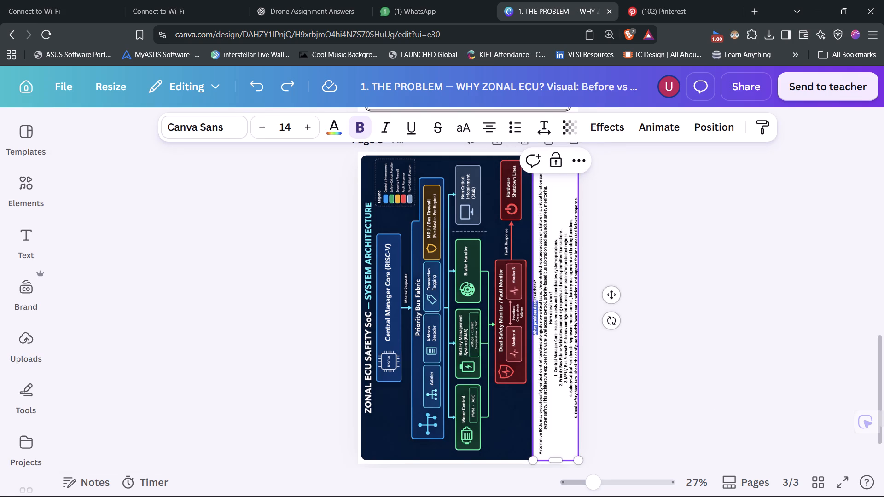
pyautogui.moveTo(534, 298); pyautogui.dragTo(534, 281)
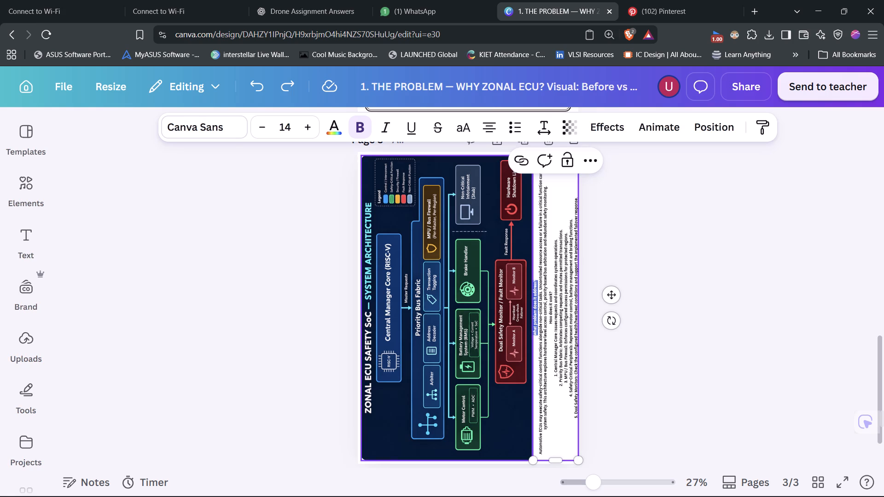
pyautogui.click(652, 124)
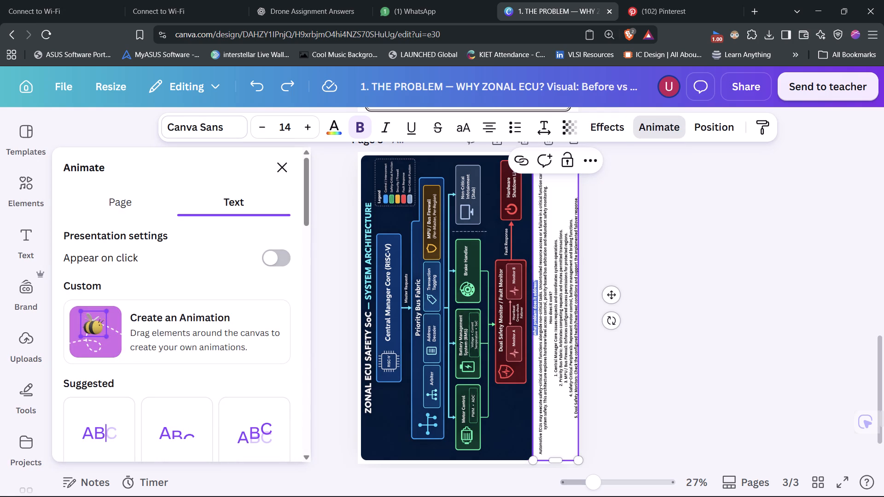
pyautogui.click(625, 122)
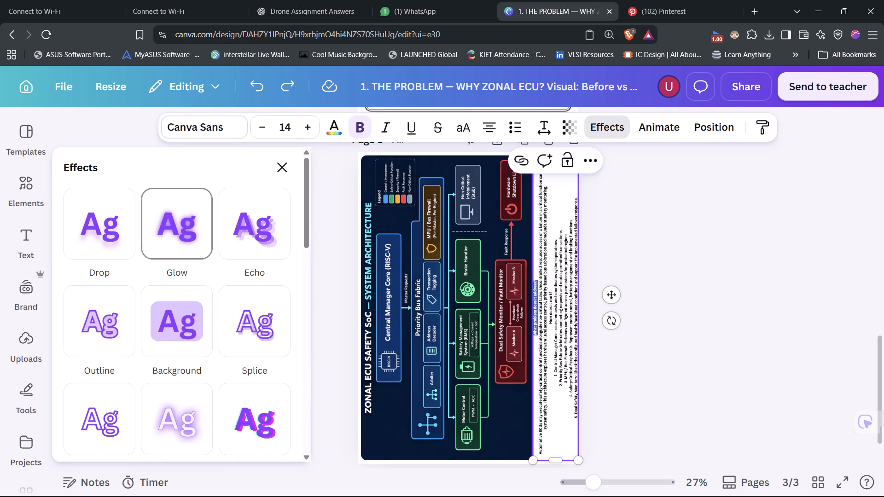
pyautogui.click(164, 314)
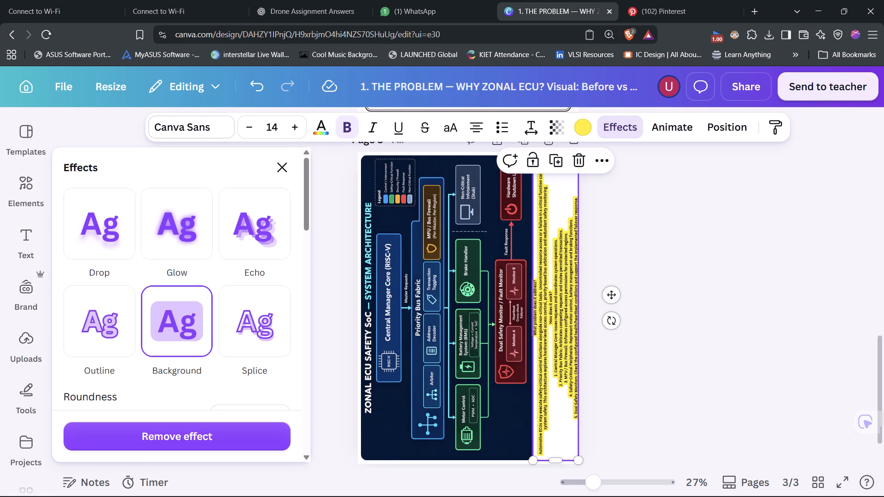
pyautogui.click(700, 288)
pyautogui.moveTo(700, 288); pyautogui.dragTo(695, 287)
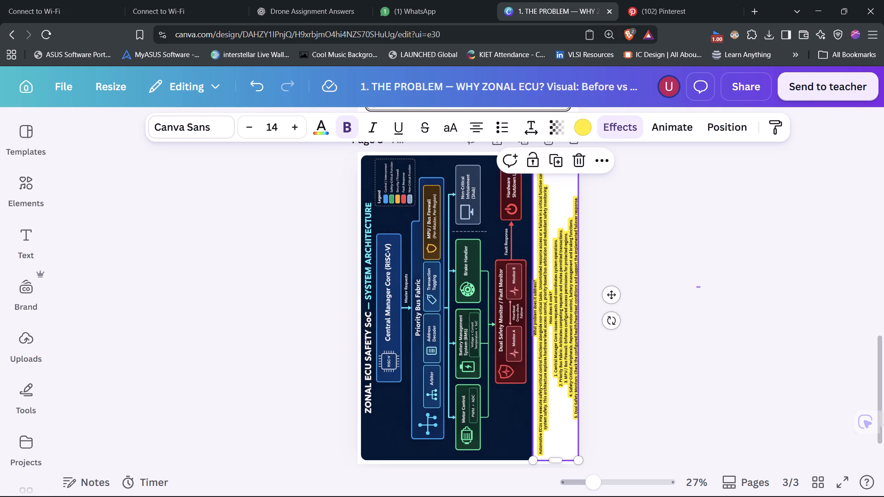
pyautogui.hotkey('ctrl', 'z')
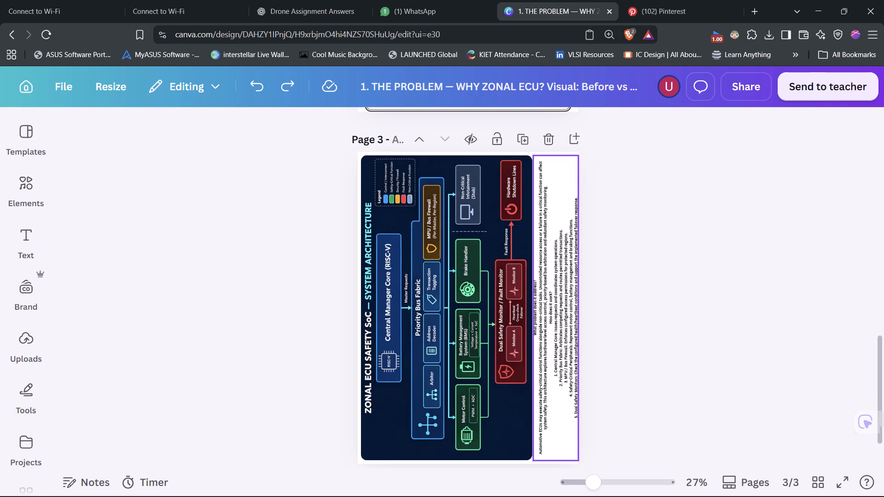
# Add a new blank page after page 3.
pyautogui.click(555, 264)
pyautogui.click(572, 277)
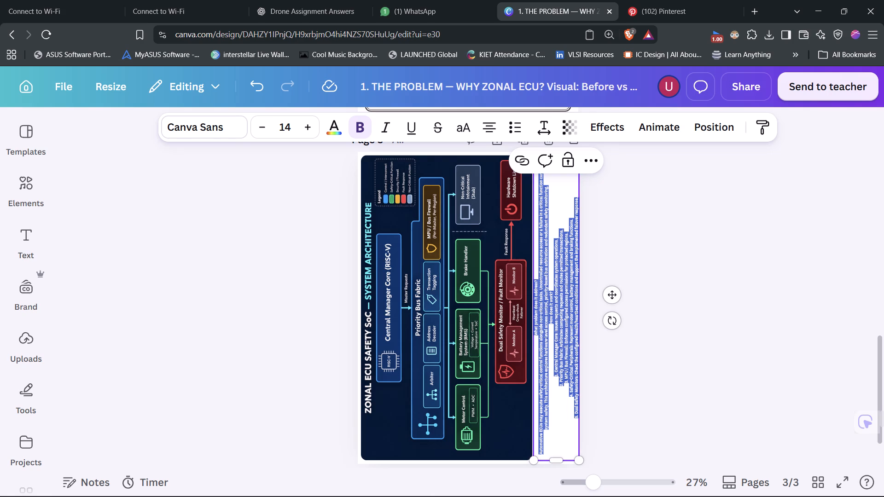
pyautogui.scroll(-4, 570, 251)
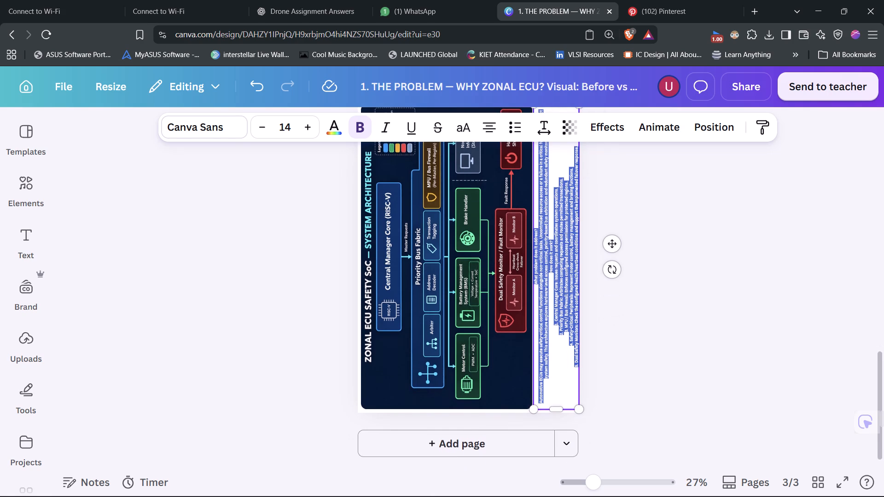
pyautogui.click(442, 449)
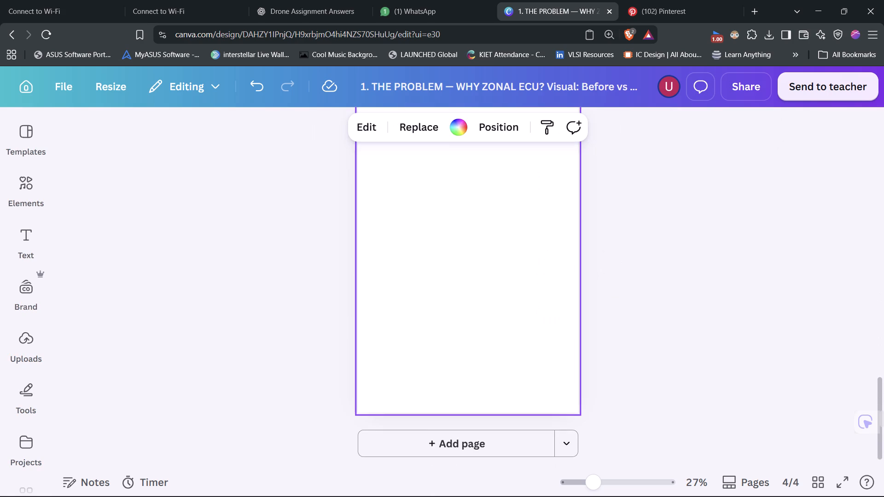
# Duplicate page 3's rotated explanatory text box and move the copy onto blank page 4.
pyautogui.scroll(6, 583, 275)
pyautogui.click(567, 271)
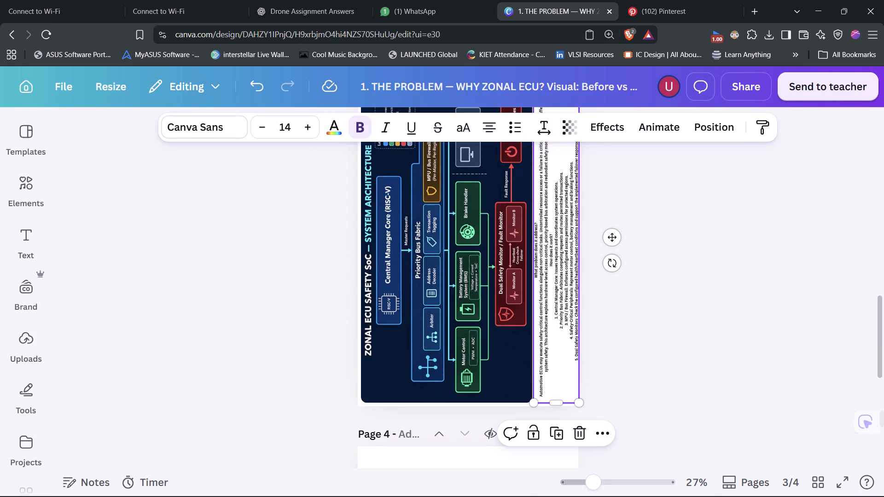
pyautogui.click(564, 430)
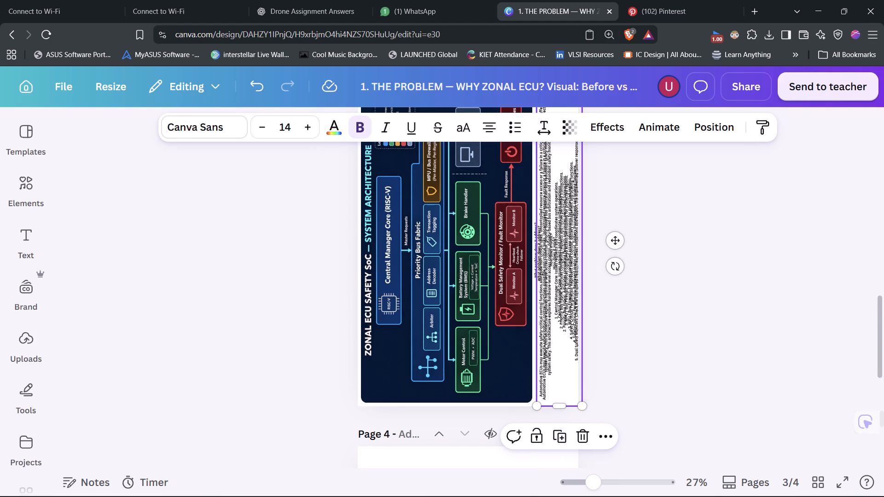
pyautogui.moveTo(615, 236); pyautogui.dragTo(614, 236)
pyautogui.moveTo(614, 236); pyautogui.dragTo(589, 337)
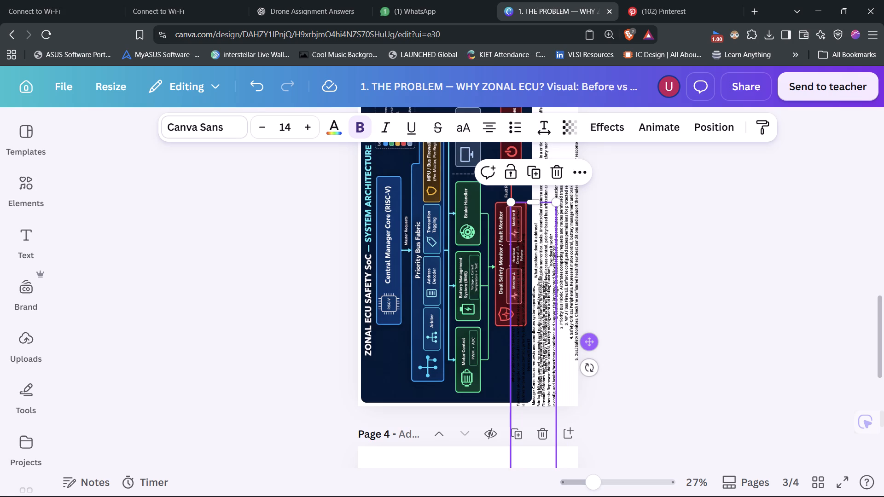
pyautogui.scroll(-4, 589, 337)
pyautogui.moveTo(542, 309); pyautogui.dragTo(534, 326)
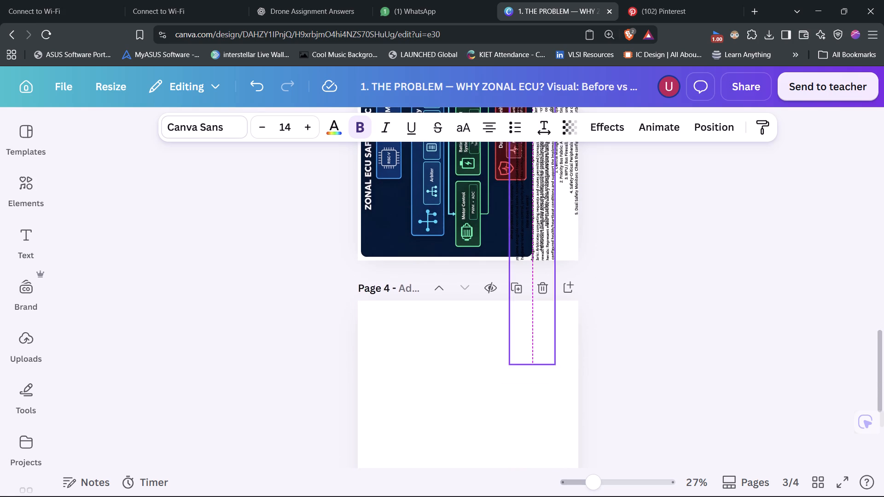
pyautogui.moveTo(534, 326); pyautogui.dragTo(462, 460)
pyautogui.scroll(-2, 462, 460)
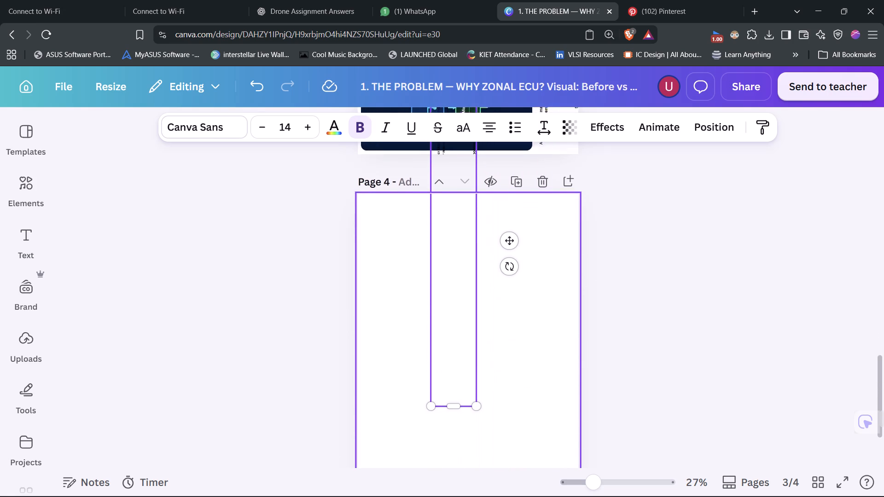
pyautogui.scroll(-1, 462, 460)
pyautogui.moveTo(445, 347); pyautogui.dragTo(423, 453)
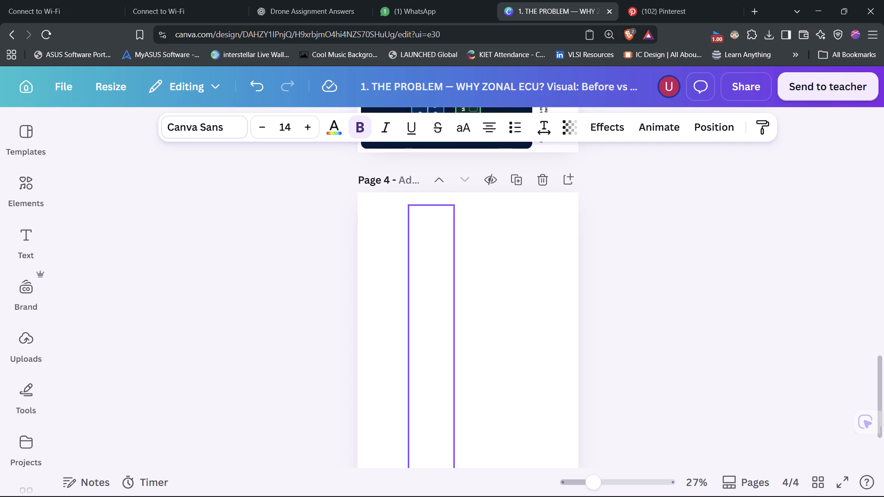
pyautogui.moveTo(423, 453); pyautogui.dragTo(424, 442)
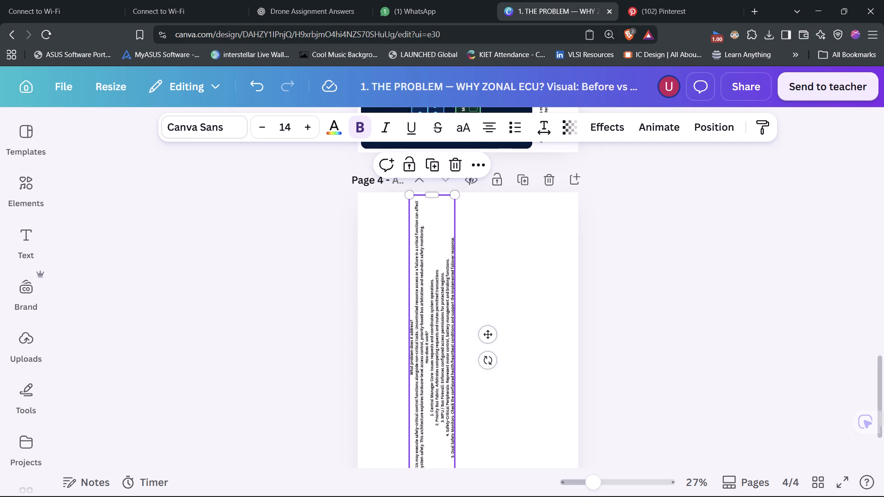
# Rotate the copied text box on page 4 to horizontal.
pyautogui.scroll(-3, 550, 309)
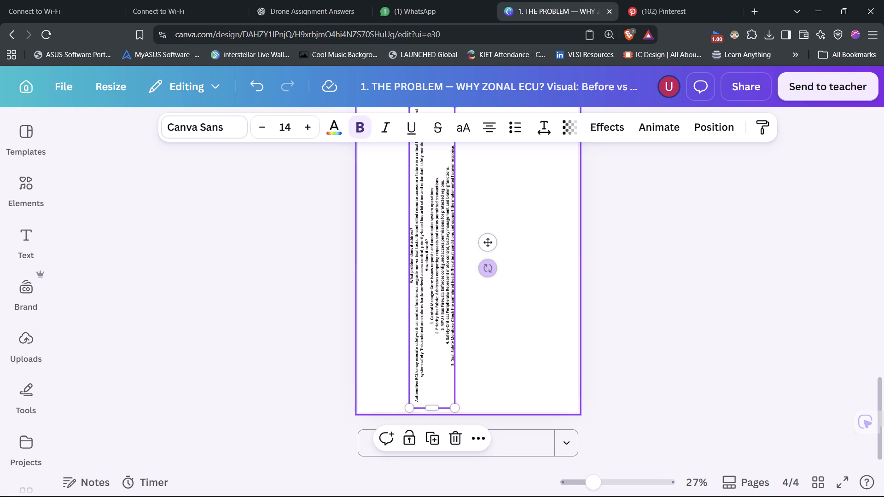
pyautogui.moveTo(485, 272); pyautogui.dragTo(452, 311)
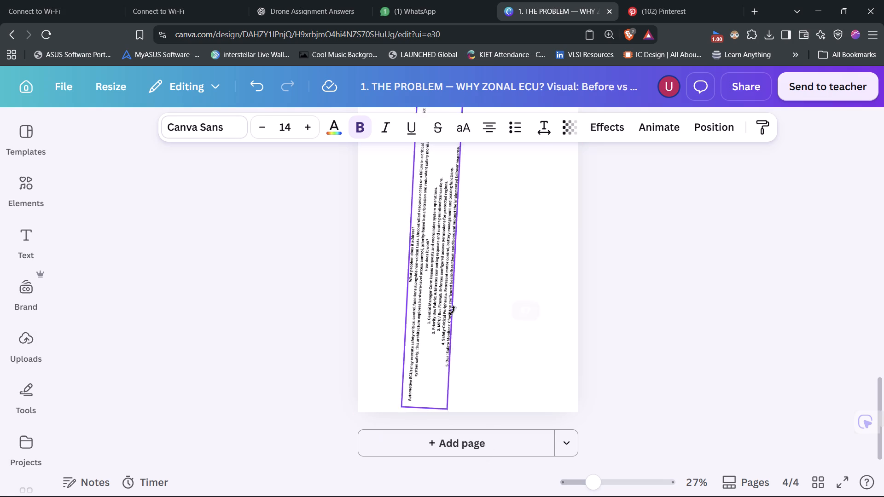
pyautogui.moveTo(452, 311); pyautogui.dragTo(425, 331)
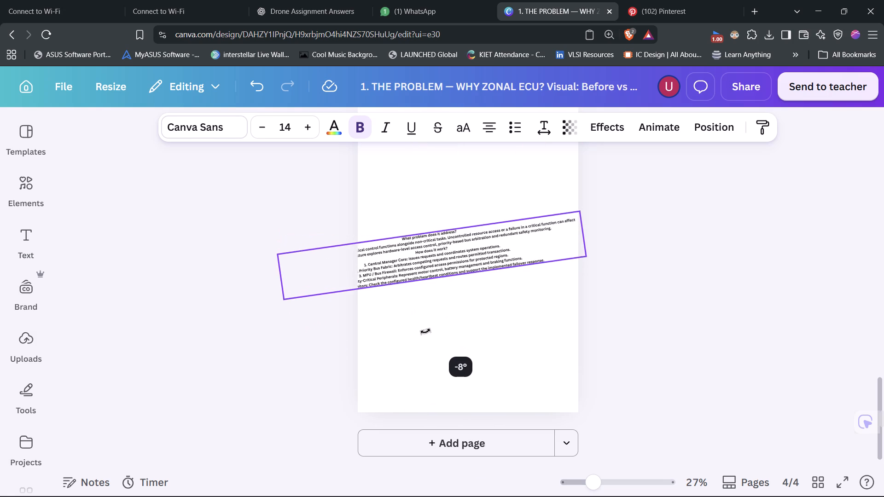
pyautogui.moveTo(425, 331); pyautogui.dragTo(418, 331)
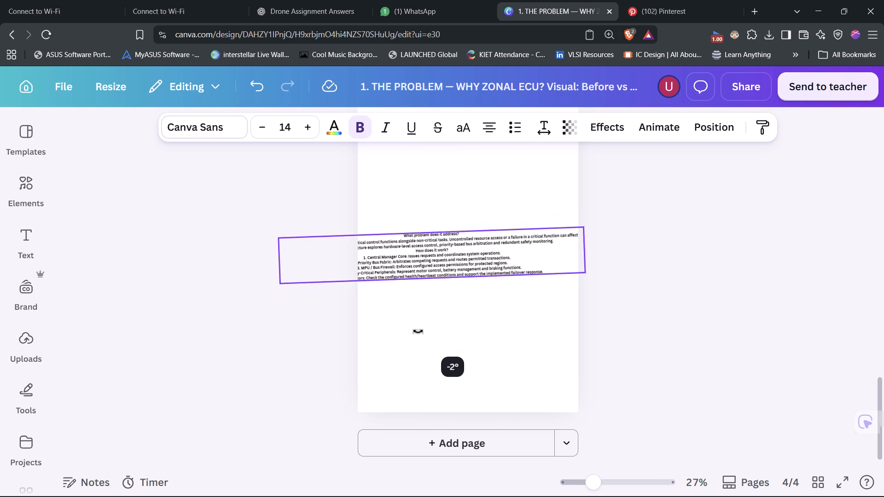
pyautogui.moveTo(418, 331); pyautogui.dragTo(415, 331)
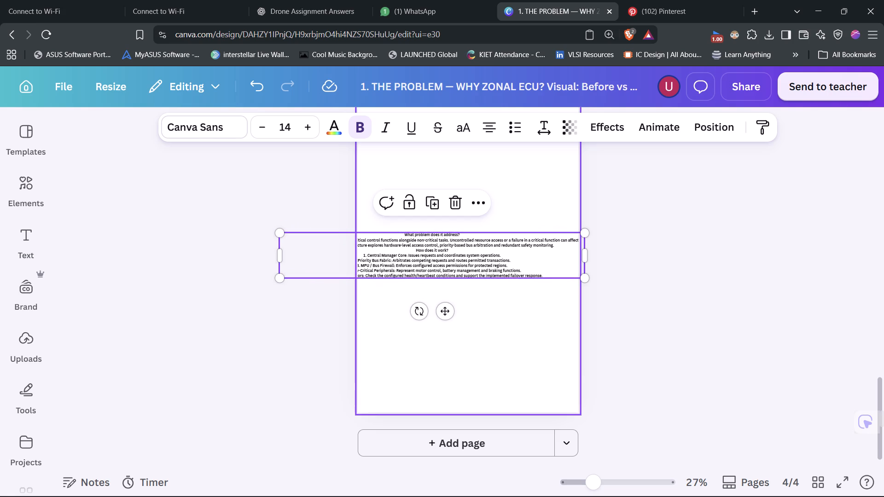
# Narrow the horizontal text box to fit within page 4's width and centre it on the page.
pyautogui.moveTo(515, 254); pyautogui.dragTo(529, 253)
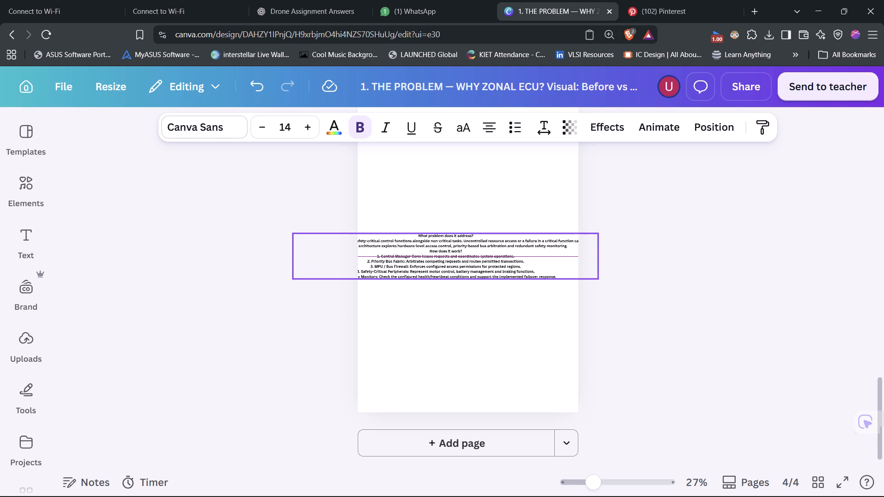
pyautogui.moveTo(529, 253); pyautogui.dragTo(524, 249)
pyautogui.moveTo(595, 250); pyautogui.dragTo(490, 258)
pyautogui.moveTo(467, 256); pyautogui.dragTo(486, 256)
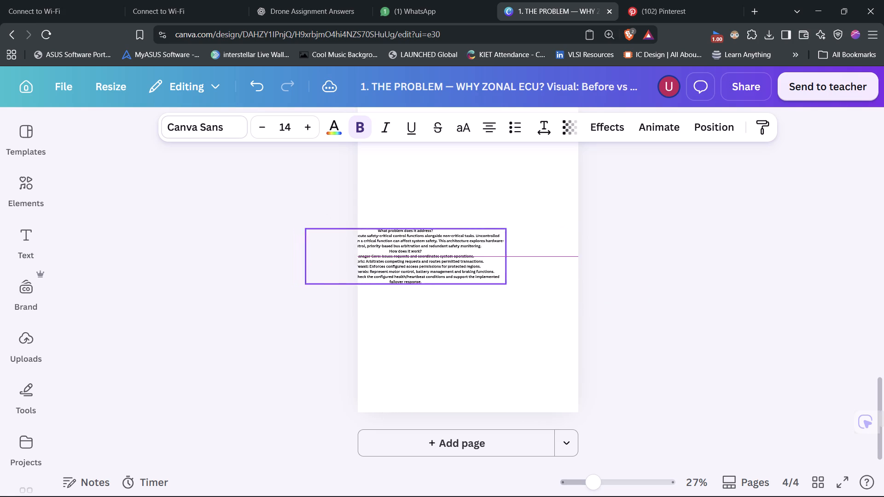
pyautogui.moveTo(486, 256); pyautogui.dragTo(541, 259)
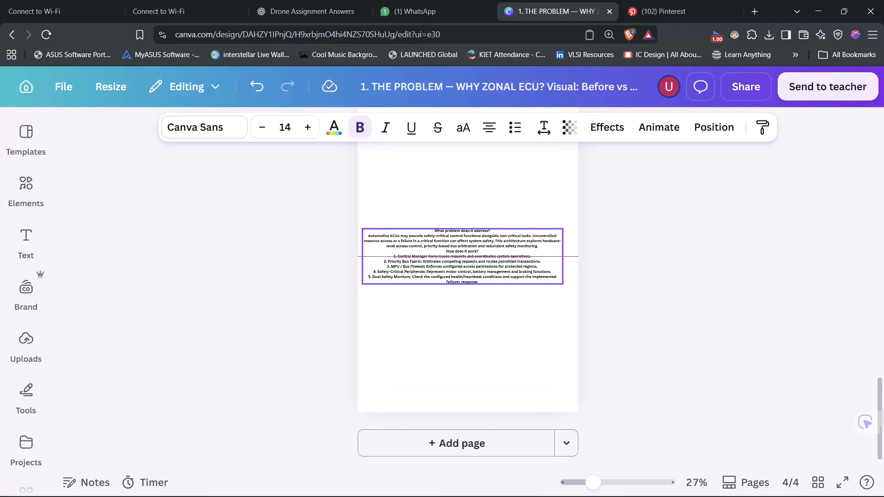
pyautogui.moveTo(541, 259); pyautogui.dragTo(547, 259)
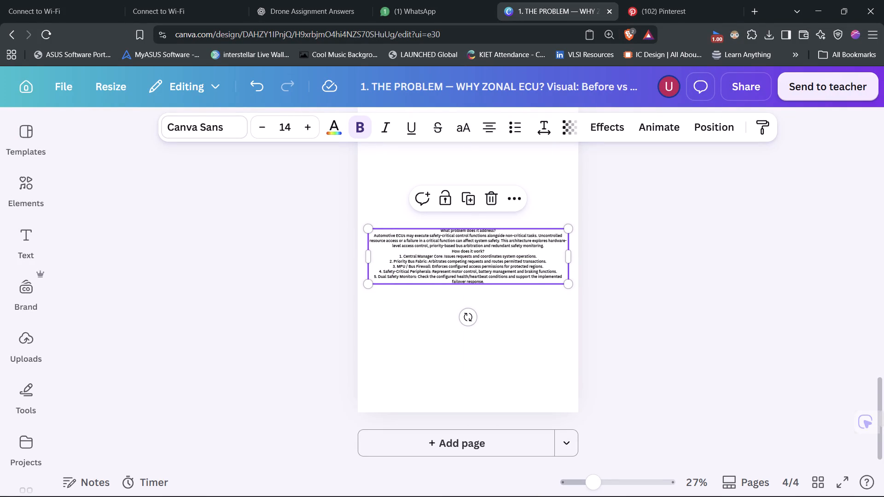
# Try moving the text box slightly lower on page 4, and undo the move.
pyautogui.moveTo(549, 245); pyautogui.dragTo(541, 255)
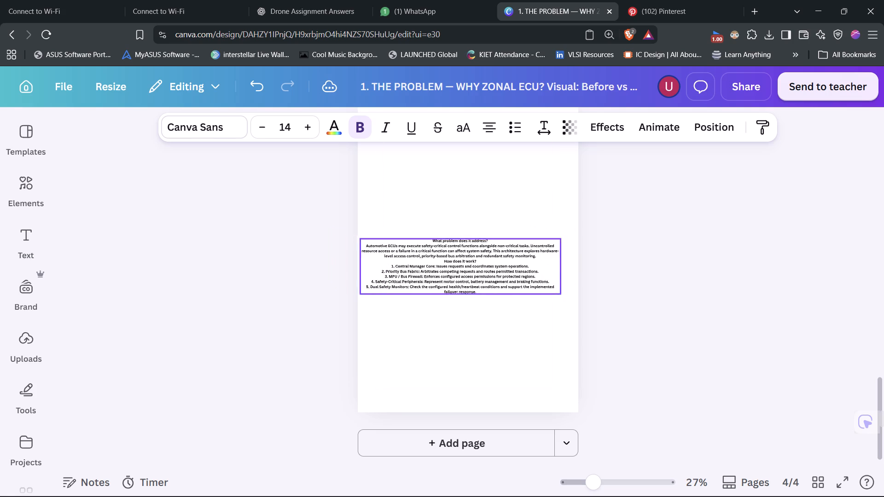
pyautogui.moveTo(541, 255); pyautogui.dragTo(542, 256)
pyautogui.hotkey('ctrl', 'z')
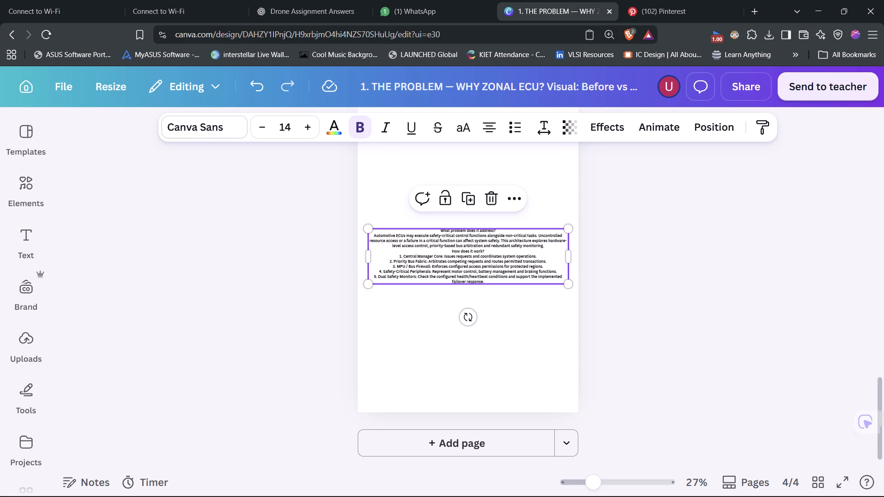
# Cut the heading "What problem does it address?" and its paragraph out of page 4's text box.
pyautogui.click(439, 229)
pyautogui.click(441, 229)
pyautogui.click(438, 227)
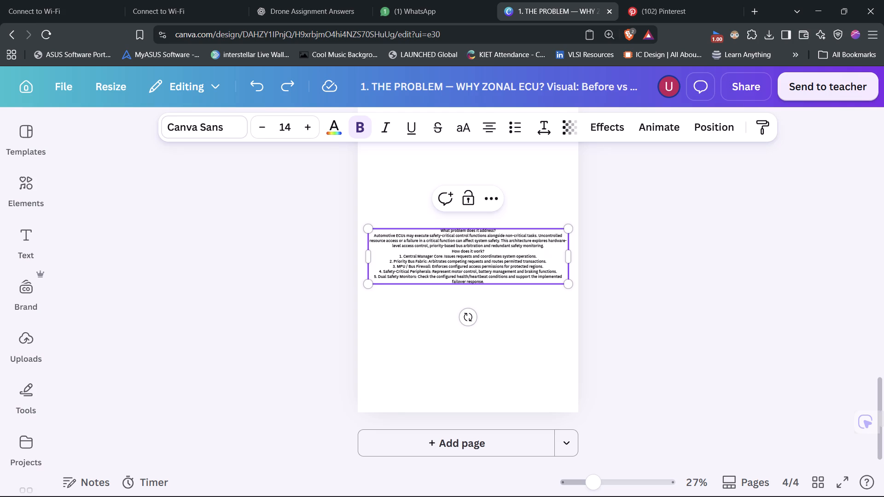
pyautogui.moveTo(438, 228); pyautogui.dragTo(438, 233)
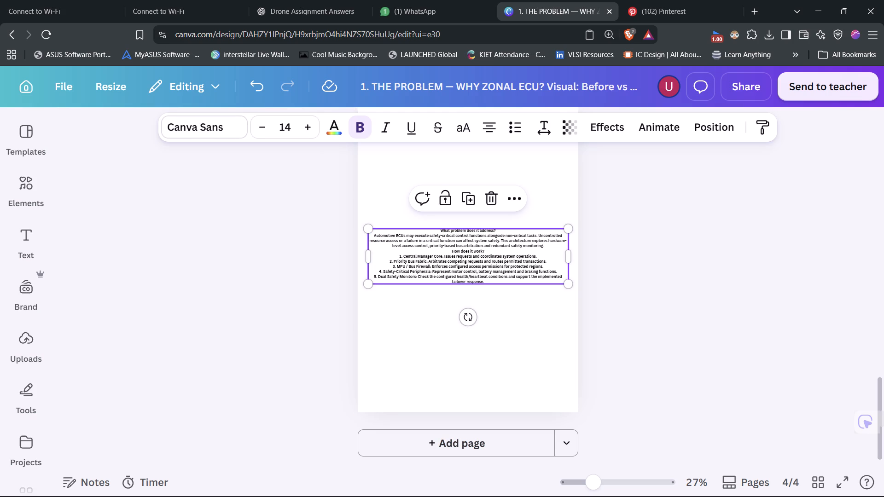
pyautogui.click(436, 230)
pyautogui.moveTo(436, 230); pyautogui.dragTo(502, 243)
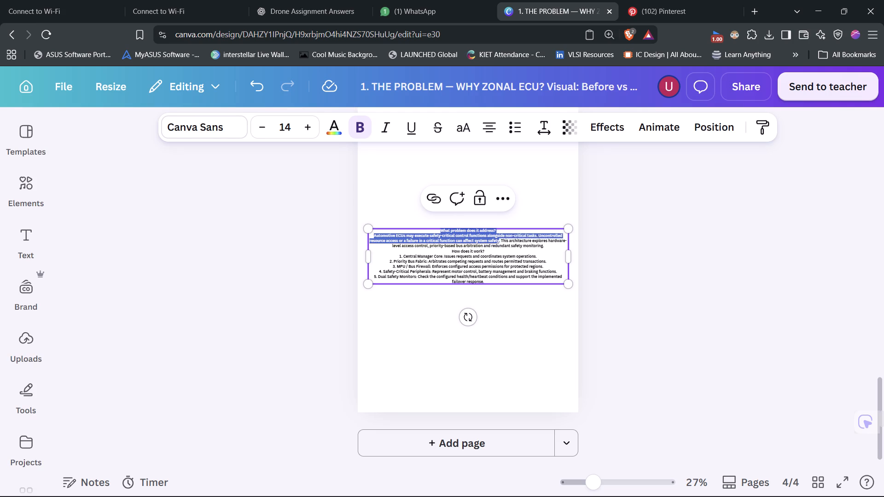
pyautogui.moveTo(502, 243); pyautogui.dragTo(547, 246)
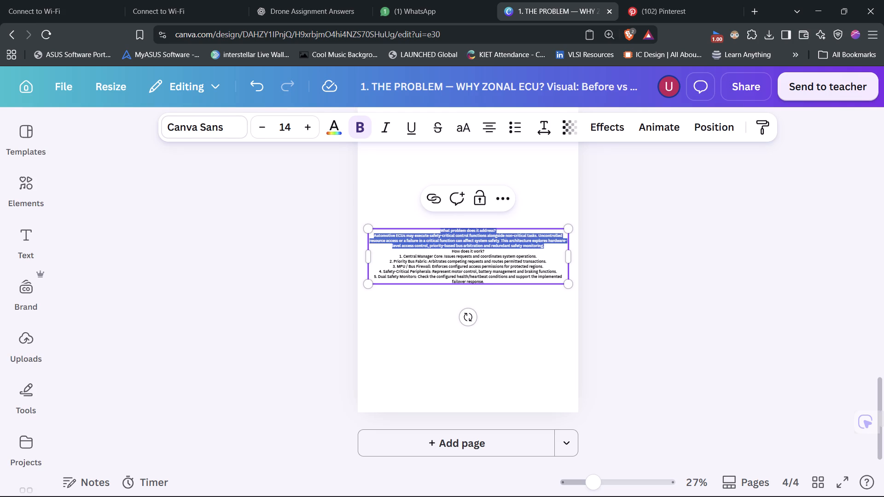
pyautogui.hotkey('ctrl', 'x')
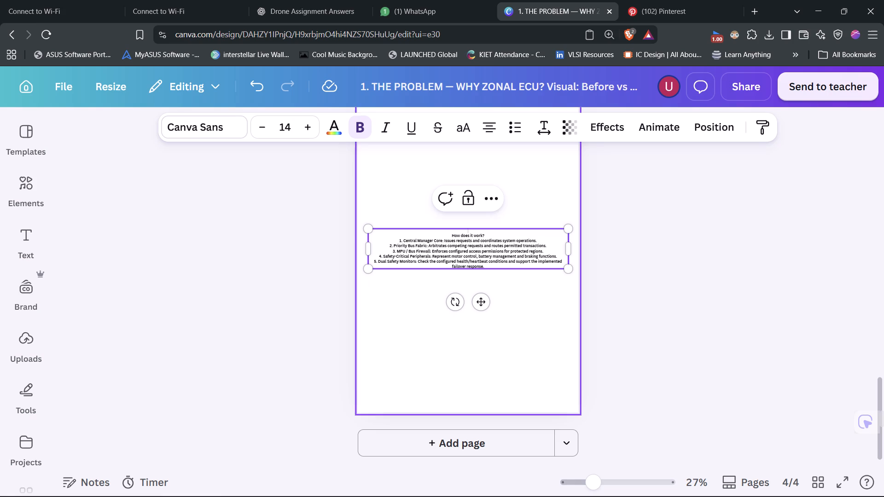
# Duplicate the "How does it work?" text box and place the copy below the original, aligned with it.
pyautogui.click(452, 358)
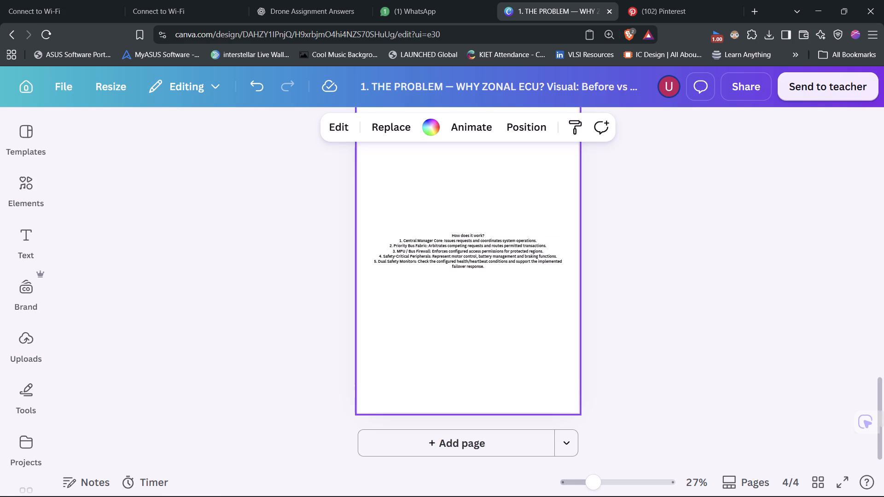
pyautogui.click(468, 349)
pyautogui.click(493, 247)
pyautogui.click(471, 199)
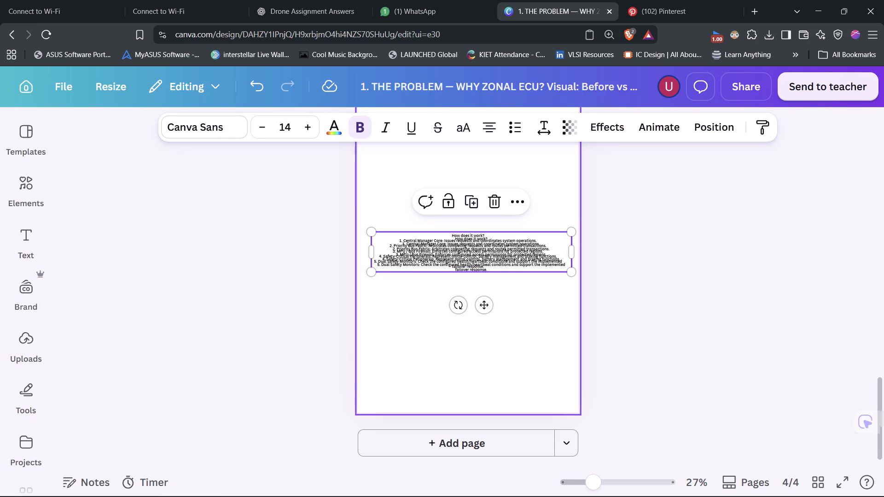
pyautogui.moveTo(483, 304); pyautogui.dragTo(477, 374)
# Replace the lower copy's text with the cut "What problem does it address?" heading and paragraph.
pyautogui.click(475, 332)
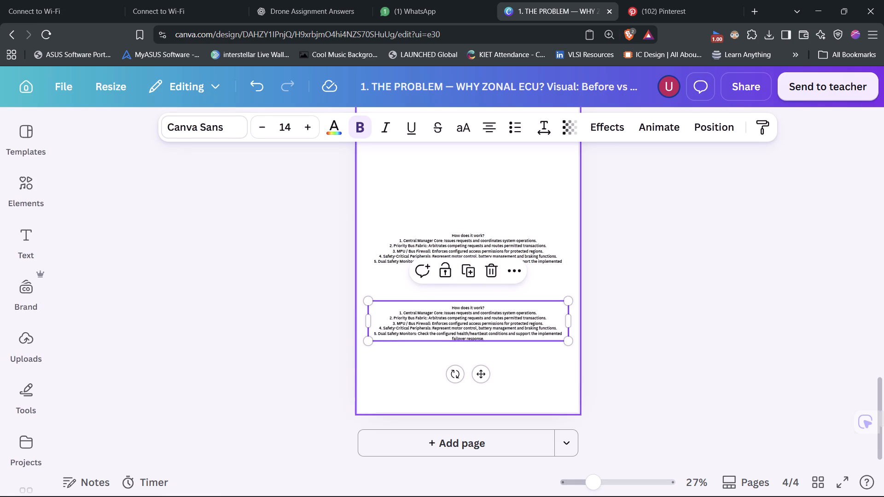
pyautogui.hotkey('ctrl', 'v')
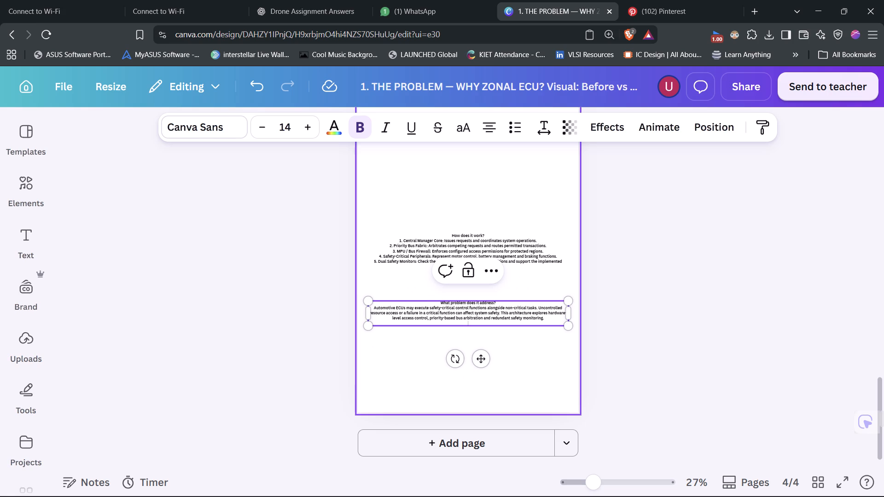
# Cut the heading "What problem does it address?" out of the lower text box, leaving its paragraph.
pyautogui.click(500, 301)
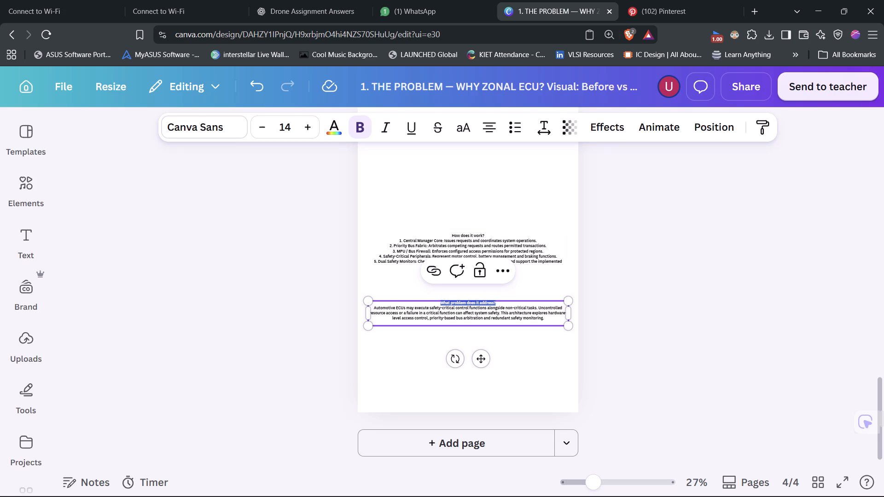
pyautogui.hotkey('ctrl', 'x')
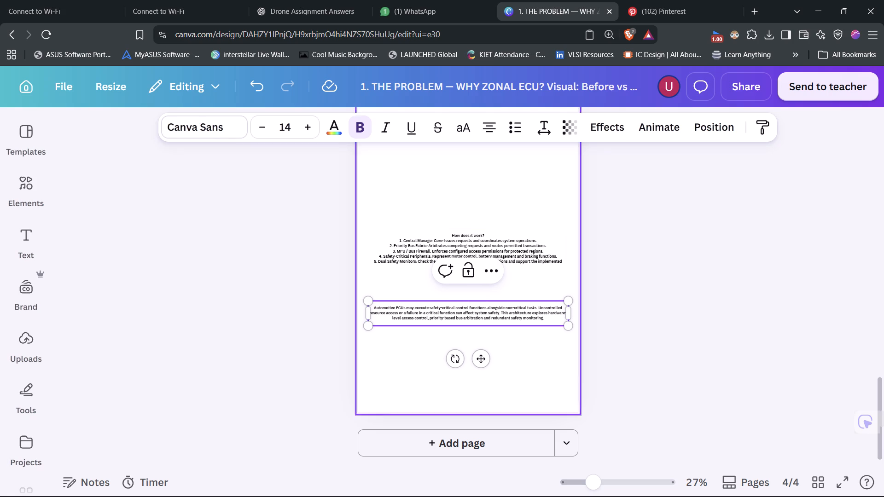
# Duplicate the "Automotive ECUs" paragraph text box below the original on page 4.
pyautogui.click(503, 319)
pyautogui.click(523, 370)
pyautogui.click(516, 314)
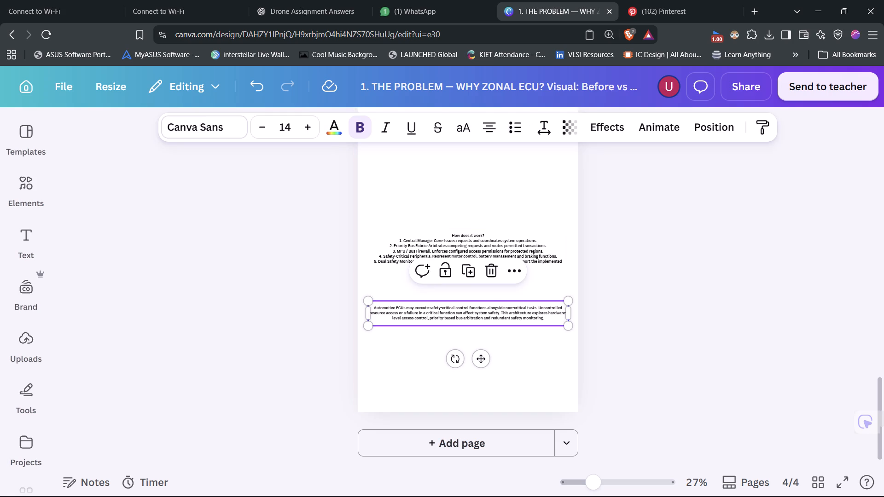
pyautogui.click(475, 276)
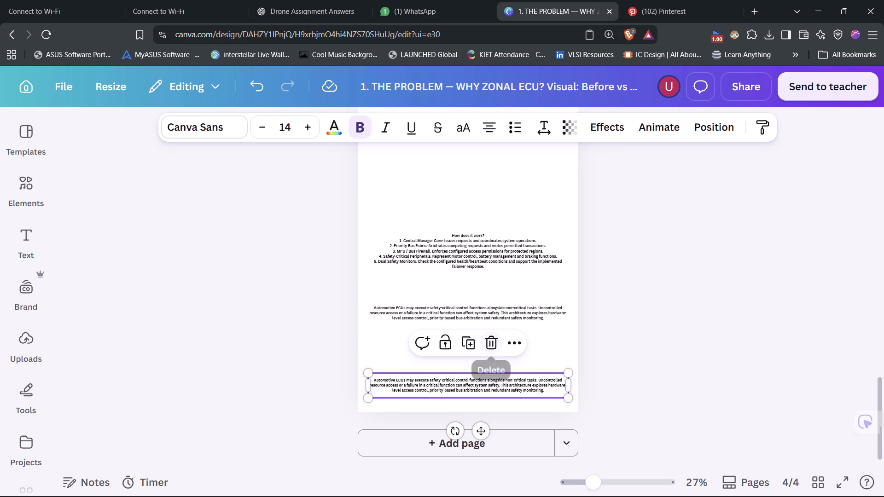
# Replace the text of the lowest "Automotive ECUs" copy on page 4 with the cut heading "What problem does it address?".
pyautogui.hotkey('ctrl', 'a')
pyautogui.doubleClick(528, 384)
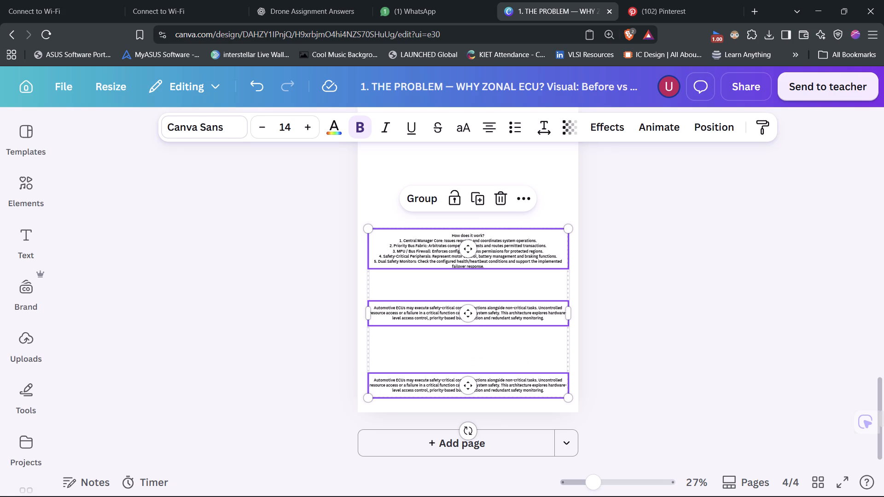
pyautogui.click(606, 372)
pyautogui.click(546, 385)
pyautogui.click(546, 386)
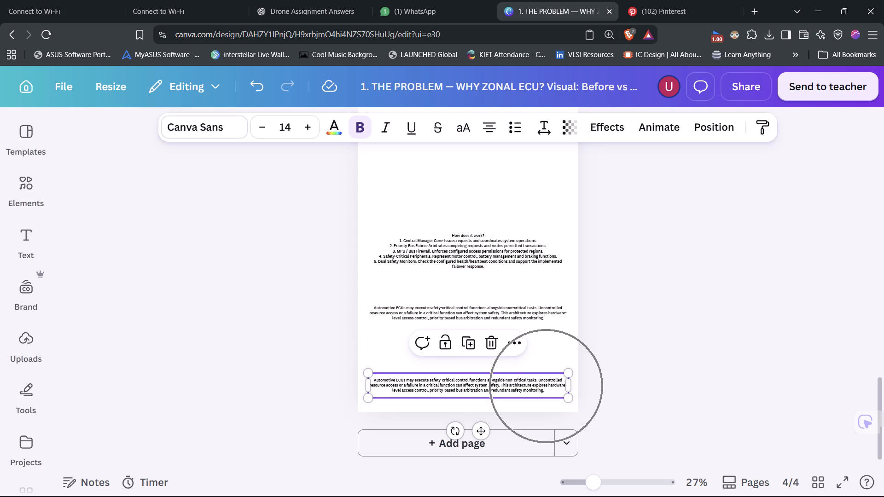
pyautogui.click(546, 386)
pyautogui.doubleClick(546, 386)
pyautogui.hotkey('ctrl', 'a')
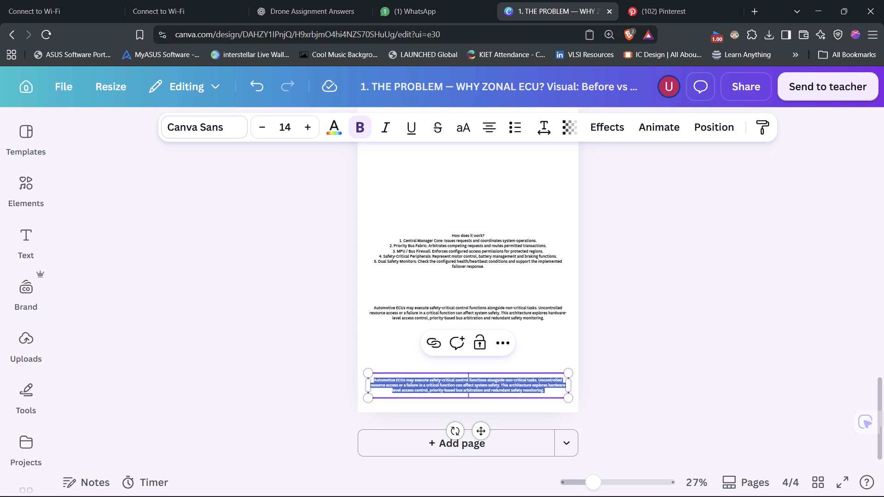
pyautogui.hotkey('ctrl', 'v')
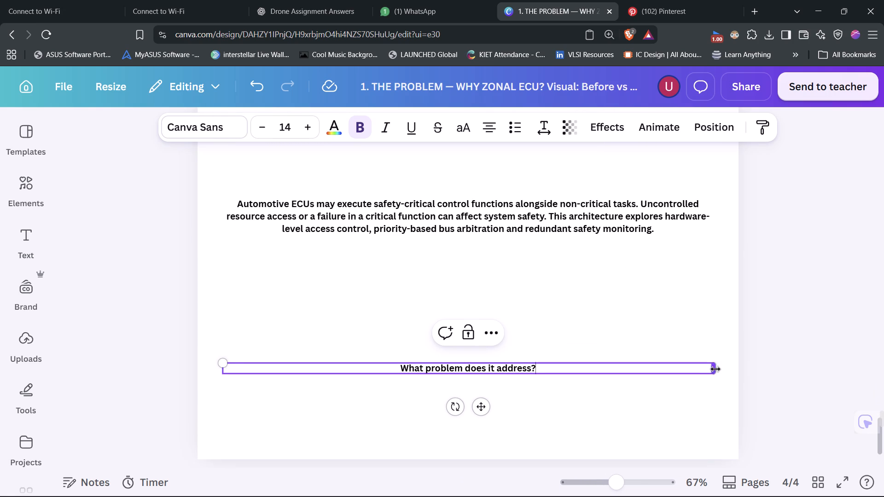
# Narrow the "What problem does it address?" text box to fit its text and move it up near the page's horizontal centre.
pyautogui.moveTo(715, 369); pyautogui.dragTo(413, 368)
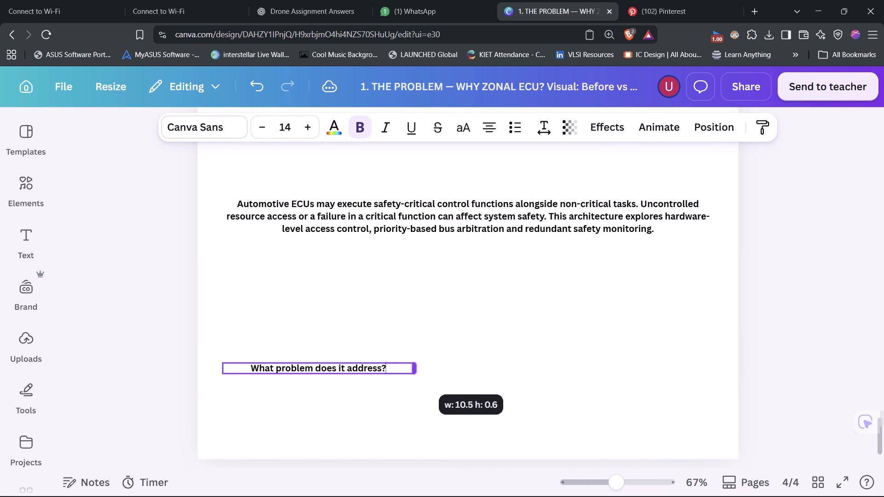
pyautogui.moveTo(413, 368); pyautogui.dragTo(366, 368)
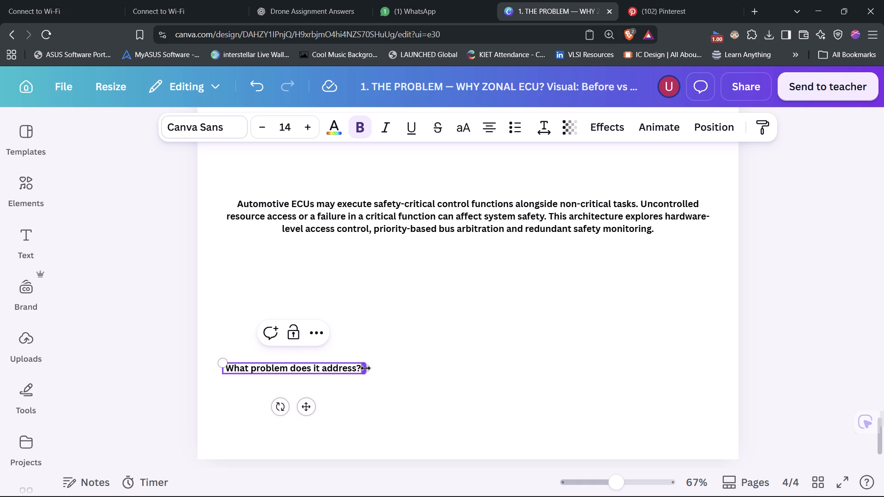
pyautogui.moveTo(306, 406); pyautogui.dragTo(512, 348)
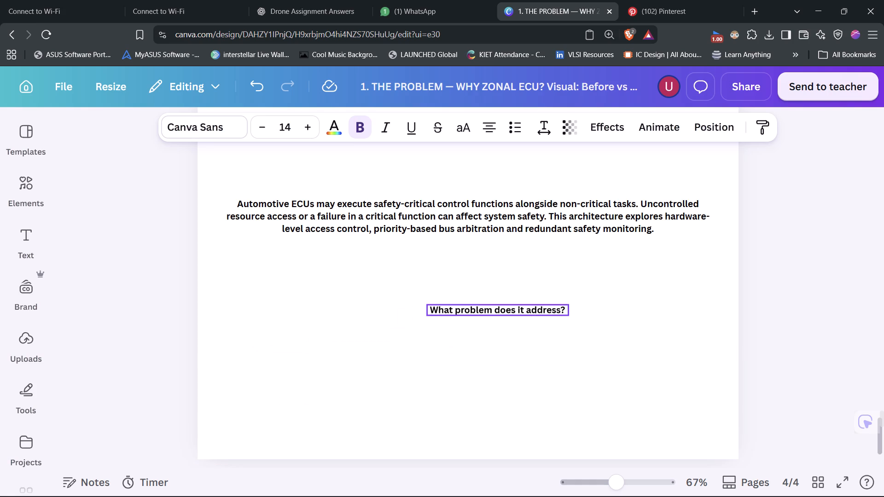
pyautogui.moveTo(512, 348); pyautogui.dragTo(497, 350)
# Apply the Background text effect to the "What problem does it address?" heading in the palette's light blue.
pyautogui.click(496, 314)
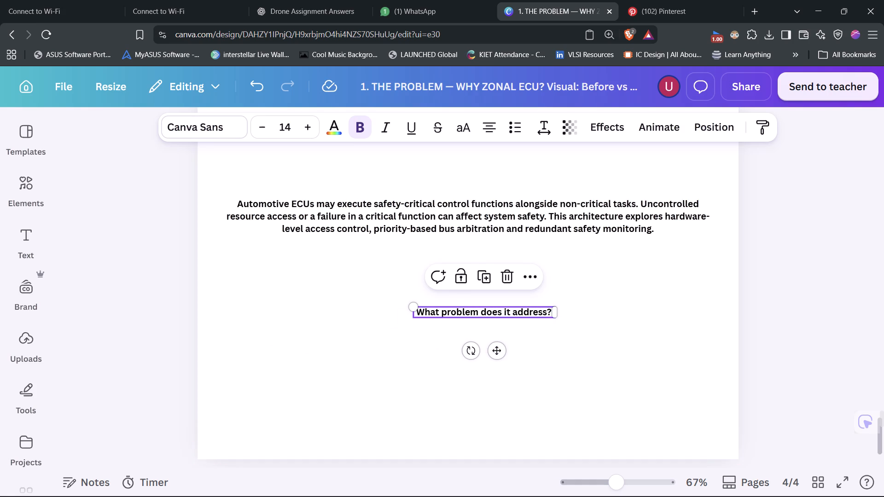
pyautogui.hotkey('ctrl', 'a')
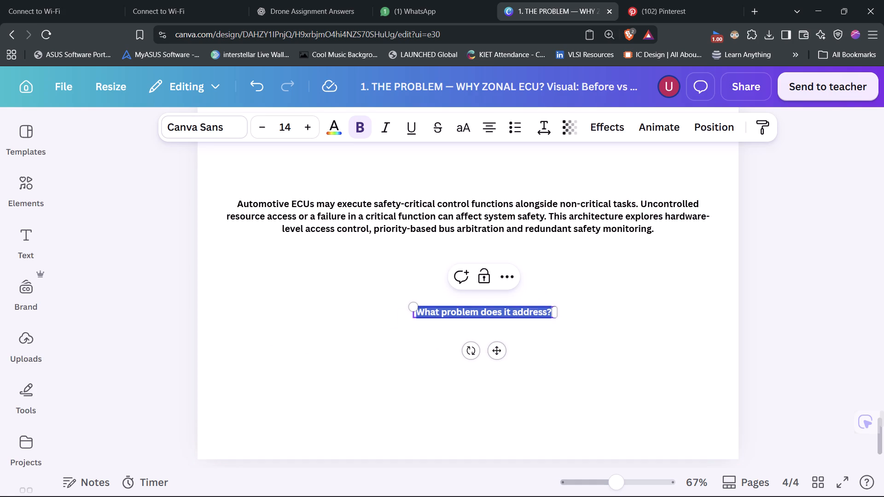
pyautogui.click(600, 134)
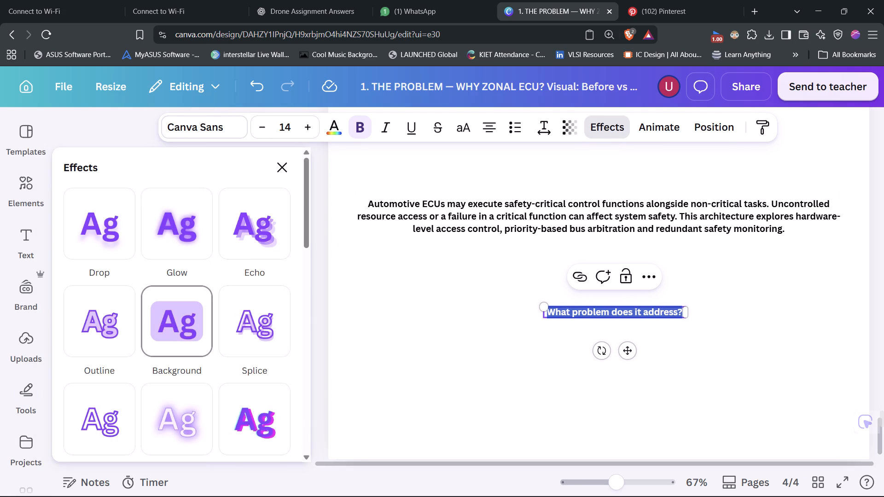
pyautogui.click(185, 328)
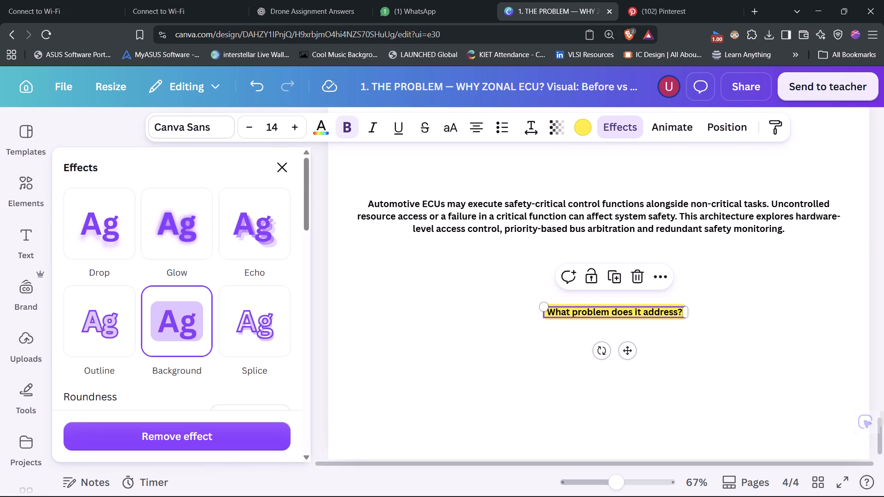
pyautogui.scroll(-3, 204, 339)
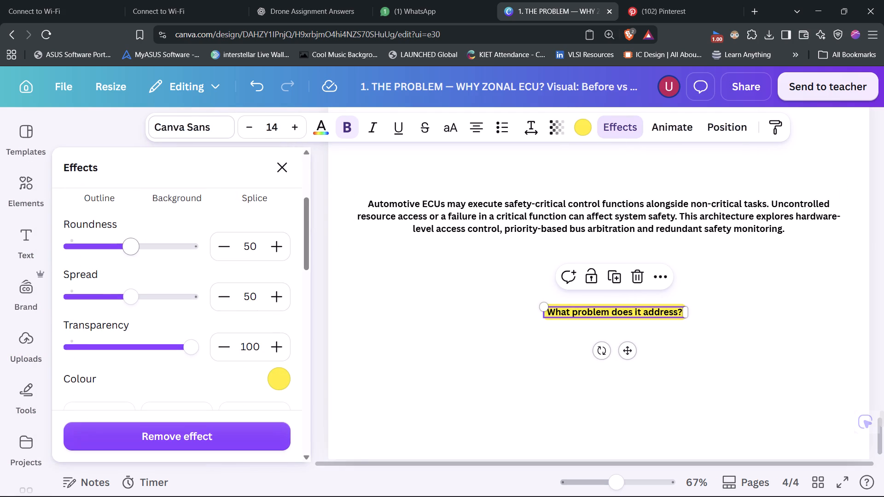
pyautogui.click(277, 375)
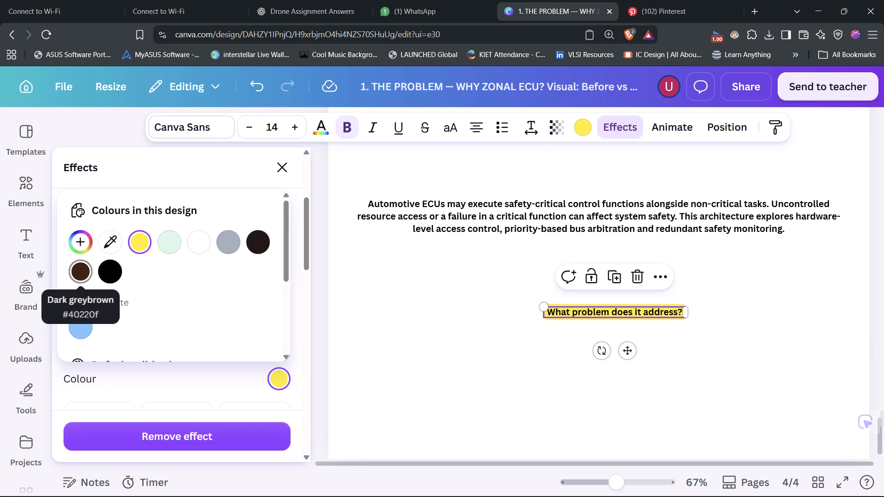
pyautogui.click(173, 243)
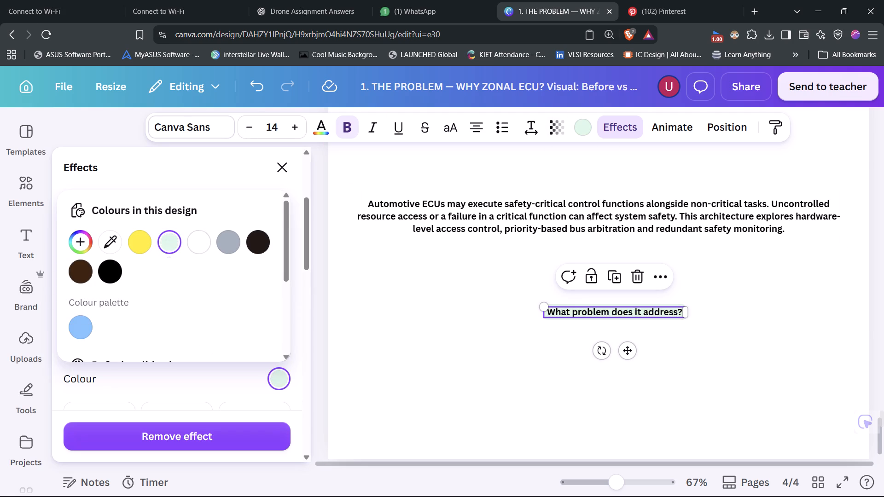
pyautogui.click(230, 240)
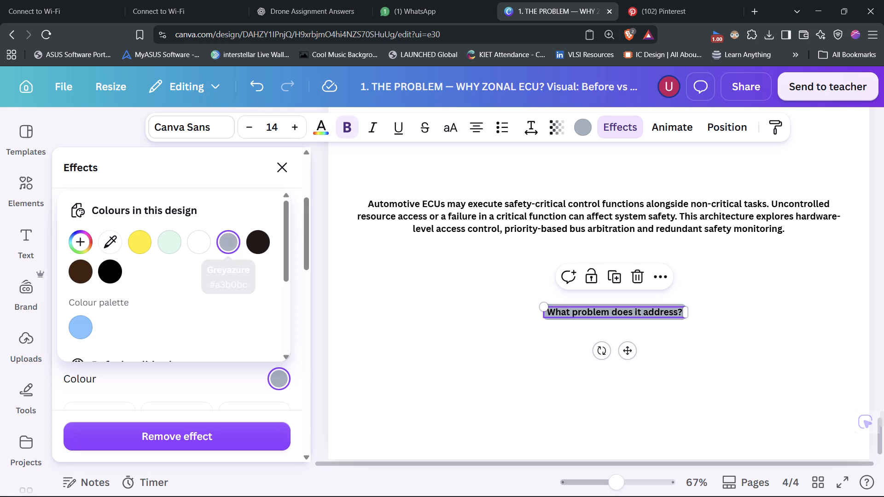
pyautogui.click(83, 326)
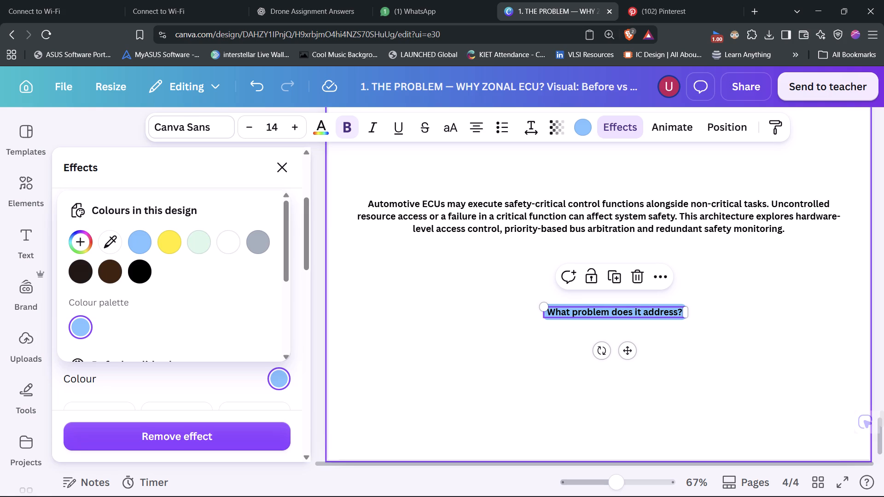
pyautogui.click(673, 352)
# Reposition the blue heading and move the "Automotive ECUs" paragraph box directly beneath it.
pyautogui.click(512, 316)
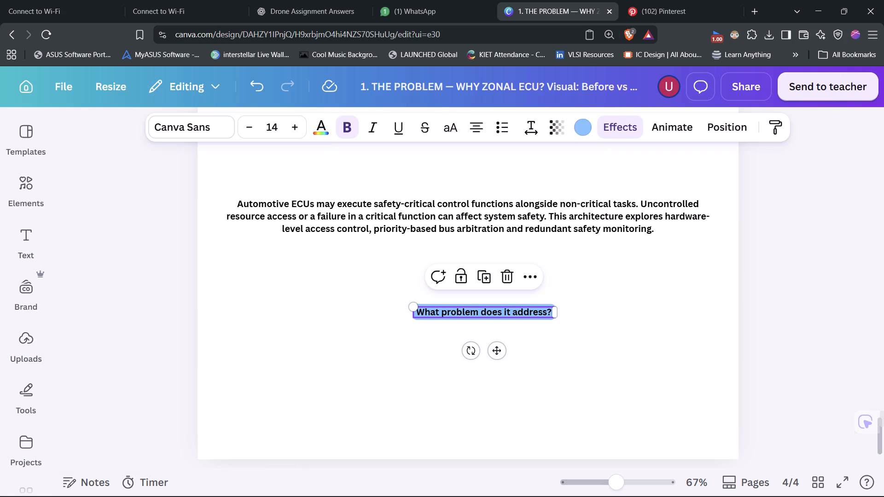
pyautogui.click(533, 335)
pyautogui.click(519, 311)
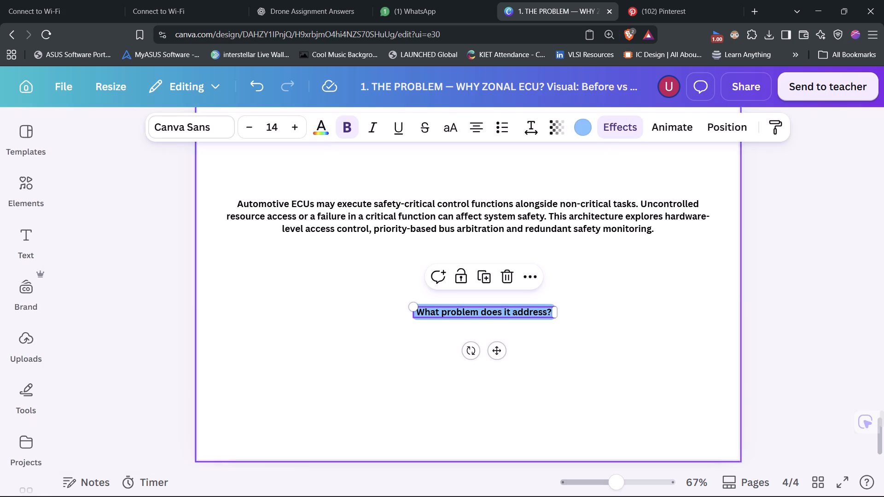
pyautogui.moveTo(500, 345); pyautogui.dragTo(444, 322)
pyautogui.scroll(2, 501, 279)
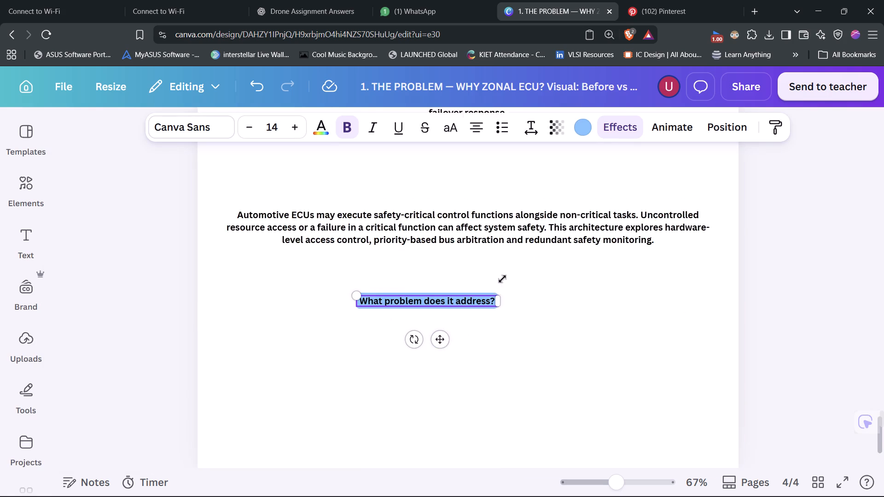
pyautogui.scroll(1, 502, 279)
pyautogui.moveTo(446, 380); pyautogui.dragTo(449, 381)
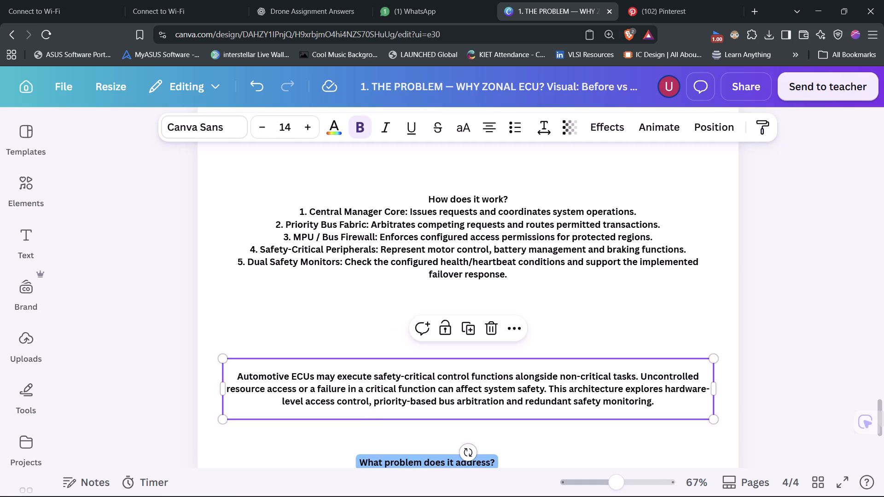
pyautogui.moveTo(449, 381); pyautogui.dragTo(459, 411)
pyautogui.scroll(-2, 483, 337)
pyautogui.moveTo(505, 293); pyautogui.dragTo(501, 306)
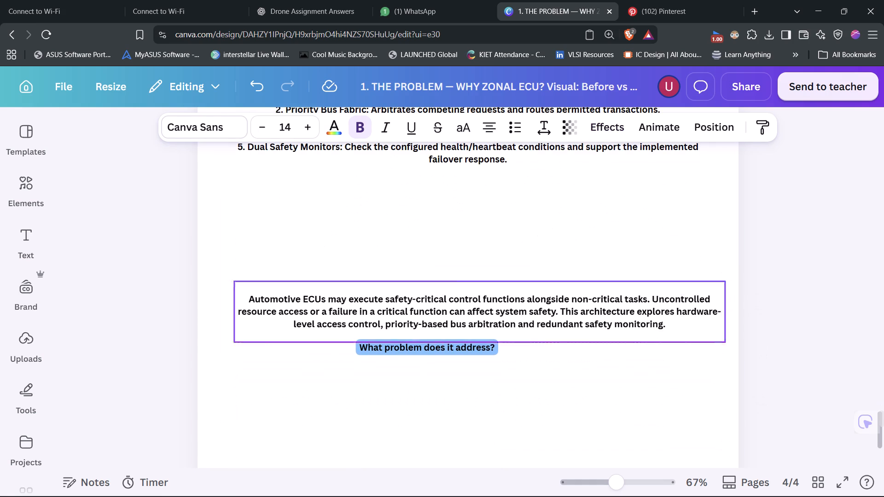
pyautogui.moveTo(501, 306); pyautogui.dragTo(492, 378)
pyautogui.scroll(-2, 518, 281)
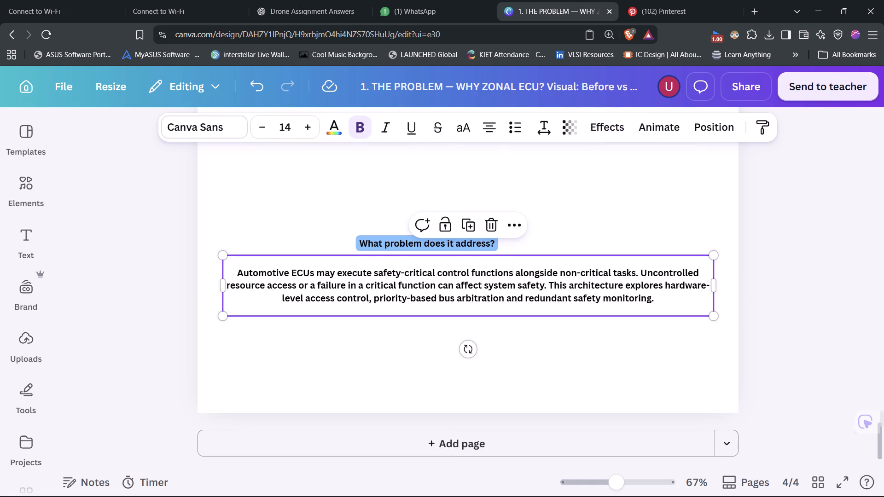
# Narrow the "Automotive ECUs" paragraph box so its text wraps onto six lines, and place it under the blue heading.
pyautogui.click(503, 280)
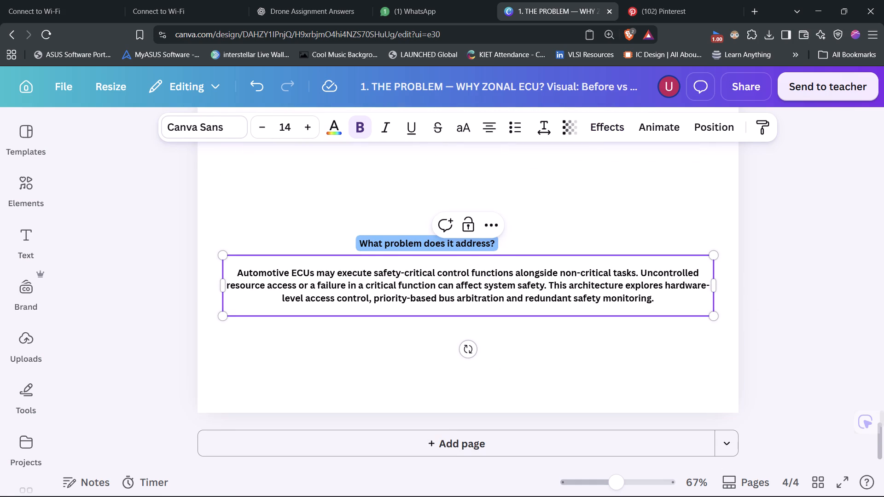
pyautogui.moveTo(714, 290); pyautogui.dragTo(714, 289)
pyautogui.moveTo(714, 289); pyautogui.dragTo(412, 337)
pyautogui.click(386, 302)
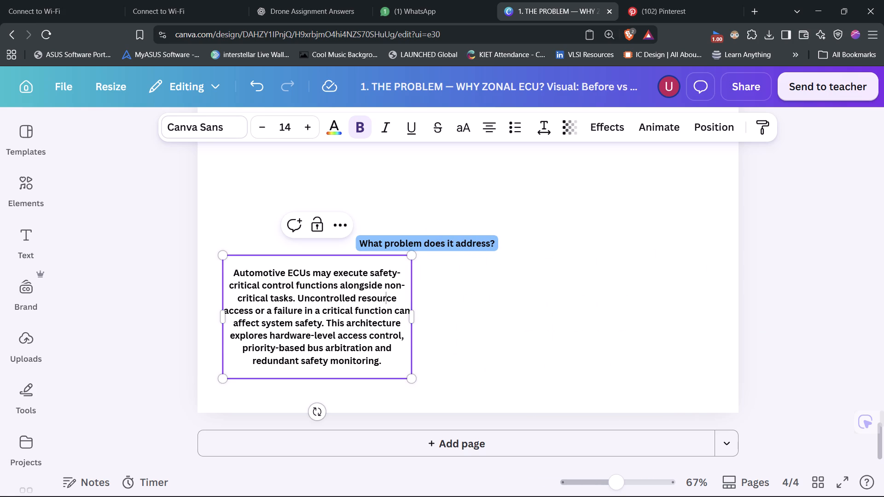
pyautogui.click(552, 327)
pyautogui.moveTo(400, 313); pyautogui.dragTo(507, 318)
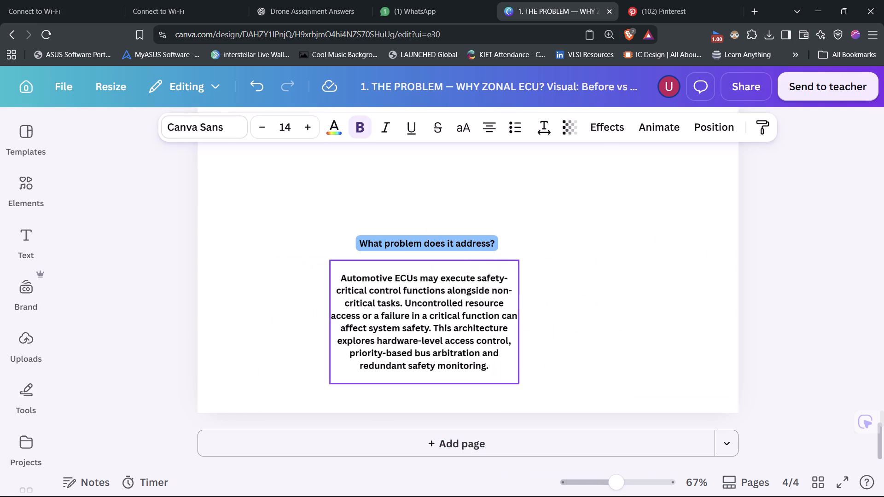
pyautogui.moveTo(507, 318); pyautogui.dragTo(521, 316)
pyautogui.moveTo(534, 318); pyautogui.dragTo(552, 322)
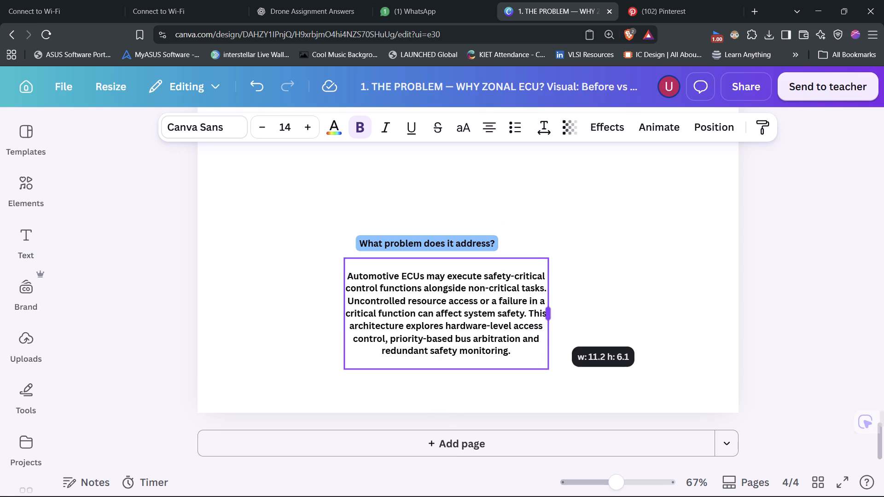
pyautogui.moveTo(552, 322); pyautogui.dragTo(585, 324)
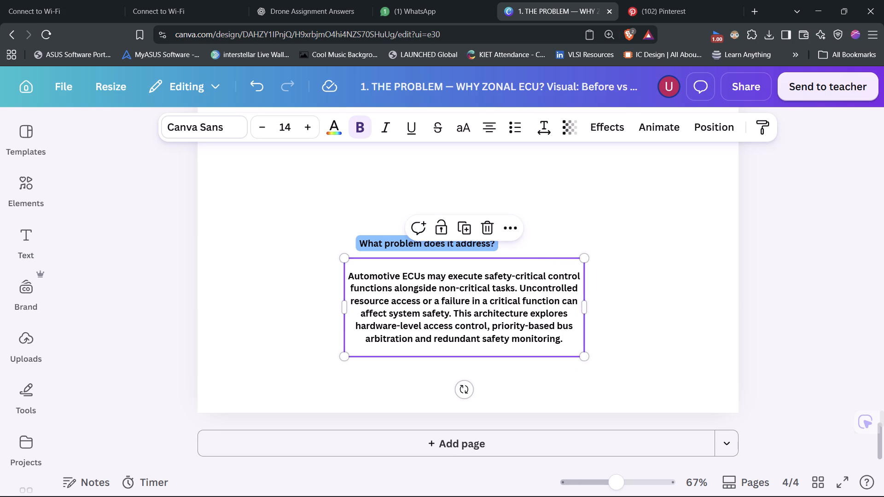
# Align the blue heading and its paragraph box by their centres and group them.
pyautogui.click(710, 290)
pyautogui.moveTo(356, 221); pyautogui.dragTo(470, 269)
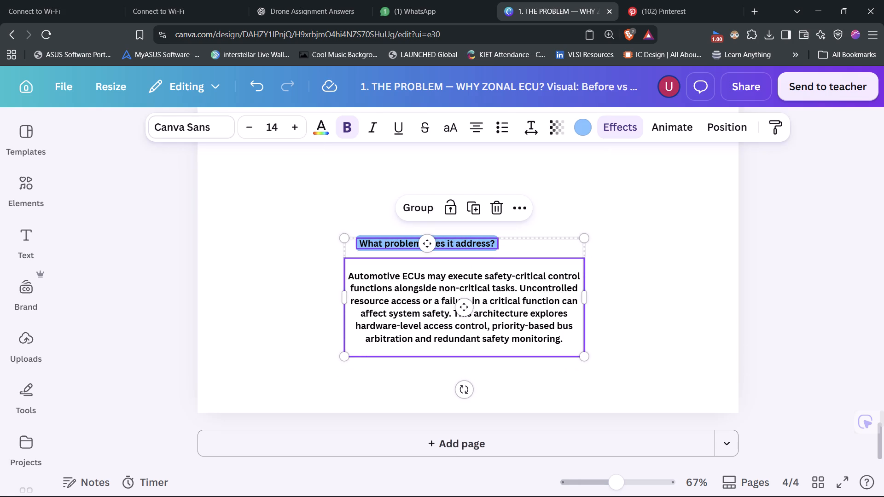
pyautogui.click(714, 129)
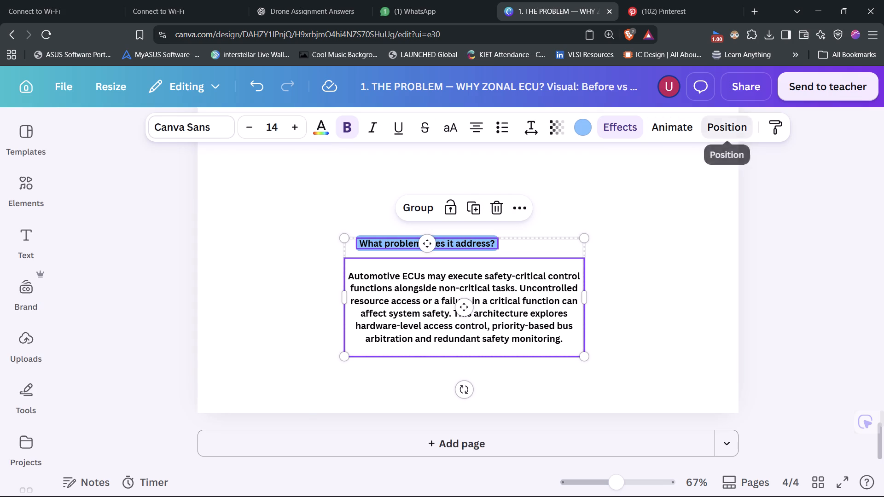
pyautogui.click(250, 376)
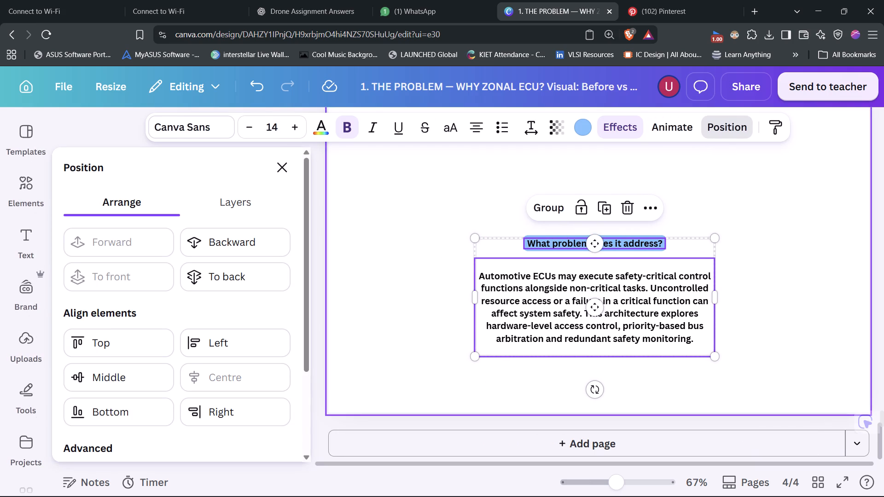
pyautogui.click(552, 202)
pyautogui.click(797, 243)
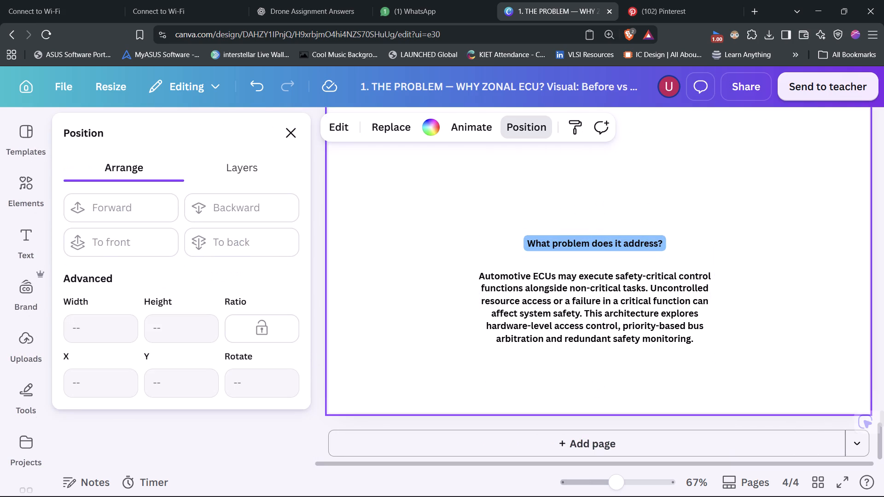
pyautogui.click(668, 267)
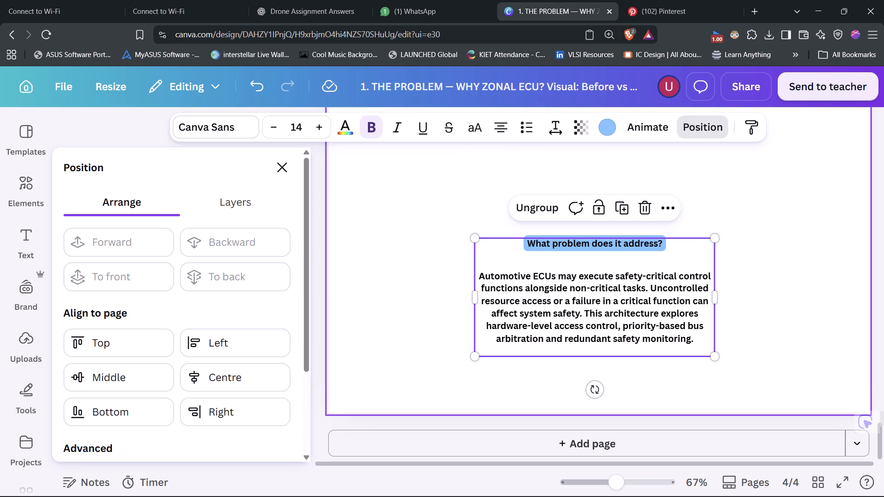
pyautogui.click(776, 271)
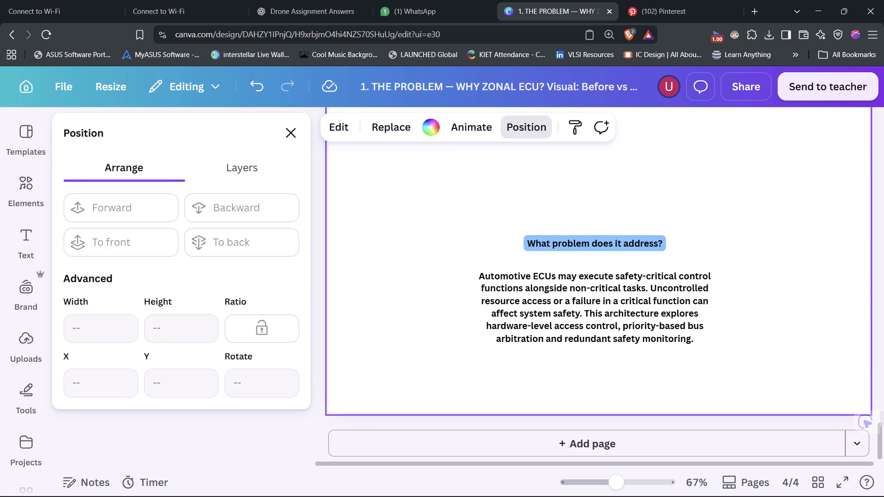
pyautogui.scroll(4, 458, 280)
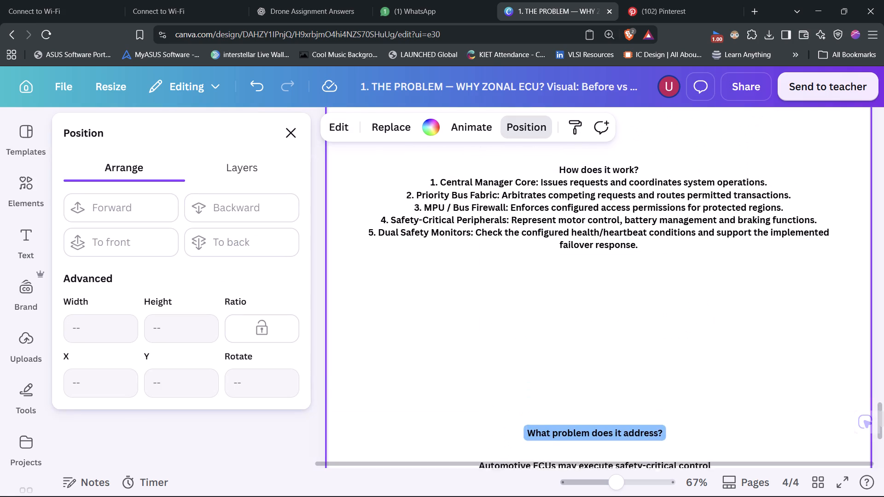
# Cut the "How does it work?" heading out of the numbered list's text box on page 4.
pyautogui.click(587, 265)
pyautogui.click(646, 266)
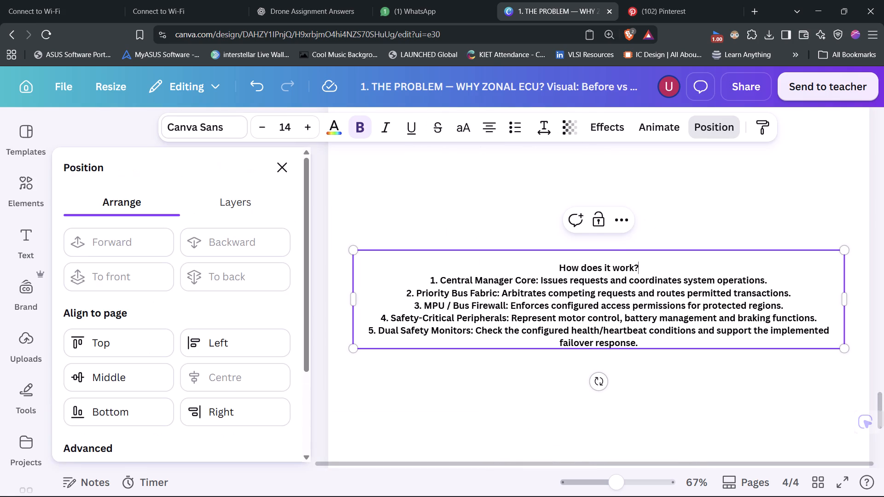
pyautogui.moveTo(643, 266); pyautogui.dragTo(550, 269)
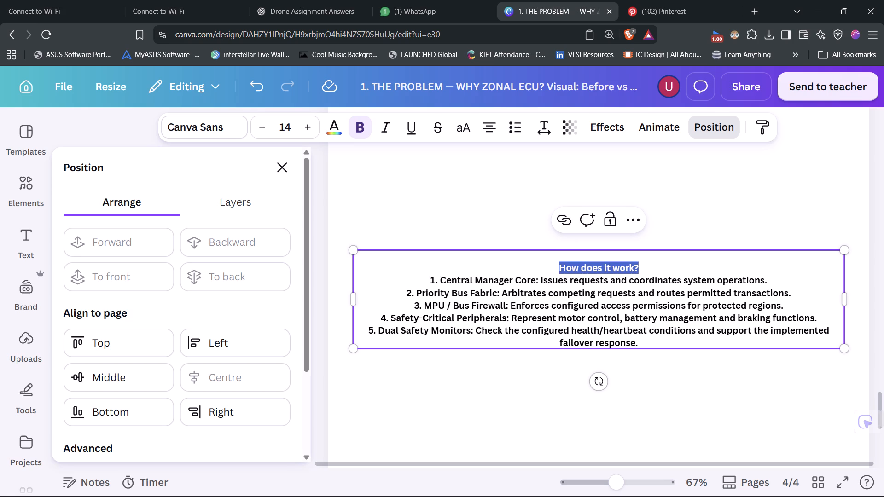
pyautogui.hotkey('ctrl', 'x')
pyautogui.click(618, 294)
# Duplicate the numbered list box, move the copy above the original, and replace its text with the cut "How does it work?" heading.
pyautogui.click(725, 487)
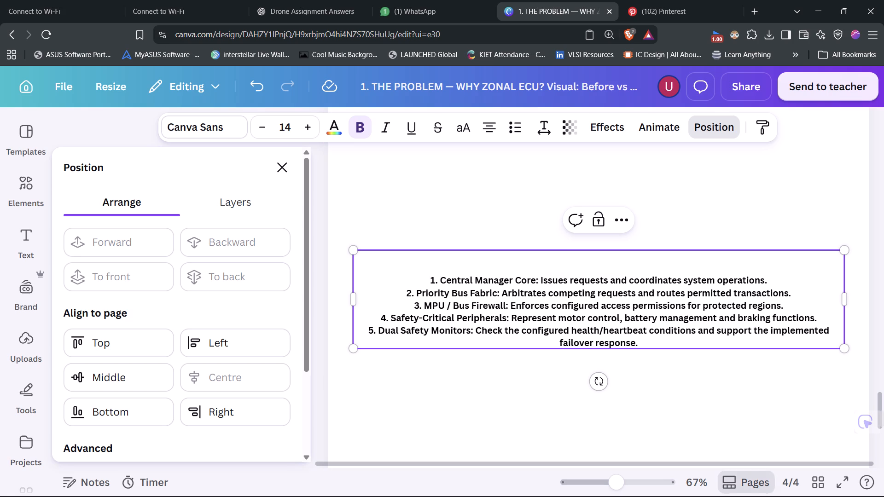
pyautogui.click(545, 308)
pyautogui.click(505, 273)
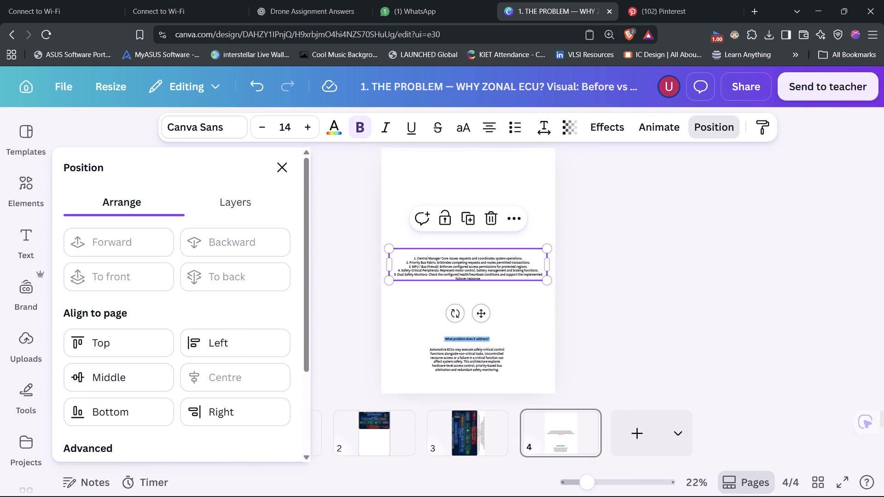
pyautogui.click(473, 217)
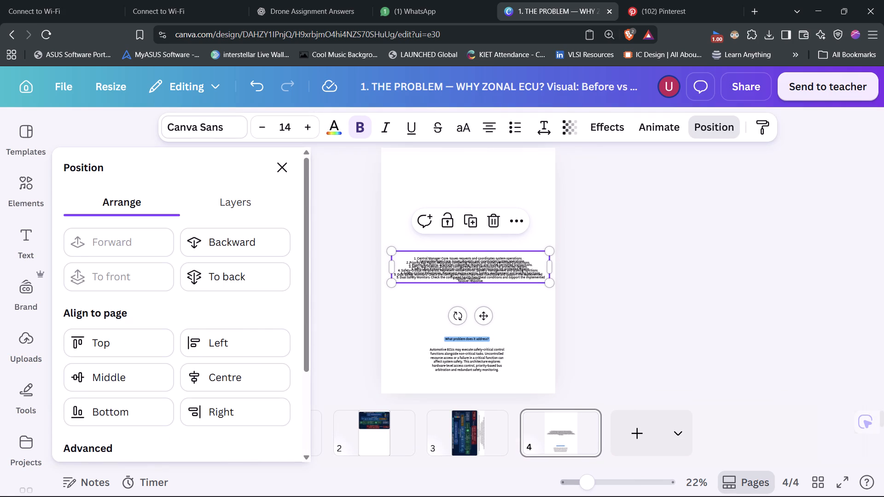
pyautogui.moveTo(483, 316); pyautogui.dragTo(476, 278)
pyautogui.doubleClick(475, 235)
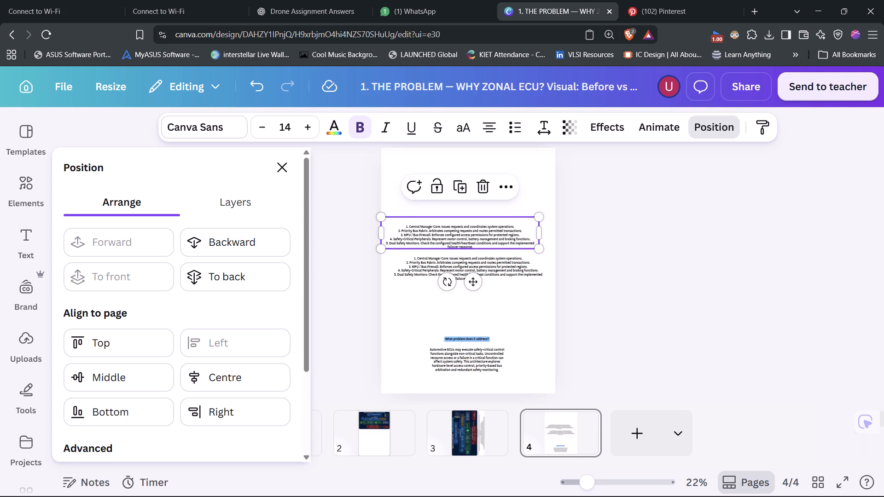
pyautogui.click(479, 236)
pyautogui.hotkey('ctrl', 'a')
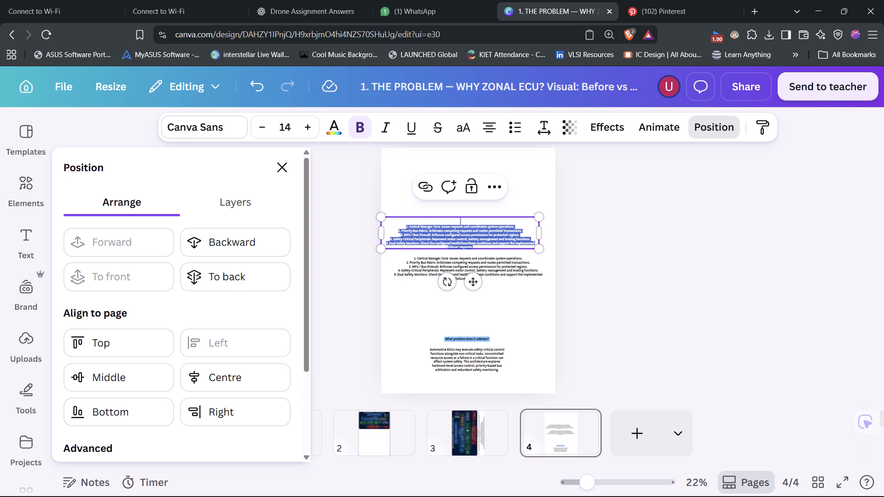
pyautogui.keyDown('ctrl'); pyautogui.click(480, 239); pyautogui.keyUp('ctrl')
pyautogui.hotkey('ctrl', 'v')
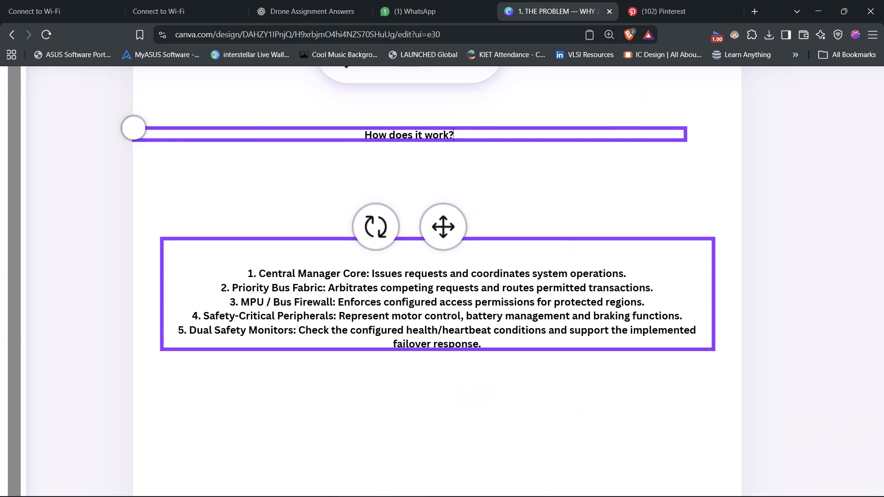
# Narrow the "How does it work?" box to fit its text and move it above the numbered list.
pyautogui.scroll(3, 581, 207)
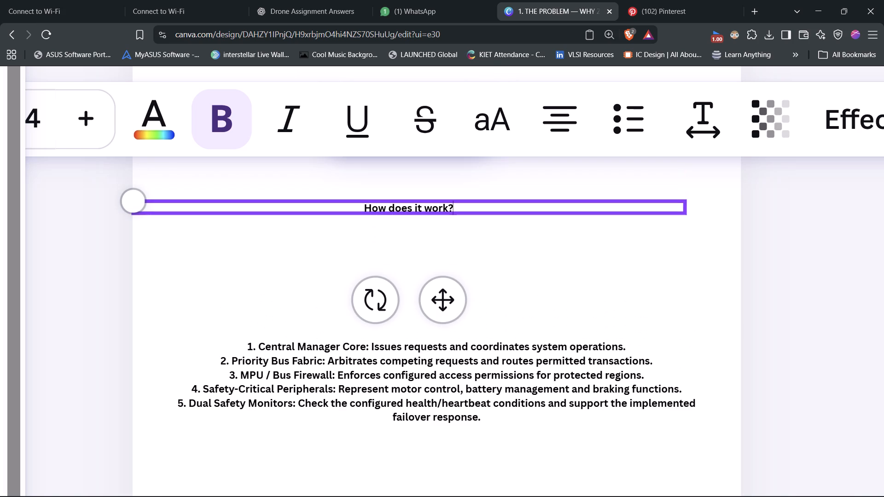
pyautogui.scroll(1, 686, 211)
pyautogui.moveTo(686, 211); pyautogui.dragTo(243, 217)
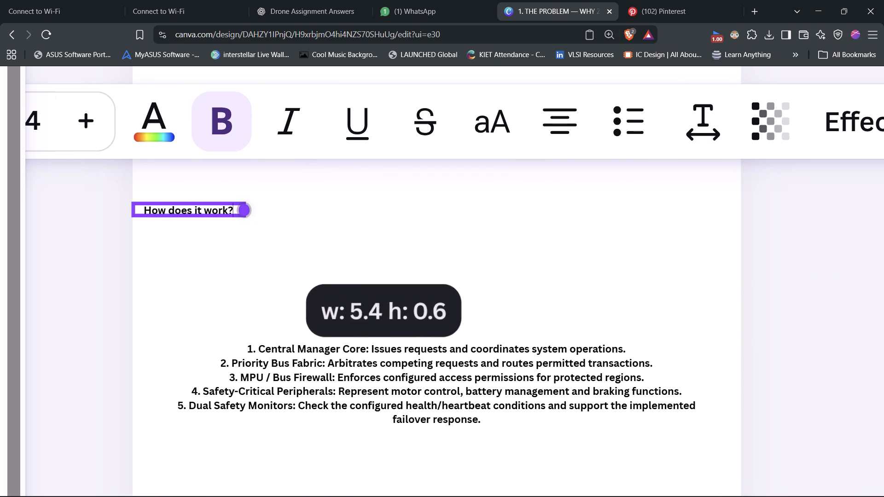
pyautogui.moveTo(243, 217); pyautogui.dragTo(234, 216)
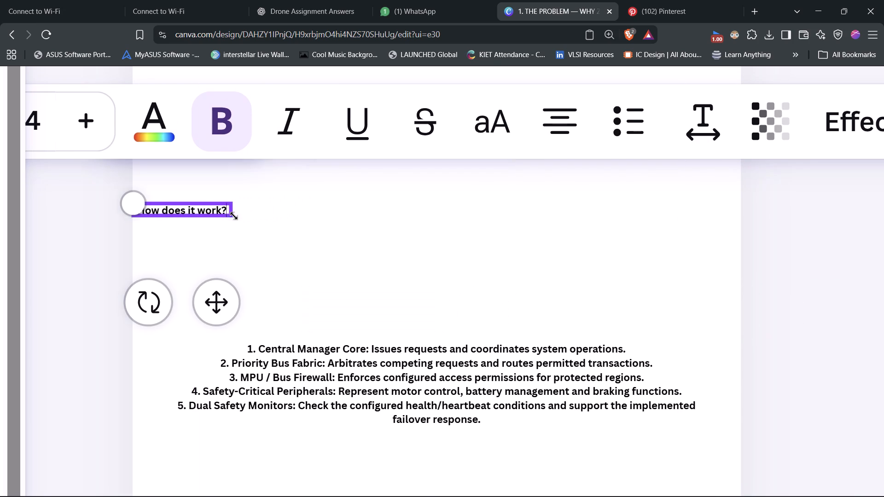
pyautogui.moveTo(227, 301); pyautogui.dragTo(561, 305)
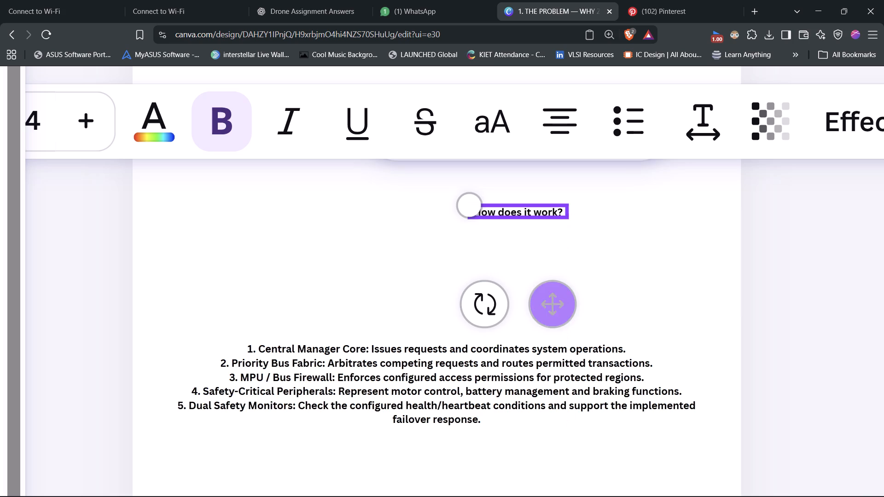
# Apply the Background text effect to the "How does it work?" heading in the design's pastel azure, #7cc4ff.
pyautogui.click(521, 215)
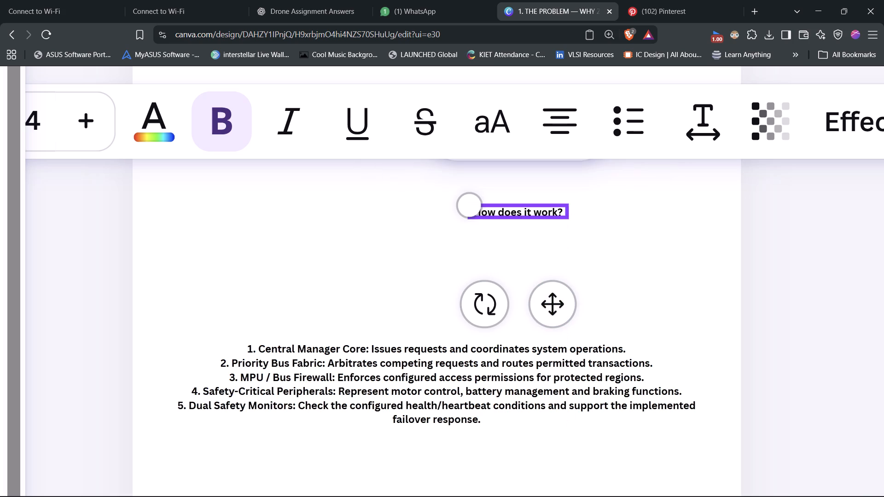
pyautogui.hotkey('ctrl', 'a')
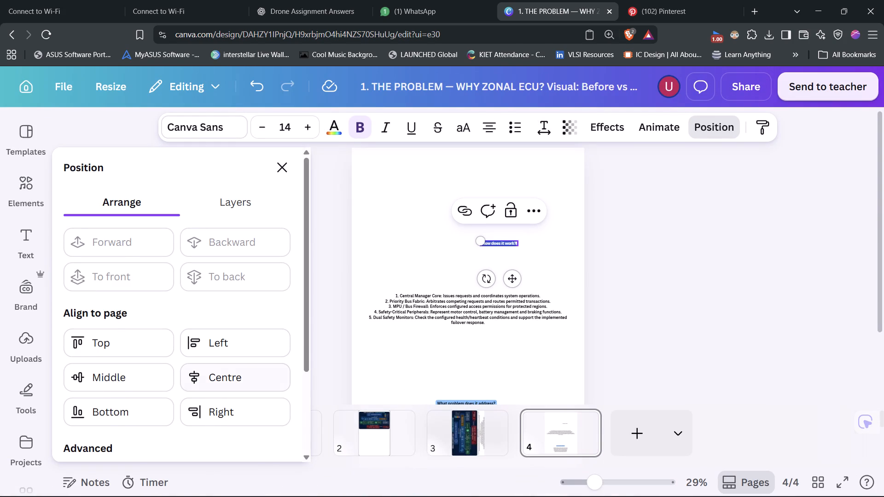
pyautogui.click(602, 121)
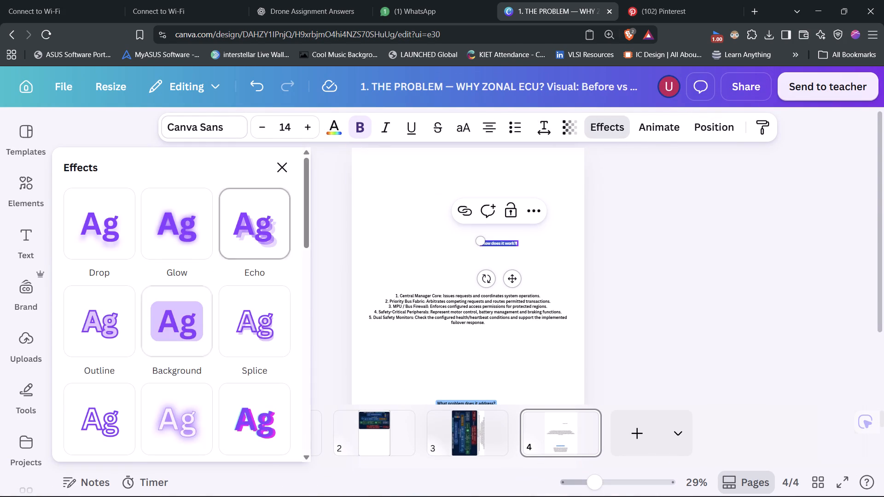
pyautogui.click(188, 328)
pyautogui.scroll(-2, 245, 377)
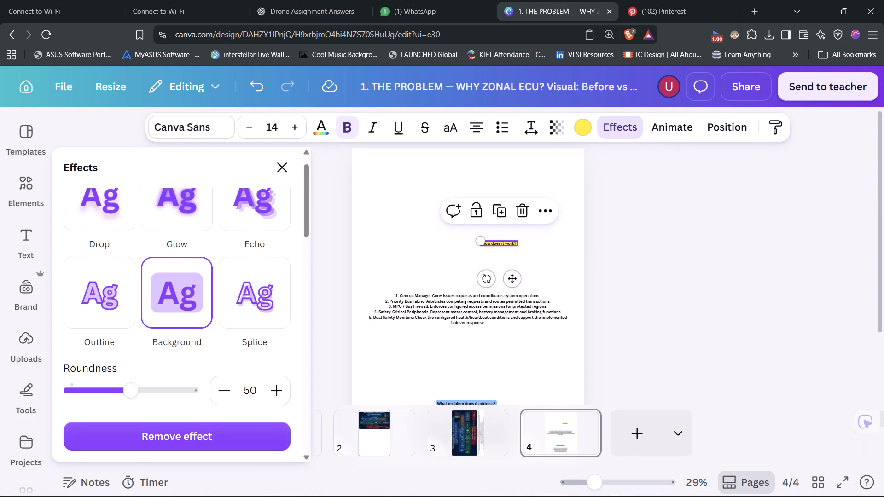
pyautogui.scroll(-3, 261, 347)
pyautogui.click(277, 269)
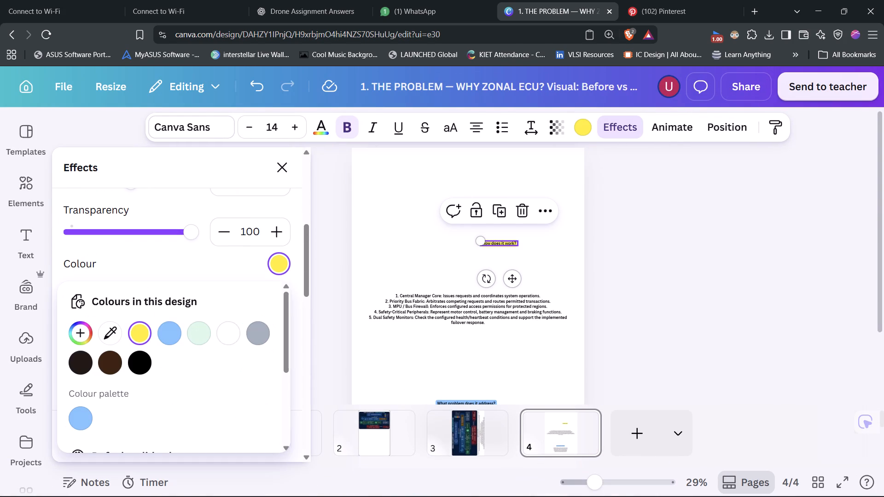
pyautogui.click(169, 335)
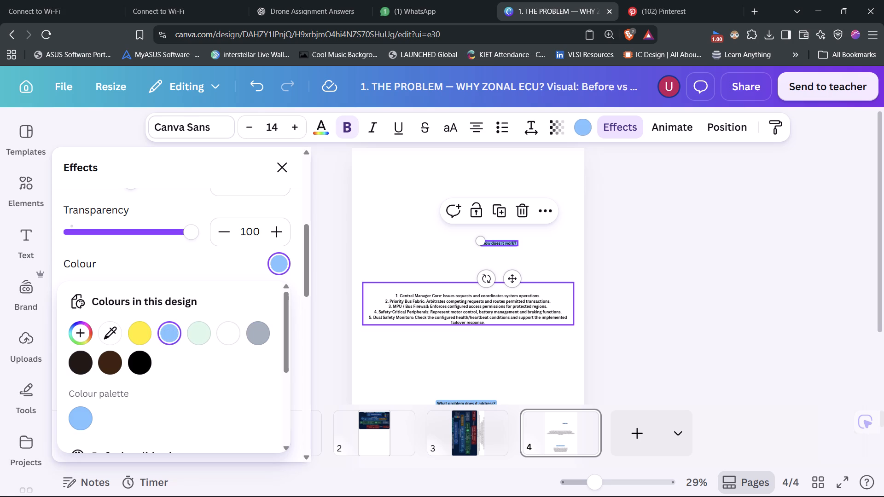
pyautogui.click(531, 261)
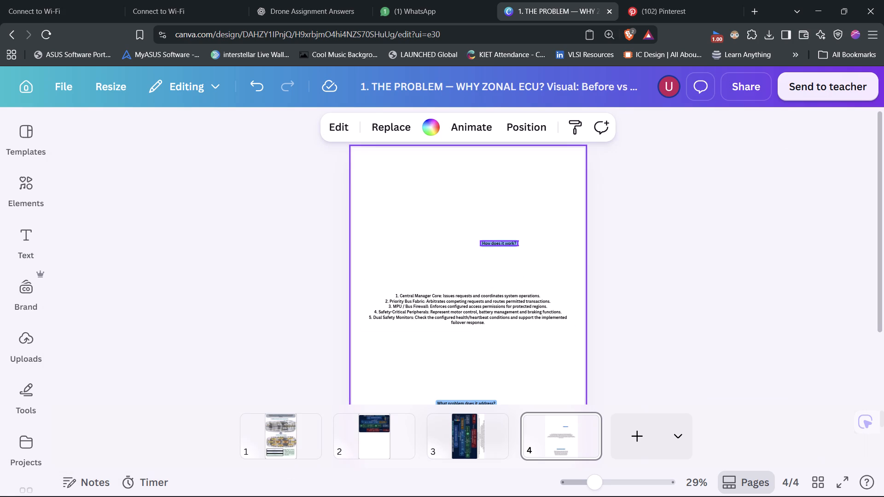
# Place the "How does it work?" heading just above the numbered list and align the two by their centres.
pyautogui.moveTo(496, 241); pyautogui.dragTo(456, 286)
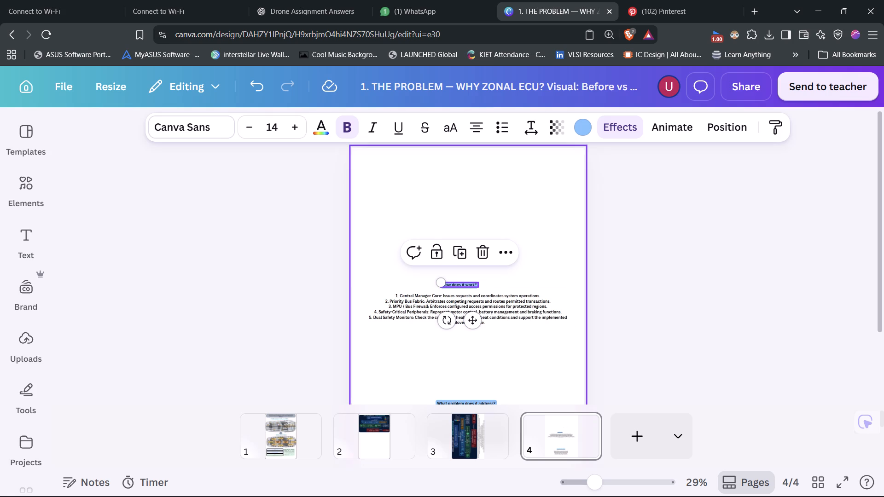
pyautogui.moveTo(372, 270); pyautogui.dragTo(478, 339)
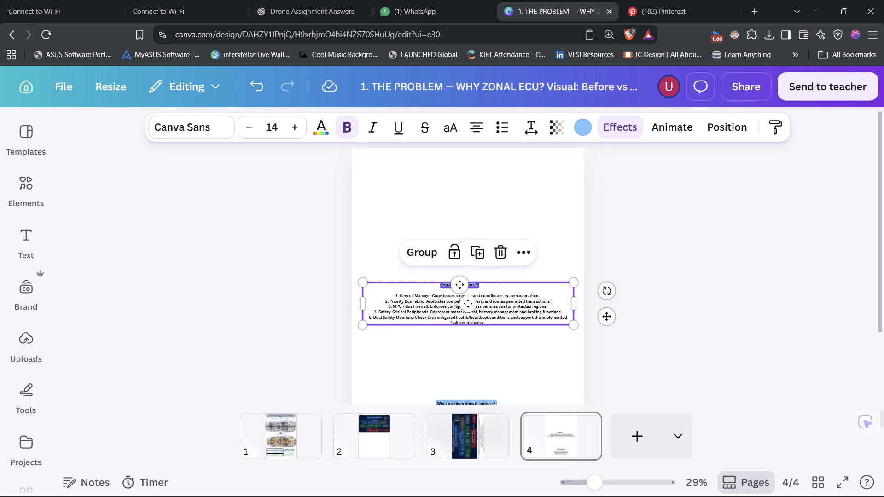
pyautogui.click(714, 125)
pyautogui.click(262, 369)
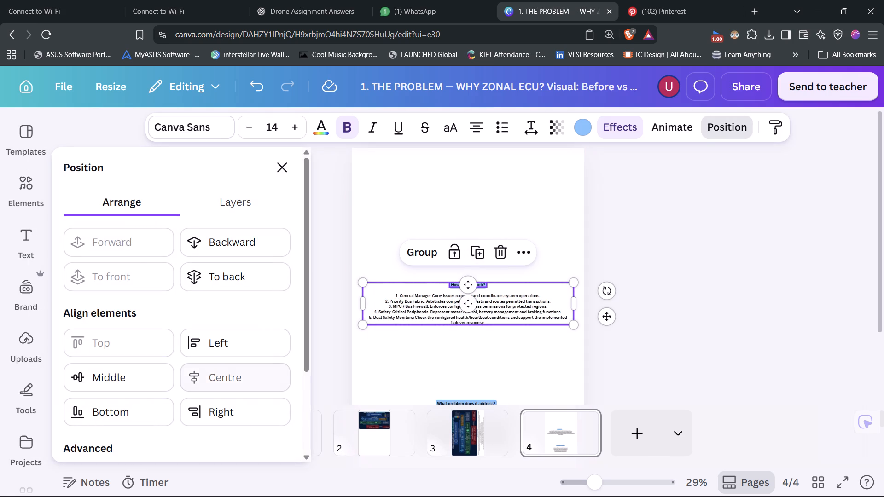
pyautogui.moveTo(543, 340); pyautogui.dragTo(545, 345)
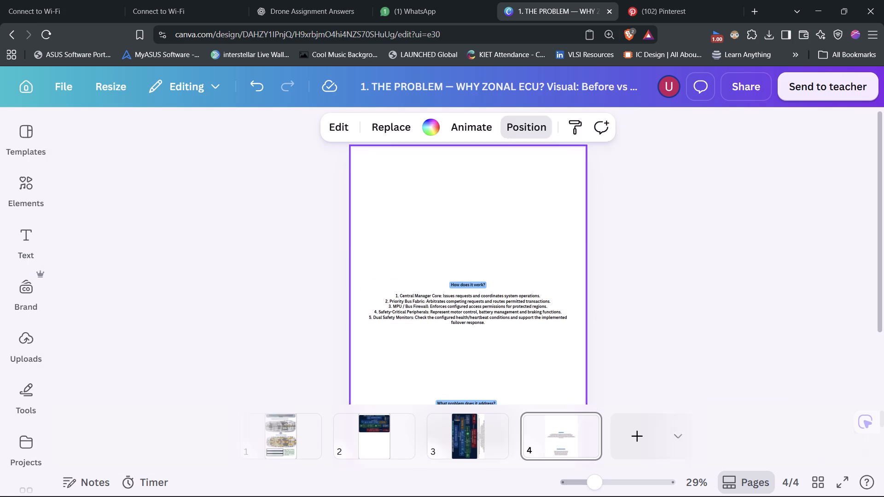
# Lower the numbered list box away from the "How does it work?" heading and narrow it so its text wraps onto eight lines.
pyautogui.click(524, 315)
pyautogui.doubleClick(525, 315)
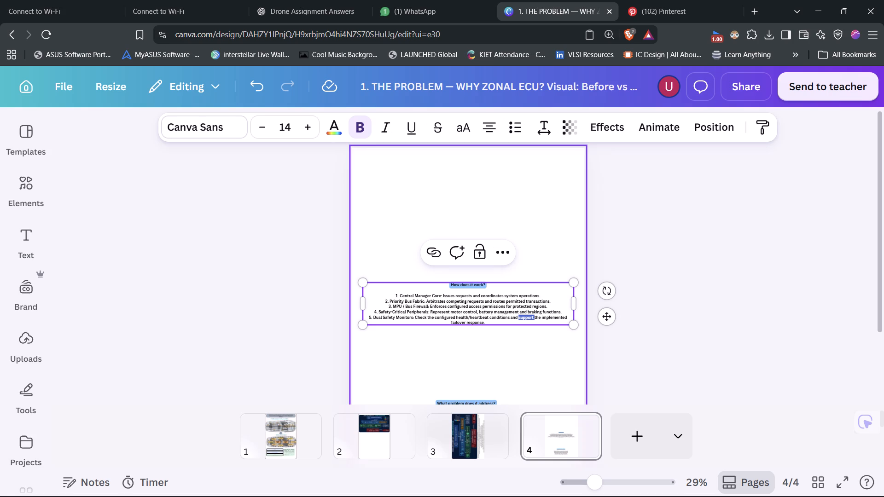
pyautogui.click(525, 245)
pyautogui.click(481, 319)
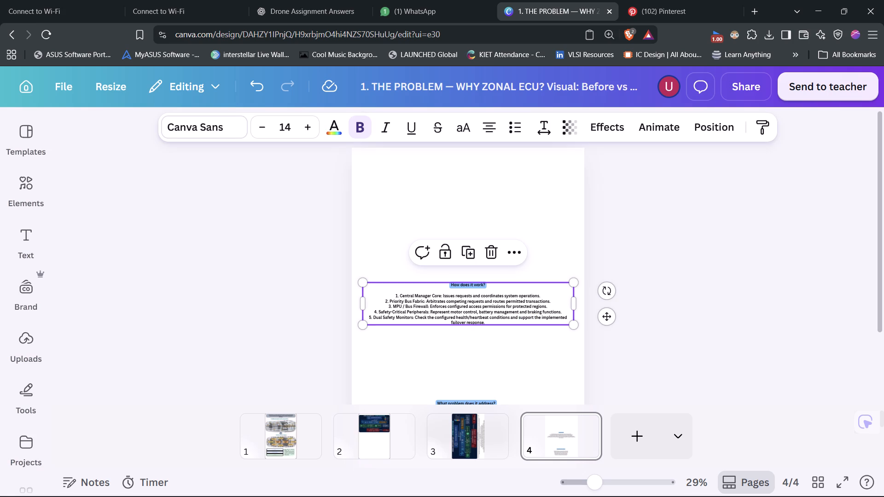
pyautogui.moveTo(457, 294); pyautogui.dragTo(457, 315)
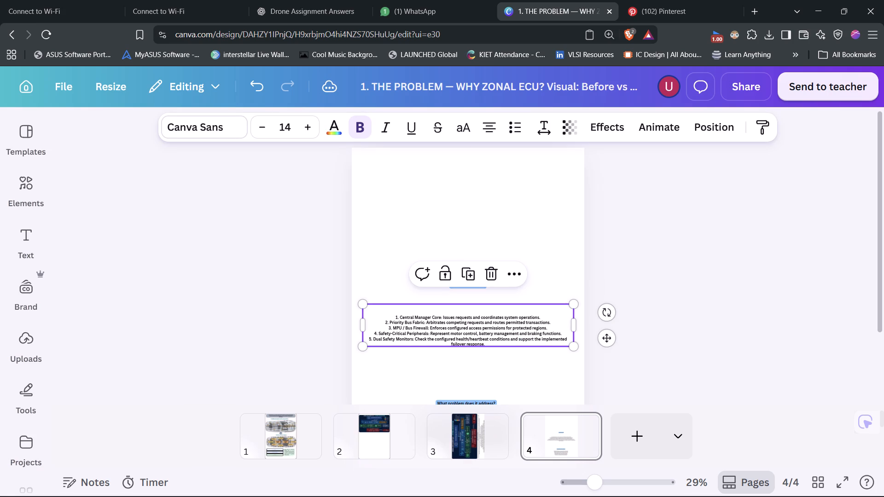
pyautogui.click(468, 318)
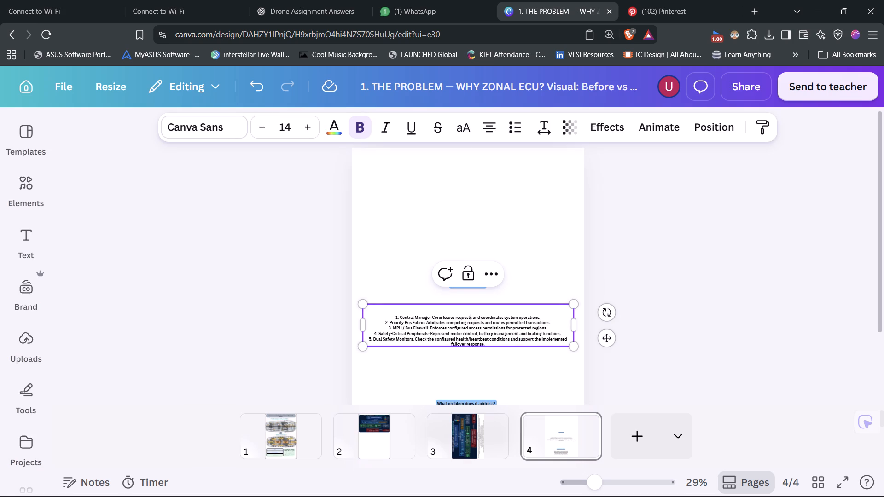
pyautogui.moveTo(574, 324); pyautogui.dragTo(546, 328)
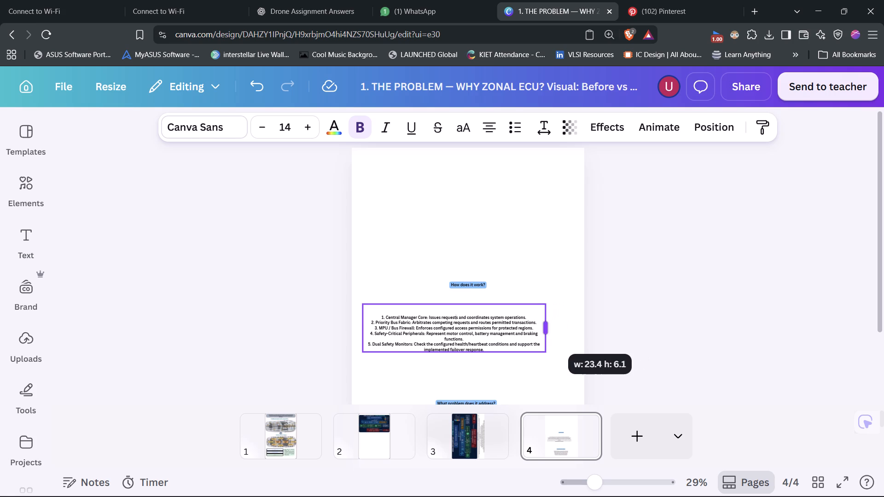
pyautogui.moveTo(546, 328); pyautogui.dragTo(527, 326)
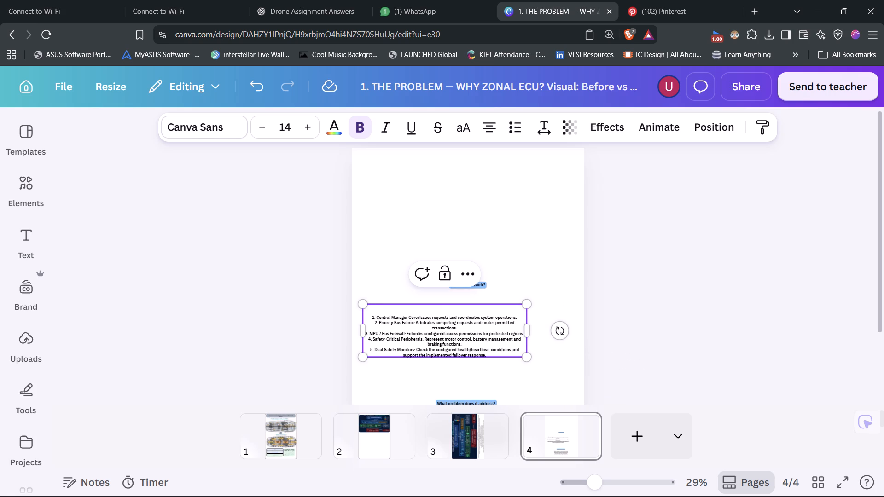
# Set the alignment of all the numbered list's text to justified.
pyautogui.click(483, 123)
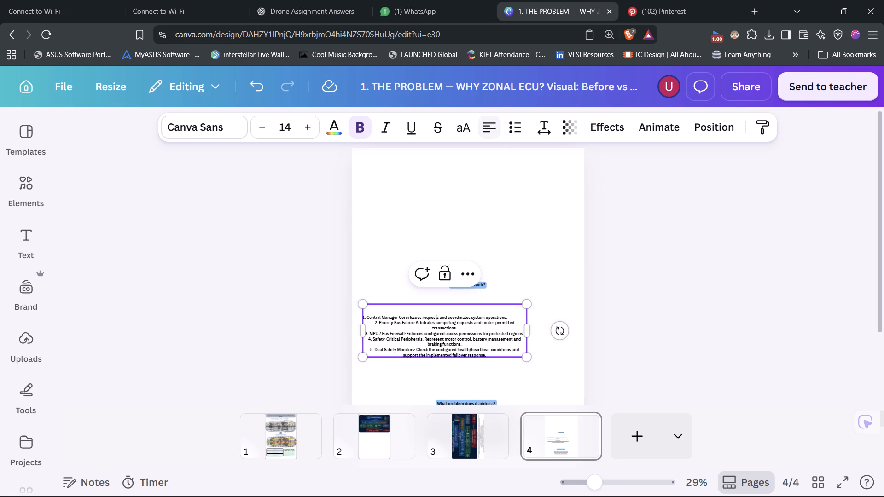
pyautogui.click(485, 123)
pyautogui.click(471, 334)
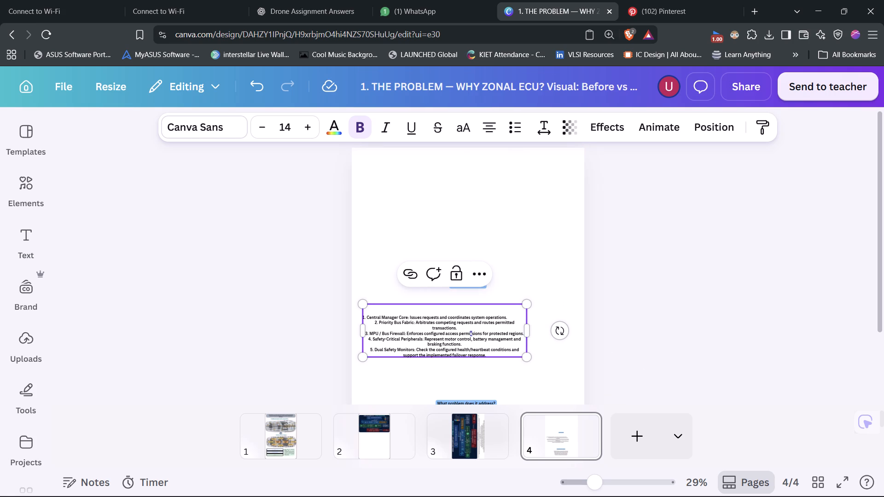
pyautogui.hotkey('ctrl', 'a')
pyautogui.click(491, 134)
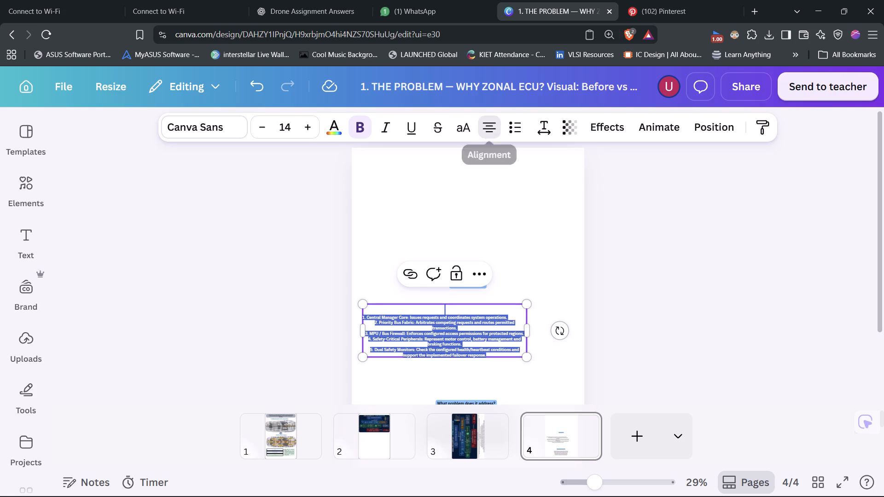
pyautogui.click(491, 135)
pyautogui.click(491, 135)
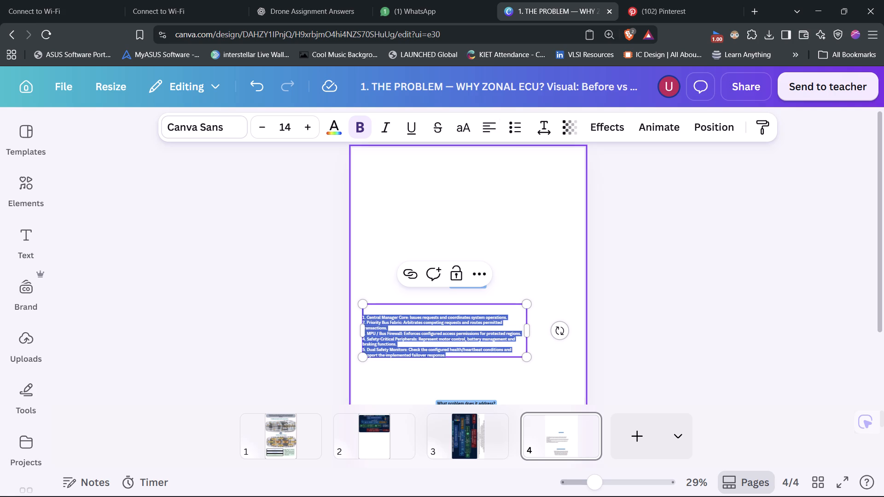
pyautogui.click(494, 126)
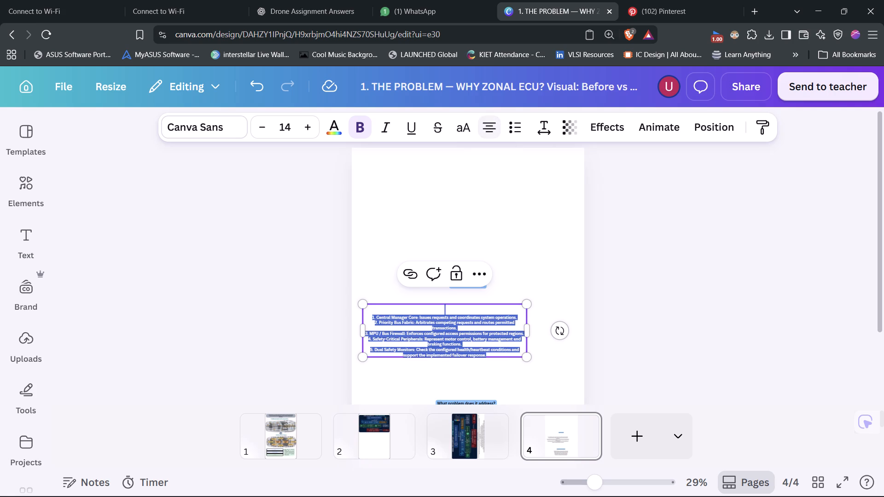
pyautogui.click(494, 125)
pyautogui.click(494, 125)
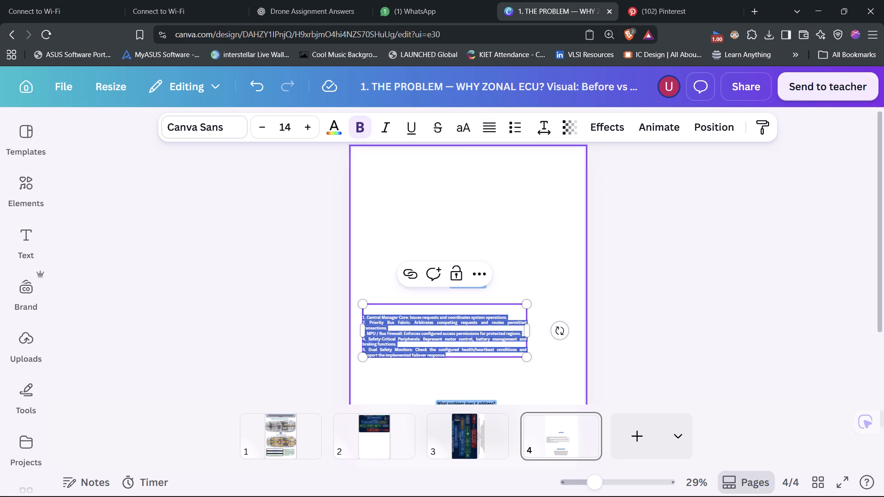
# Change the alignment of all the numbered list's text to left-aligned.
pyautogui.click(487, 129)
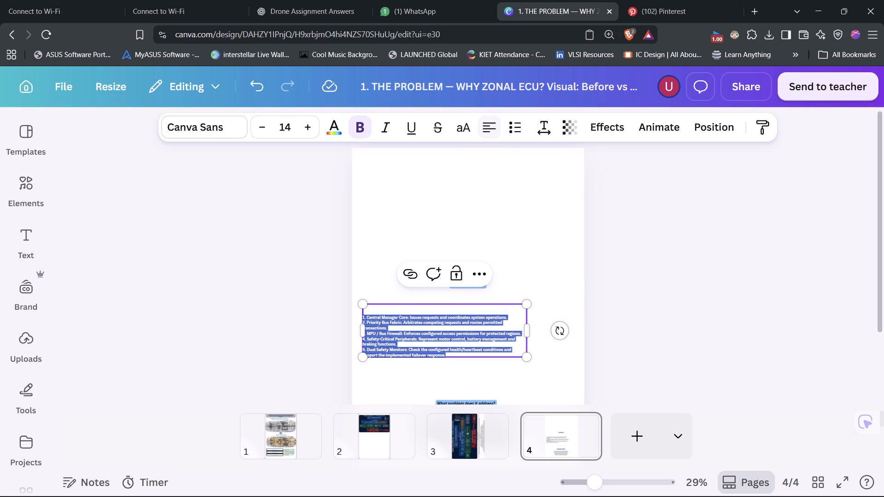
pyautogui.click(488, 130)
pyautogui.click(488, 130)
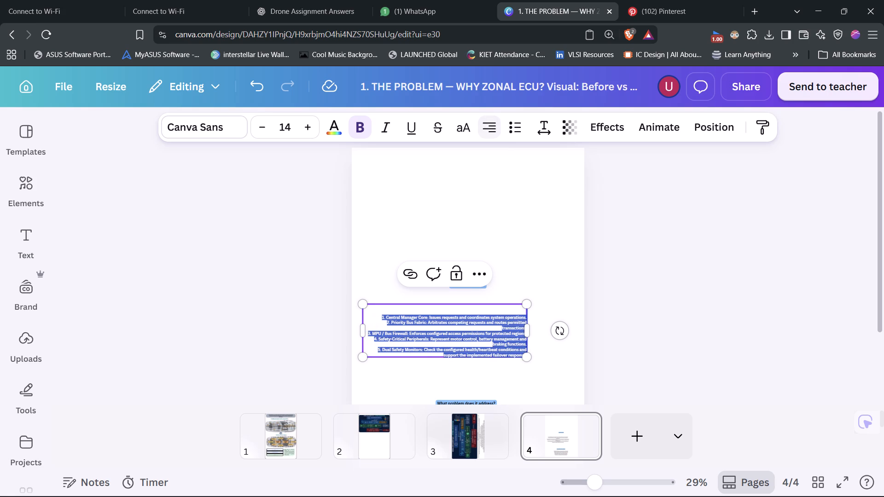
pyautogui.click(488, 130)
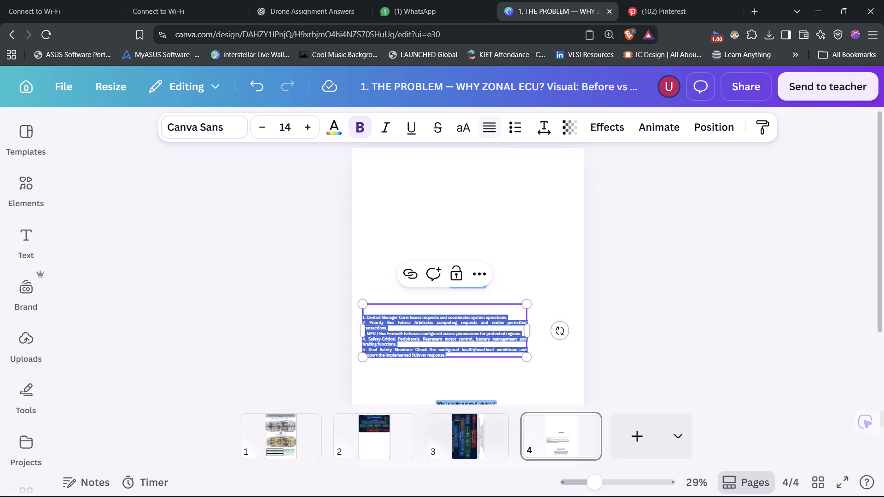
pyautogui.click(488, 130)
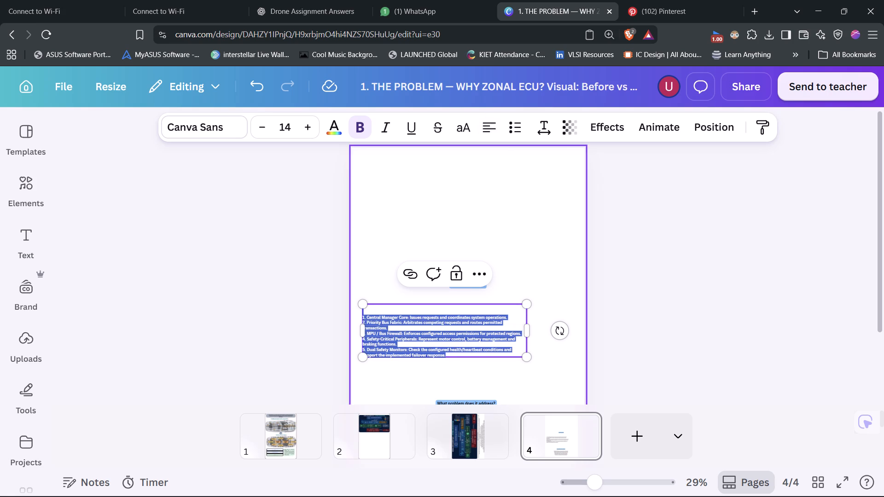
pyautogui.click(653, 302)
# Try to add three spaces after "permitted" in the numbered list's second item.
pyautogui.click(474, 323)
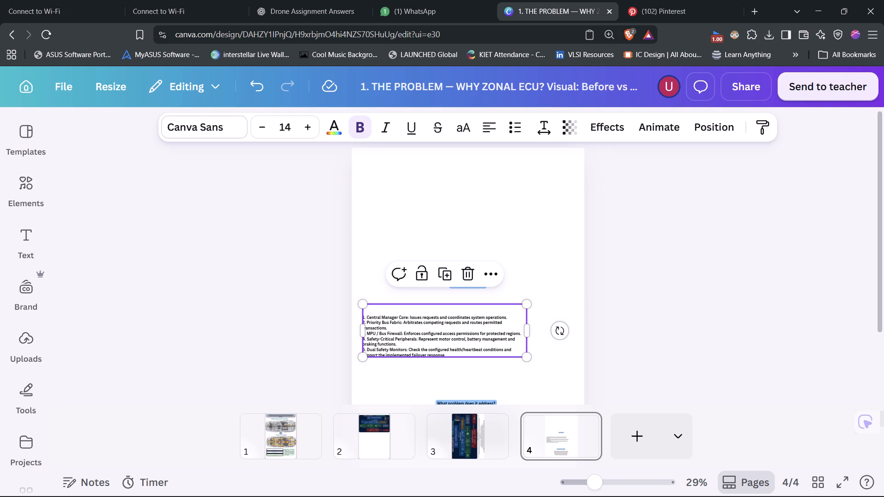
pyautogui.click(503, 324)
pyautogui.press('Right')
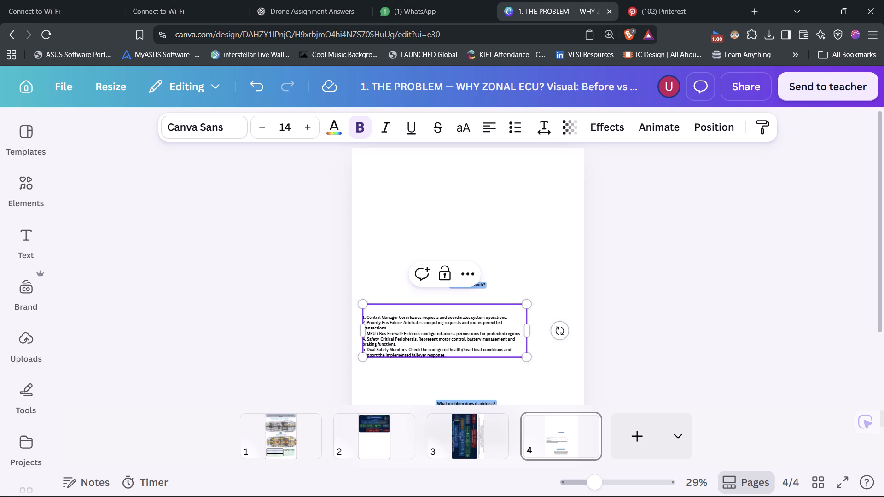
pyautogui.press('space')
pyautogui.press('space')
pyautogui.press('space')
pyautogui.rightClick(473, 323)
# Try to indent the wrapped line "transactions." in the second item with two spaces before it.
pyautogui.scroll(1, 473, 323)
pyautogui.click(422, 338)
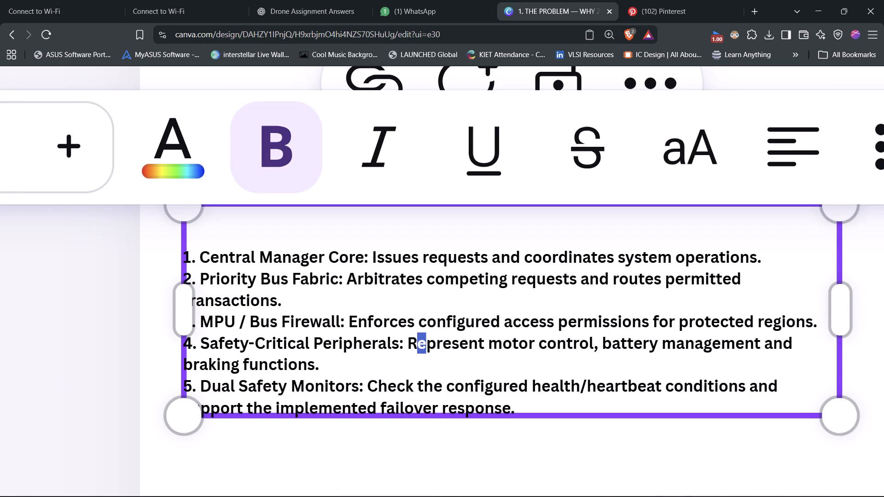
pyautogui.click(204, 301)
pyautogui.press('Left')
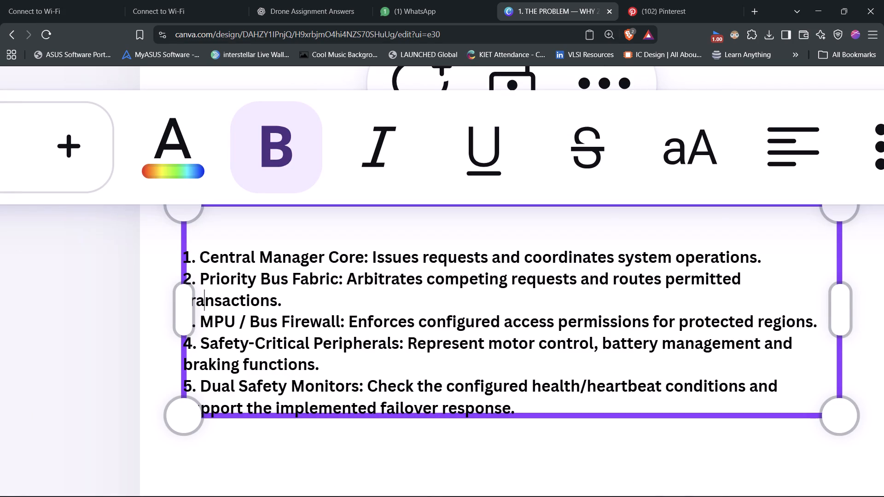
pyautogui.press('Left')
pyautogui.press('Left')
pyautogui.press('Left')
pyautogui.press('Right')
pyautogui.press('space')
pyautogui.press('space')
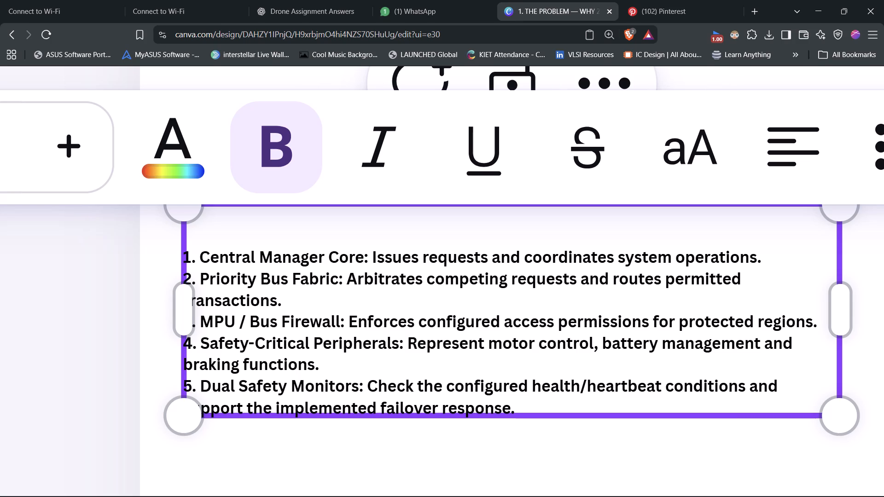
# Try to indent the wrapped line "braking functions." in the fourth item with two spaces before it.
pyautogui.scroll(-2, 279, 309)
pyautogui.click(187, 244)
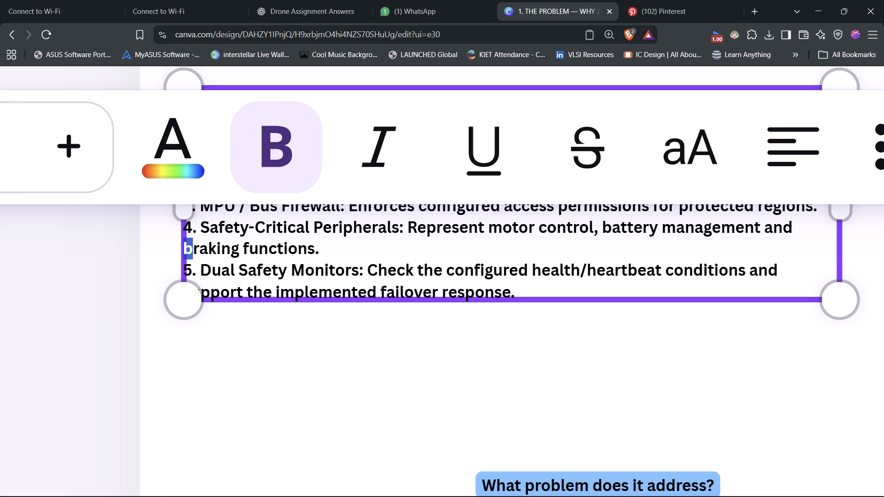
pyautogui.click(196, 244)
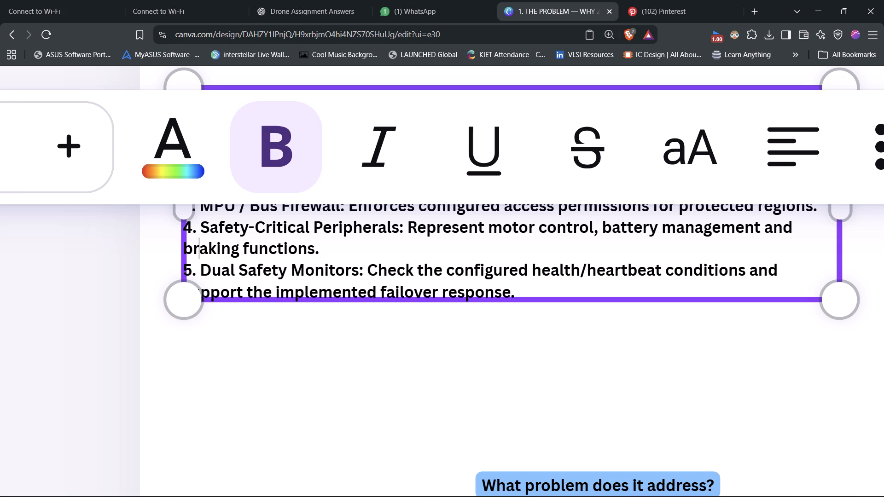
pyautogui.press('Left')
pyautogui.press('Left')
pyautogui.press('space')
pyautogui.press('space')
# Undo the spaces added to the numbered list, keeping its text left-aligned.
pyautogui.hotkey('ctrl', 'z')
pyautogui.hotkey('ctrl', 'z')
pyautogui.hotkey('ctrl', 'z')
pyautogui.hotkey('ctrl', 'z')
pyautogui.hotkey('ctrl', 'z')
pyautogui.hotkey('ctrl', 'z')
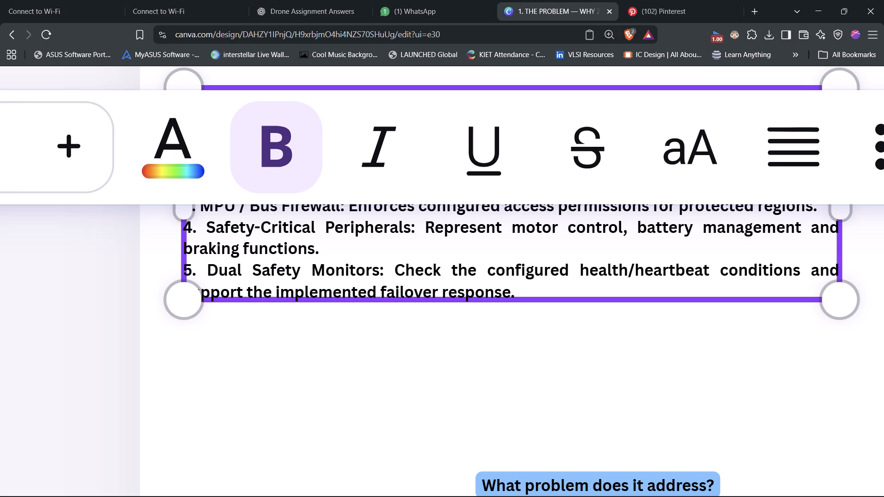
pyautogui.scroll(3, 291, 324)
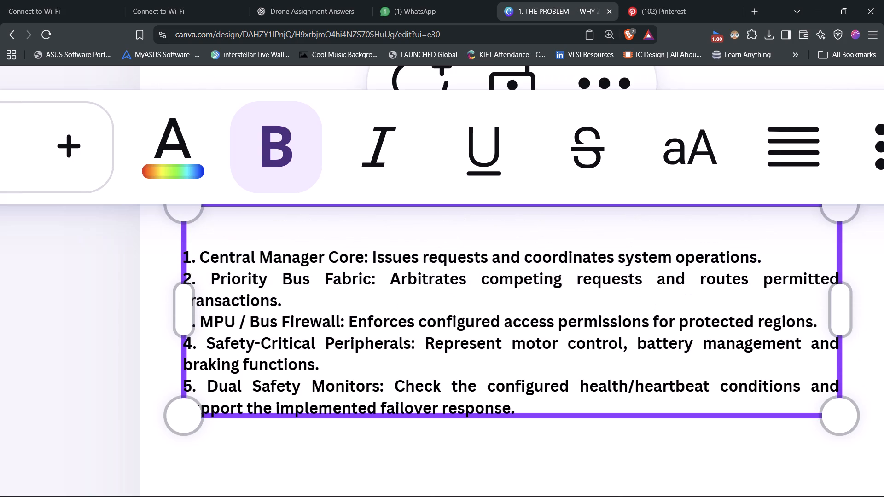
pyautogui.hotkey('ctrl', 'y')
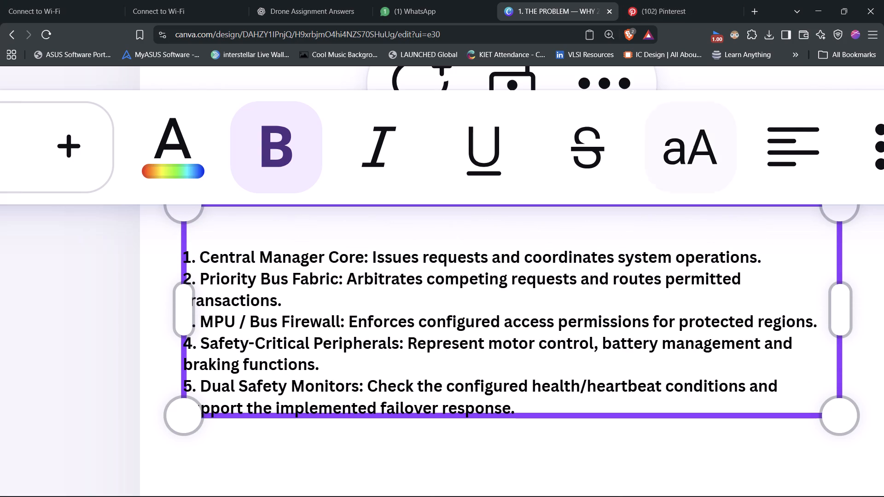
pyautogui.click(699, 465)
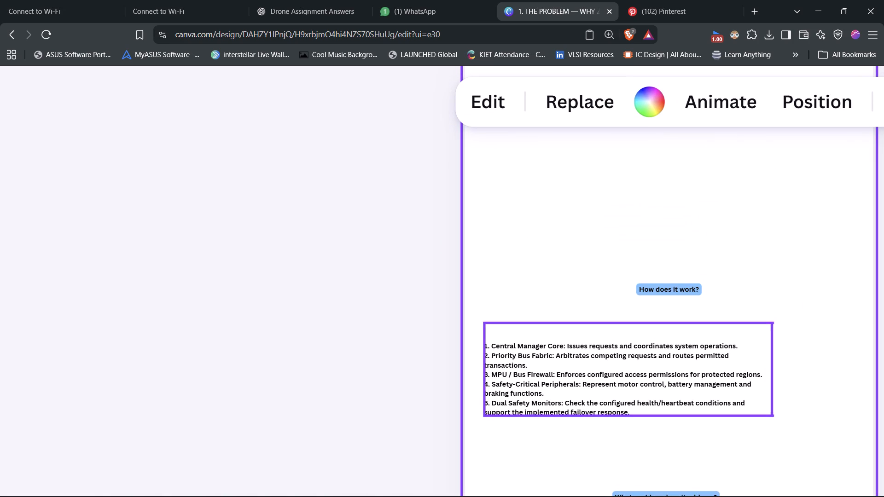
# Move the numbered list box up and across so it sits centred just below the "How does it work?" heading.
pyautogui.click(739, 365)
pyautogui.click(771, 366)
pyautogui.moveTo(771, 366); pyautogui.dragTo(767, 367)
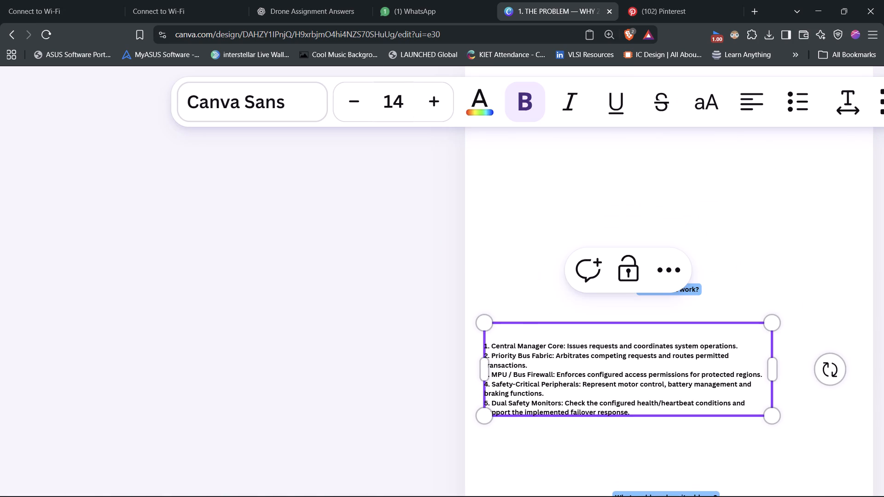
pyautogui.moveTo(767, 367); pyautogui.dragTo(765, 368)
pyautogui.click(814, 404)
pyautogui.moveTo(721, 385); pyautogui.dragTo(763, 368)
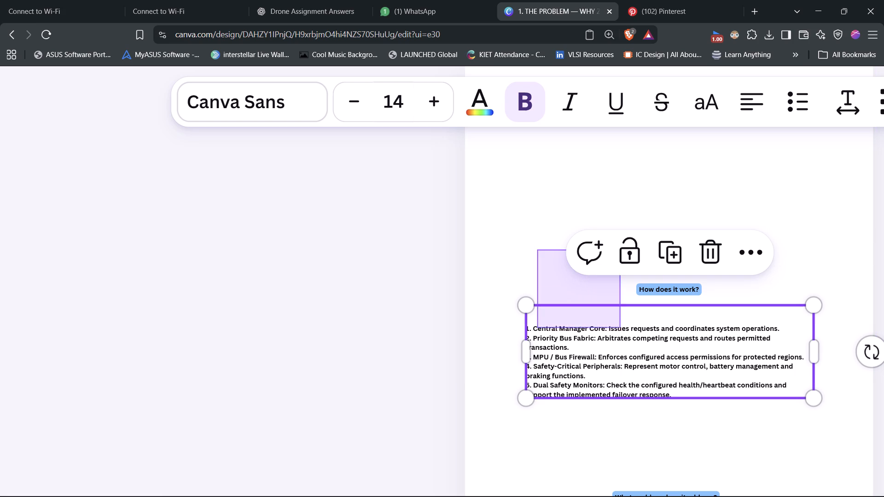
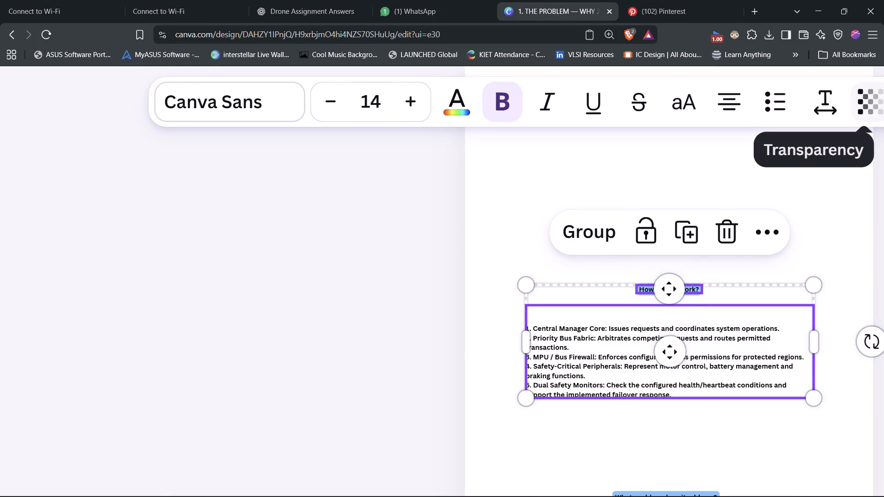
# Centre-align the "How does it work?" heading with its numbered list and group the two together.
pyautogui.hscroll(-2, 856, 108)
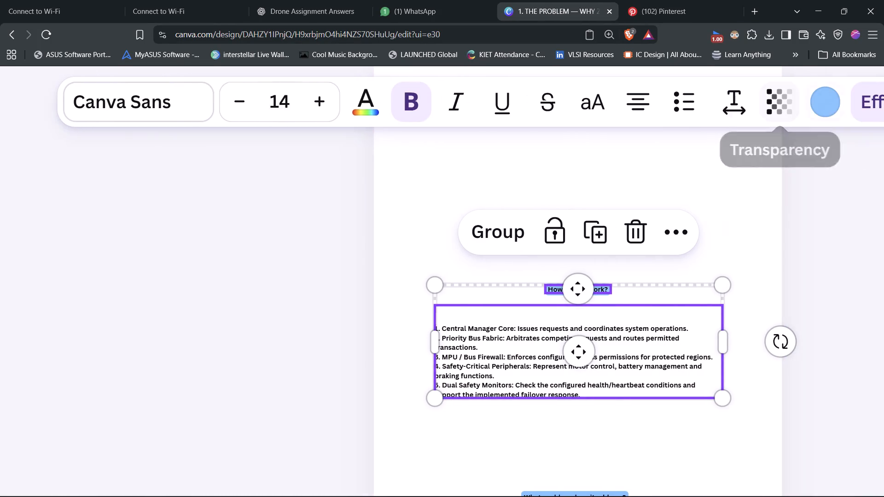
pyautogui.hscroll(-3, 830, 142)
pyautogui.hscroll(-2, 757, 111)
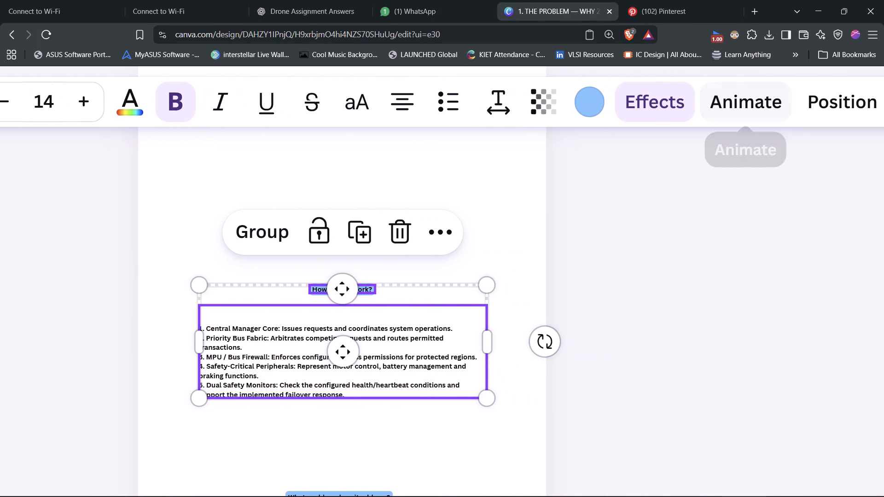
pyautogui.hscroll(-1, 802, 114)
pyautogui.click(825, 104)
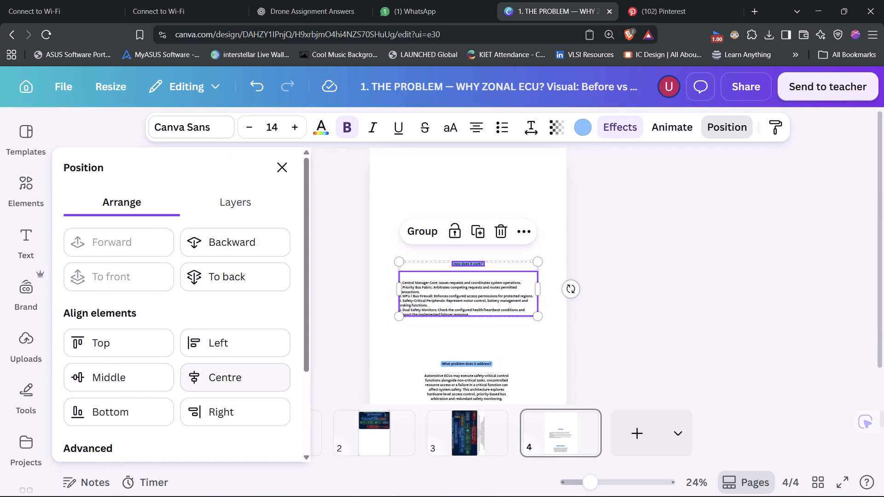
pyautogui.click(228, 381)
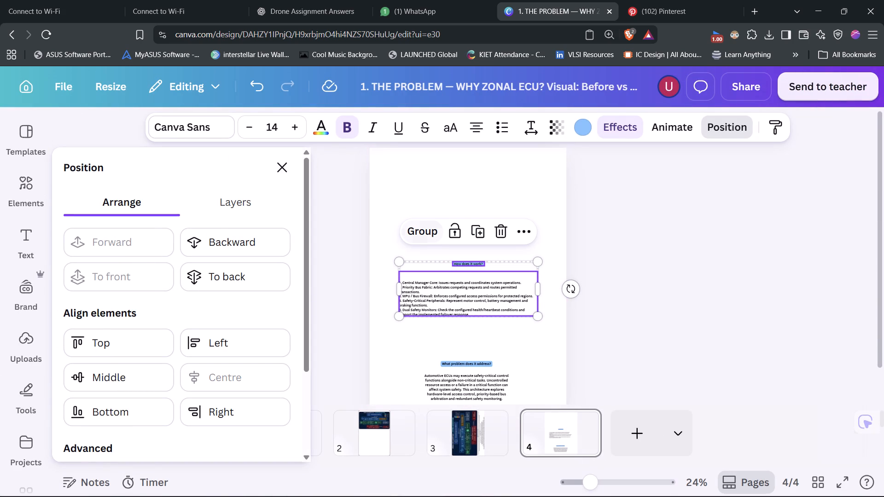
pyautogui.click(418, 226)
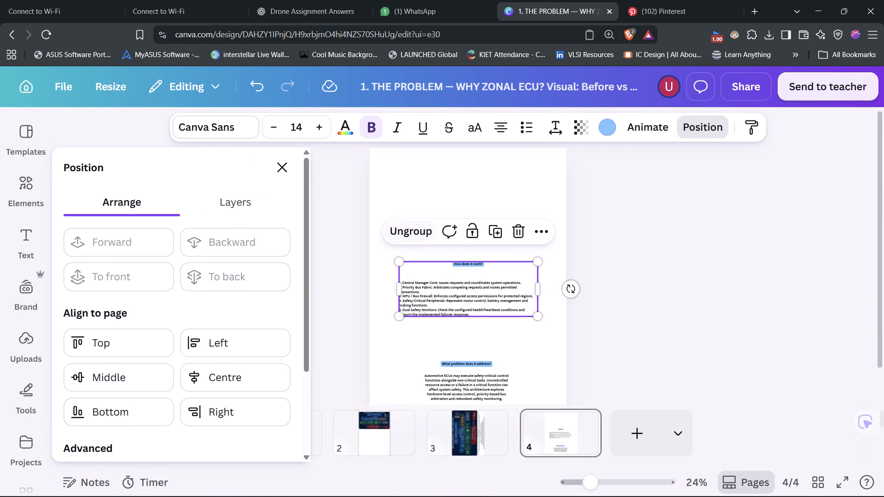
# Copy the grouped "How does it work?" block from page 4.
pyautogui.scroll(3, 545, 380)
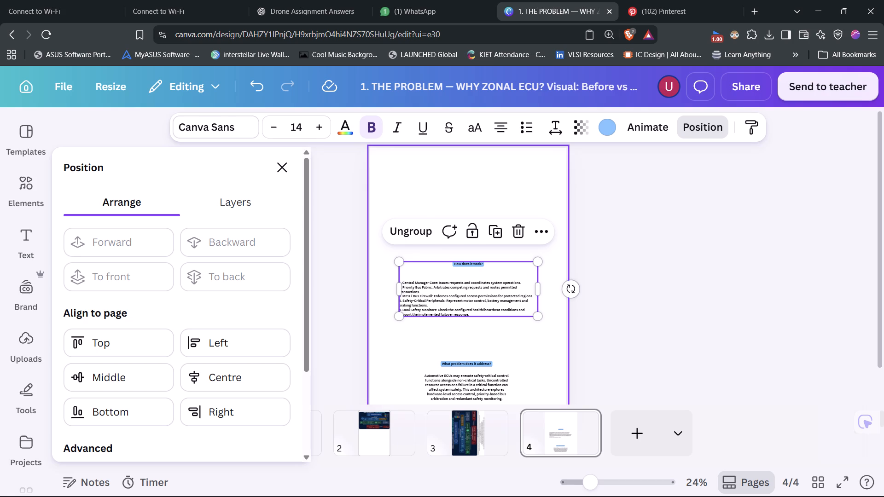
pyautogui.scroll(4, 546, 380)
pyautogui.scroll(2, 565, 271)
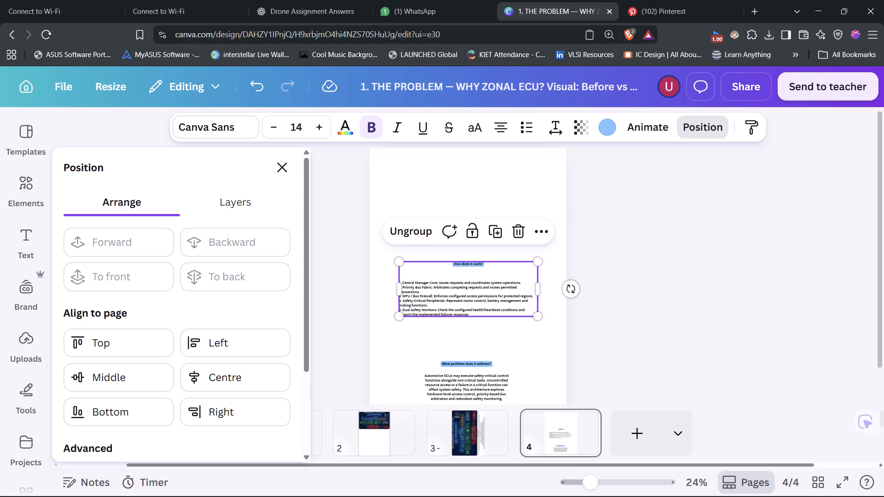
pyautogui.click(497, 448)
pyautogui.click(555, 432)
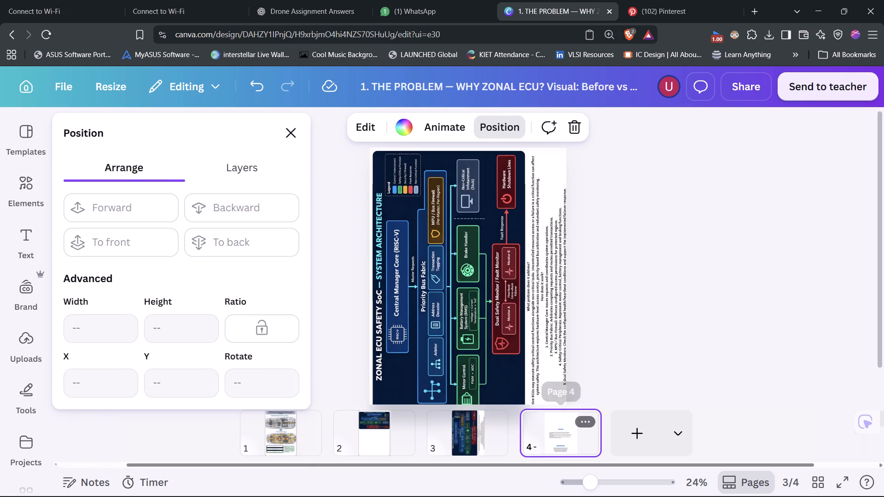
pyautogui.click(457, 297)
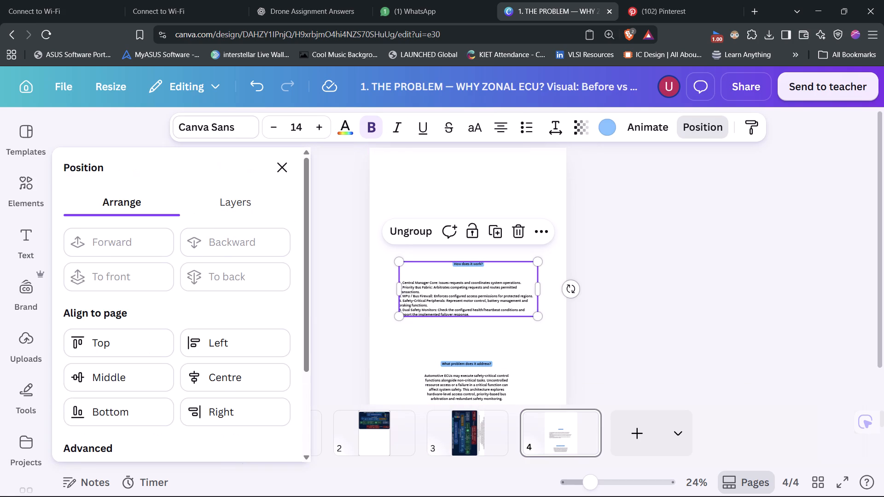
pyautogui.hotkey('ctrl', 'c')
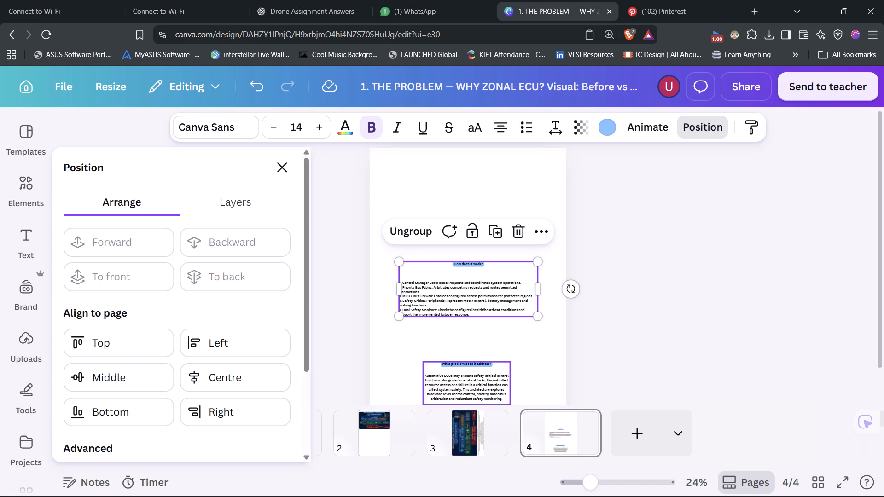
# Examine the architecture diagram layouts on pages 2 and 3, including the rotated text beside page 3's diagram.
pyautogui.click(501, 437)
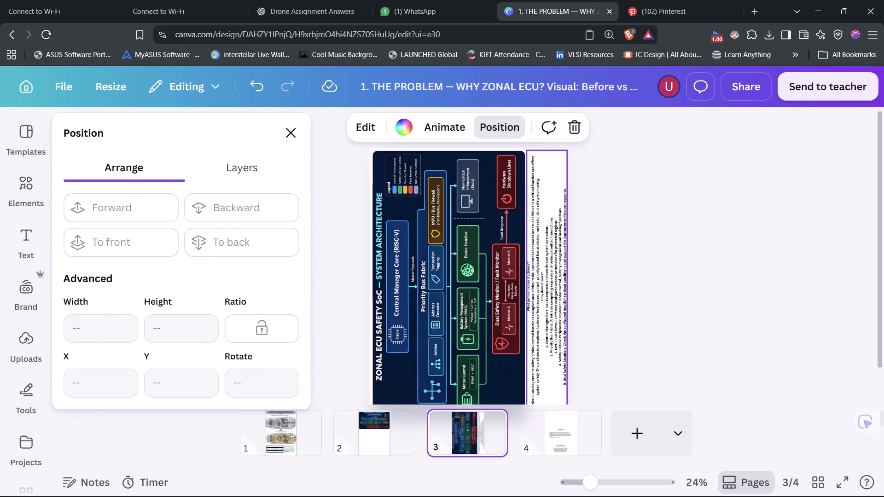
pyautogui.click(536, 322)
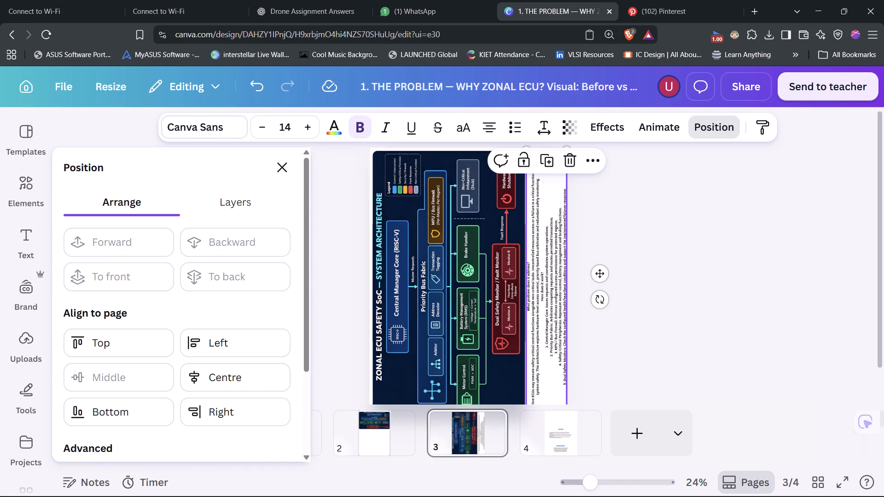
pyautogui.scroll(2, 627, 250)
pyautogui.click(621, 210)
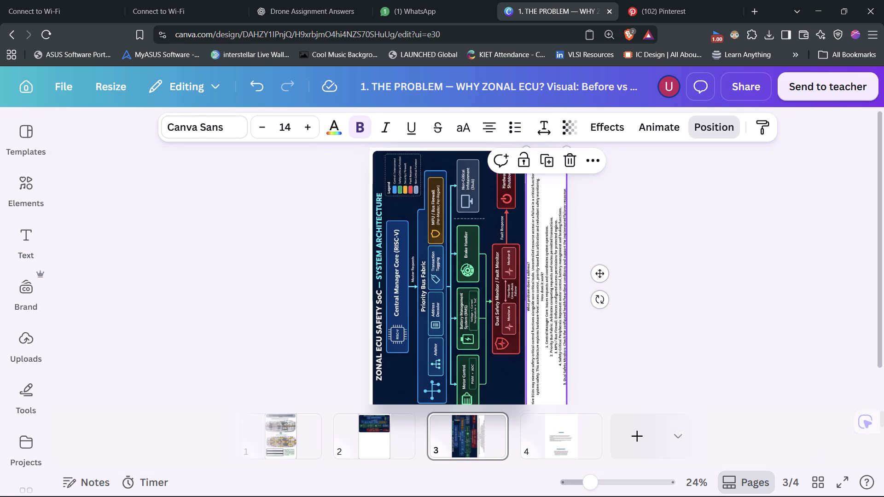
pyautogui.click(640, 203)
pyautogui.scroll(2, 436, 254)
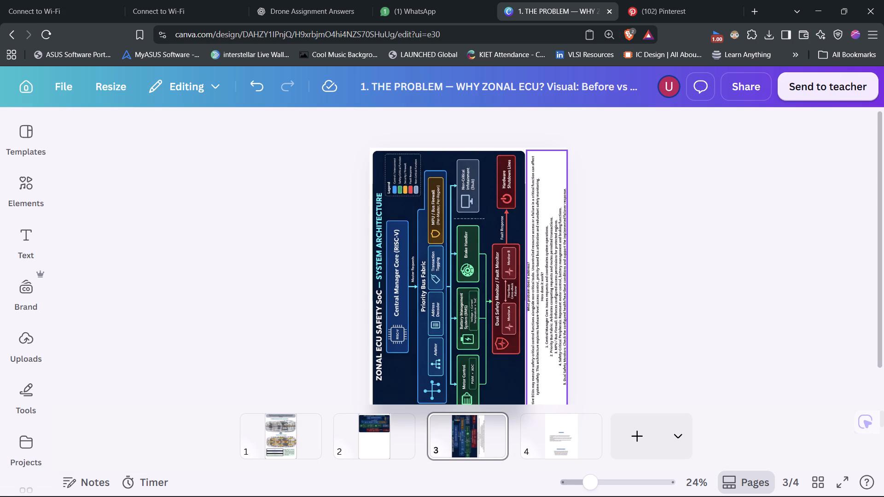
pyautogui.click(379, 421)
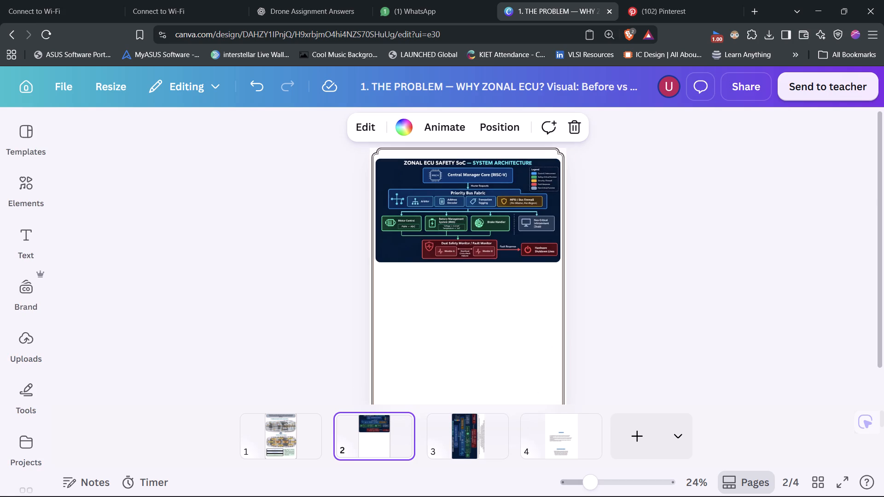
pyautogui.click(493, 422)
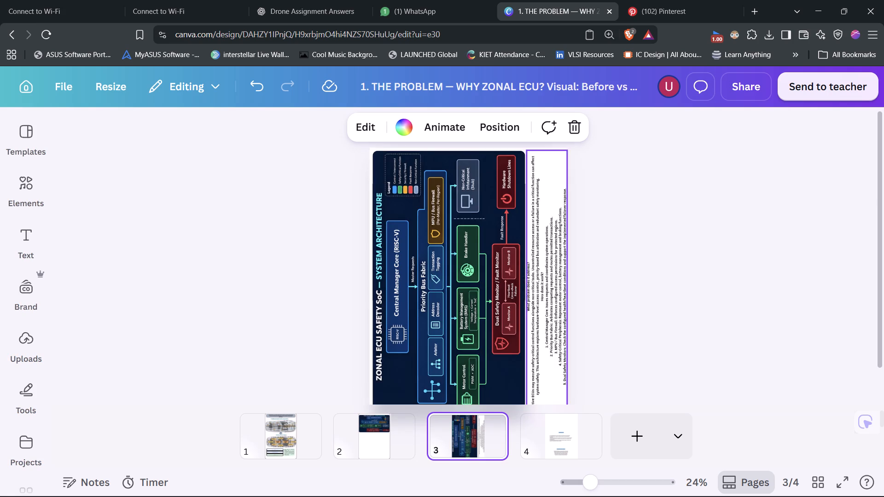
pyautogui.click(499, 347)
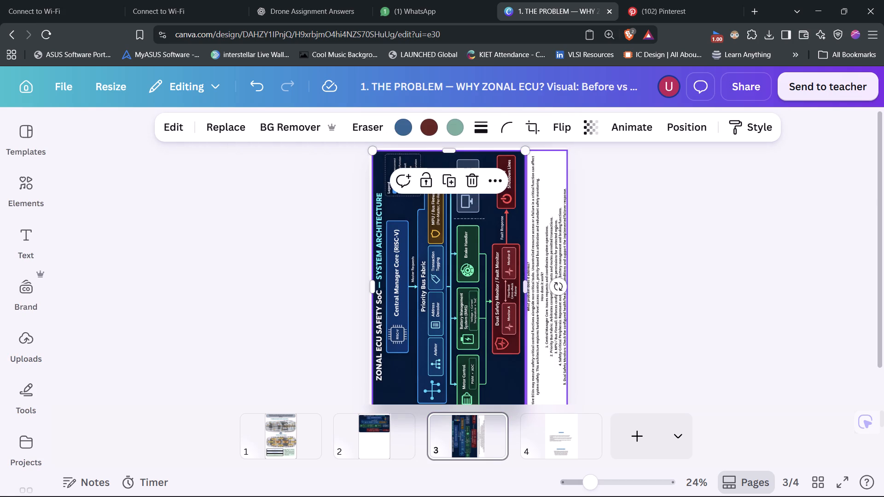
pyautogui.click(632, 265)
pyautogui.moveTo(567, 128); pyautogui.dragTo(346, 416)
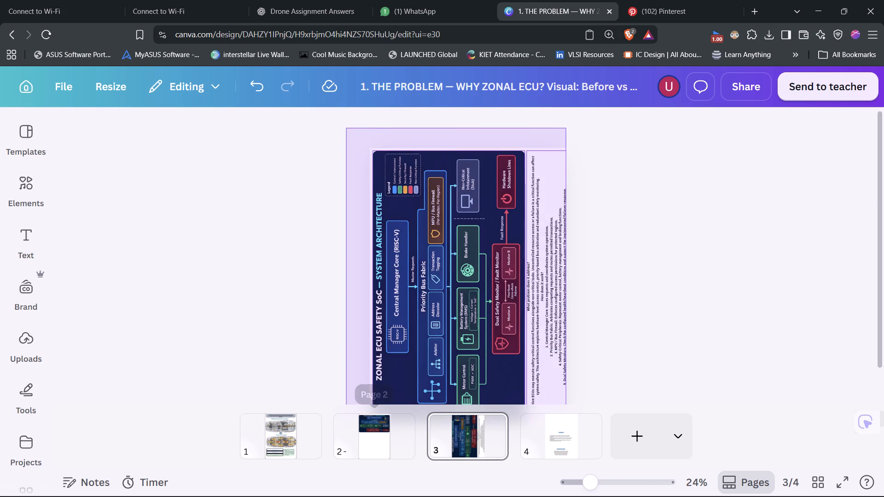
pyautogui.moveTo(346, 416); pyautogui.dragTo(346, 418)
pyautogui.tripleClick(707, 254)
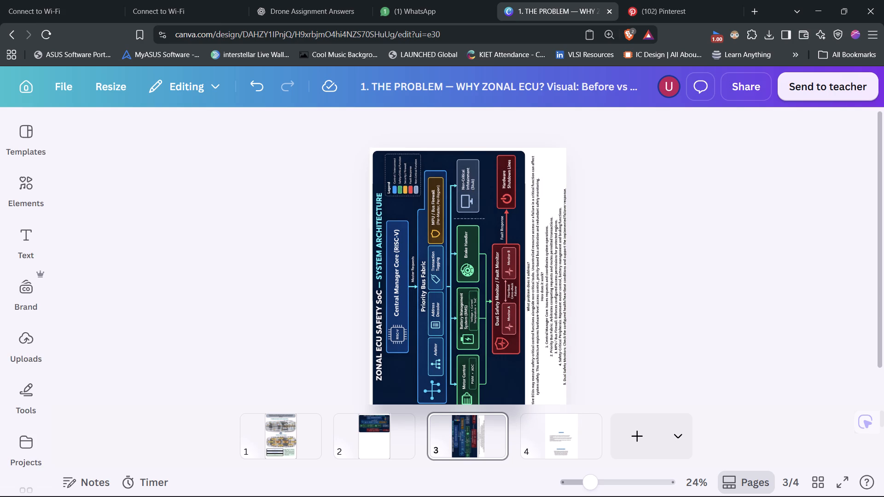
# Switch from the page thumbnails to the continuous page view and duplicate page 3.
pyautogui.click(740, 480)
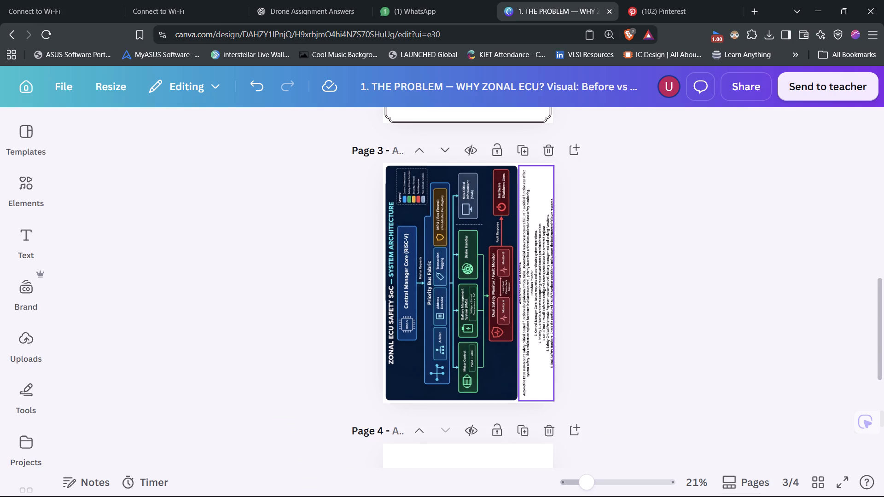
pyautogui.click(520, 149)
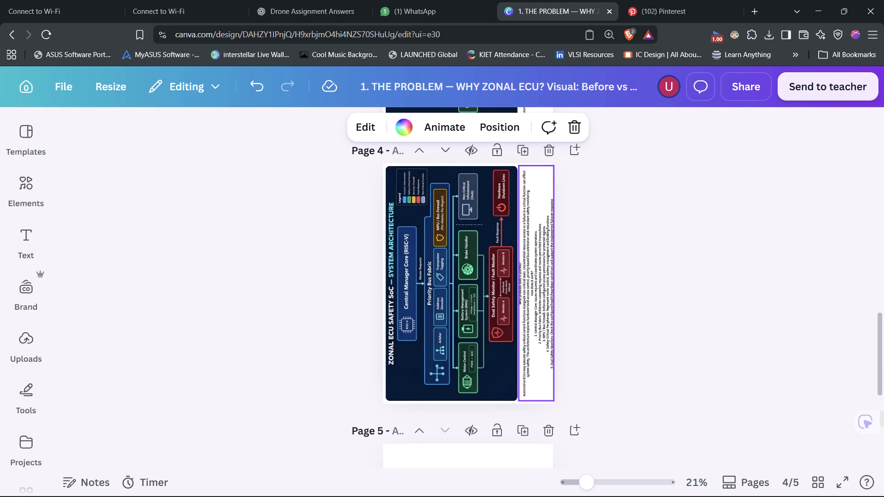
# Delete the rotated explanatory text beside the architecture diagram on the duplicated page 4.
pyautogui.click(525, 314)
pyautogui.press('BackSpace')
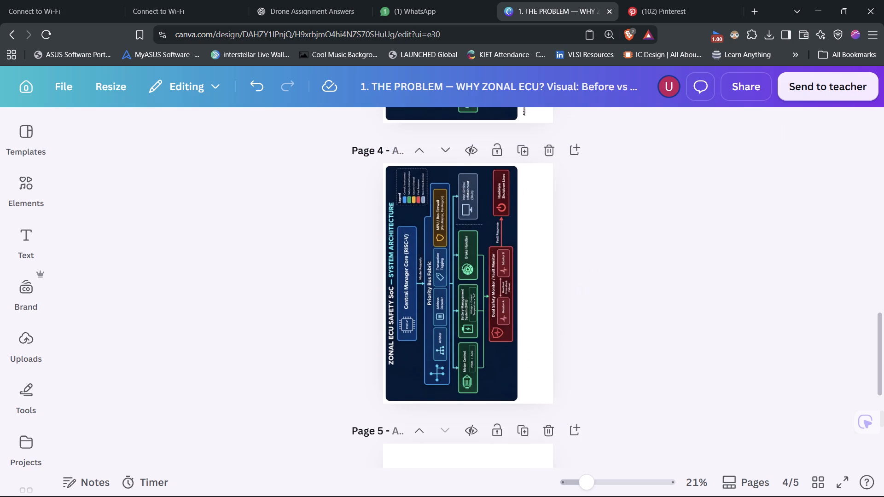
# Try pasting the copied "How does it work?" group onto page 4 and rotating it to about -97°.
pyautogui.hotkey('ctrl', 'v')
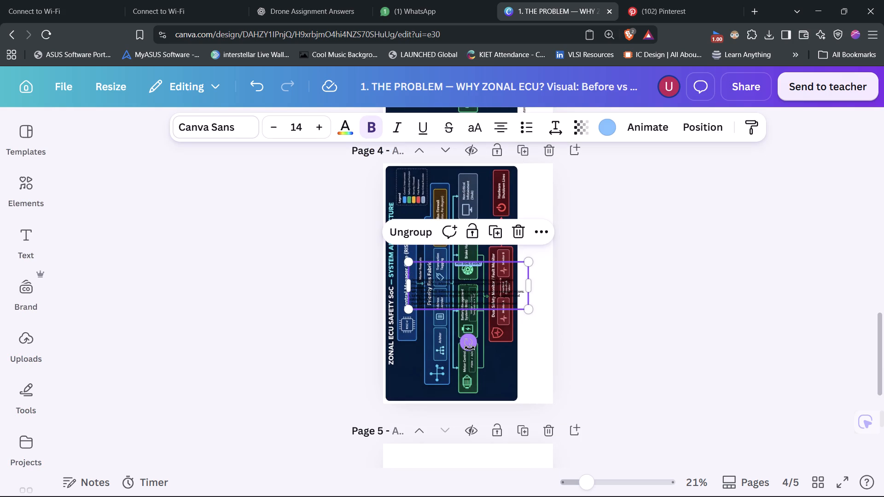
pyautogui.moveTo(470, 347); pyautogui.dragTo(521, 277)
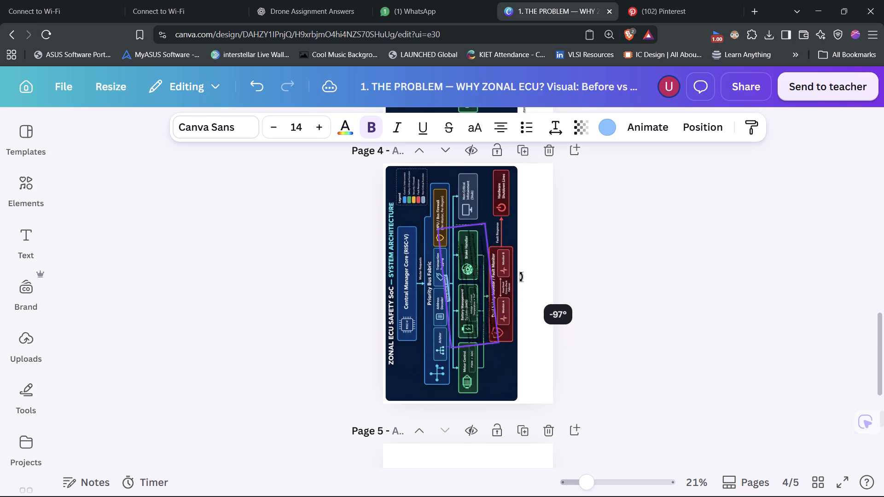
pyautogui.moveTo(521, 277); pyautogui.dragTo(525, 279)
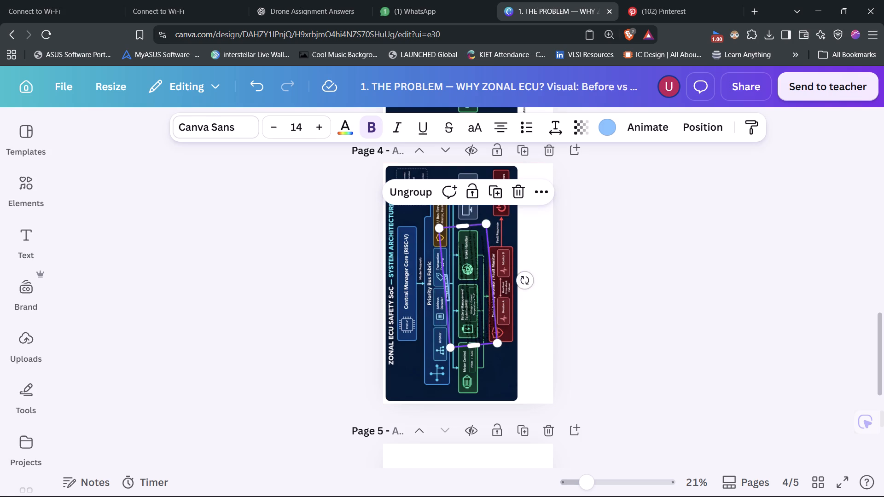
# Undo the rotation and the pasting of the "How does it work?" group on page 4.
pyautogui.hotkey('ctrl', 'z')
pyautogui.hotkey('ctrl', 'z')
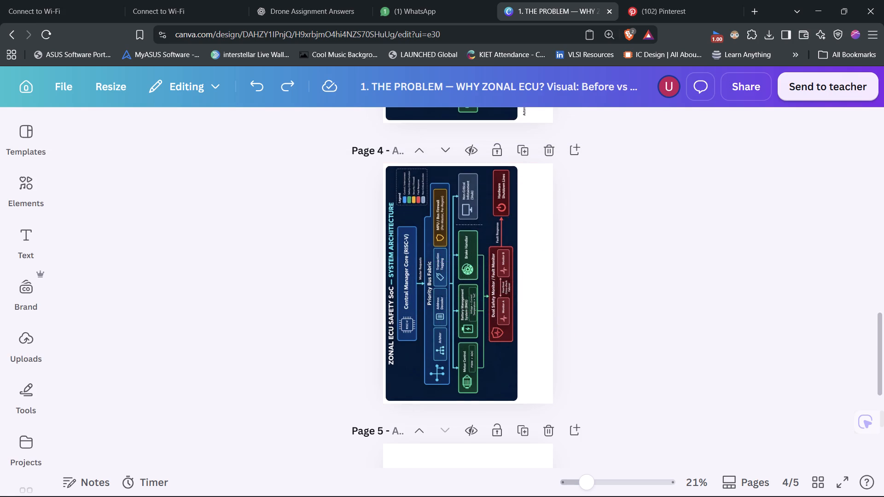
# Select the grouped "How does it work?" block on page 5.
pyautogui.scroll(-6, 529, 231)
pyautogui.click(449, 294)
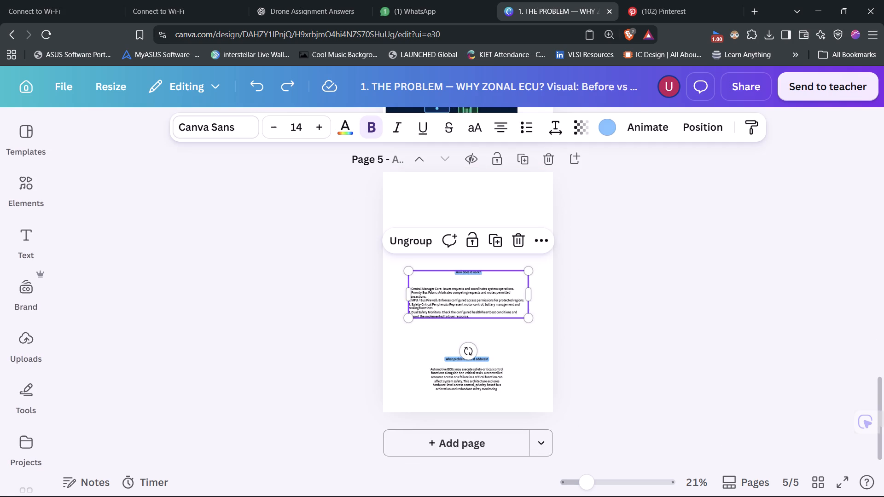
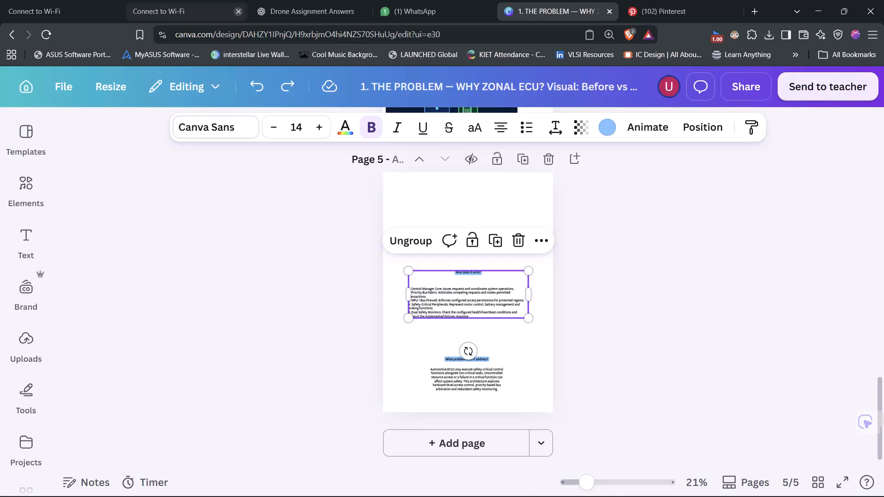
# Duplicate the light green rounded rectangle behind the ECU definition text on page 1.
pyautogui.scroll(3, 608, 281)
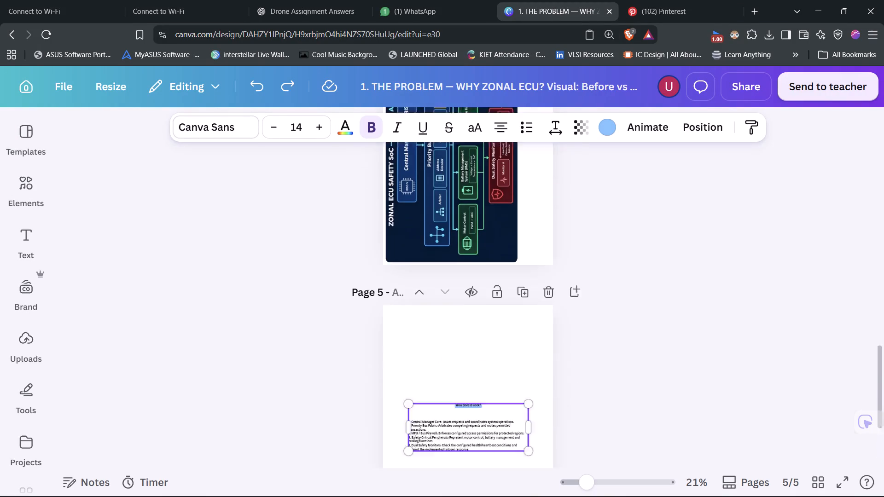
pyautogui.scroll(16, 593, 277)
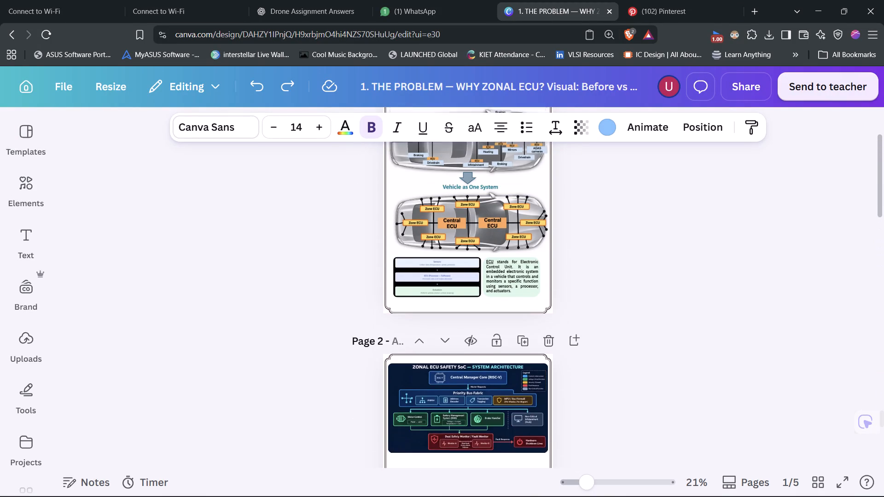
pyautogui.scroll(2, 589, 274)
pyautogui.click(395, 189)
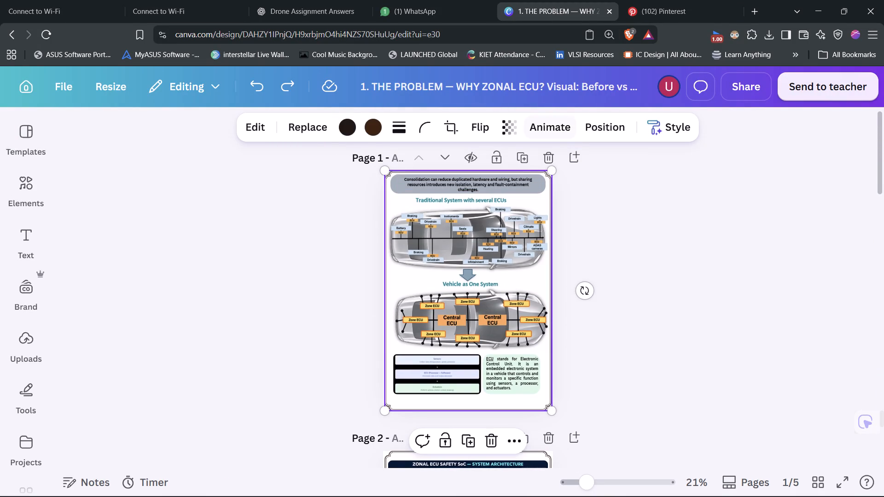
pyautogui.click(582, 130)
pyautogui.click(231, 201)
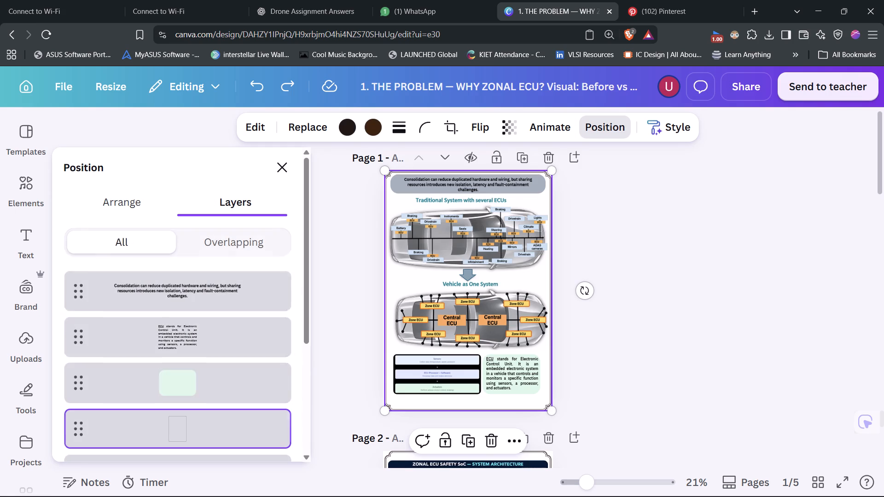
pyautogui.click(185, 385)
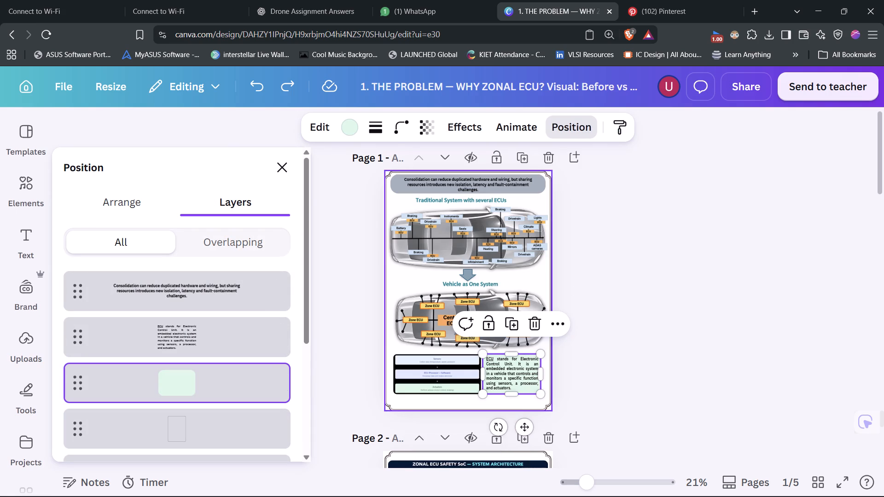
pyautogui.click(518, 318)
# Move the duplicated green rectangle from page 1 to the empty area above the "How does it work?" block on page 5.
pyautogui.moveTo(526, 433); pyautogui.dragTo(500, 448)
pyautogui.scroll(-3, 510, 455)
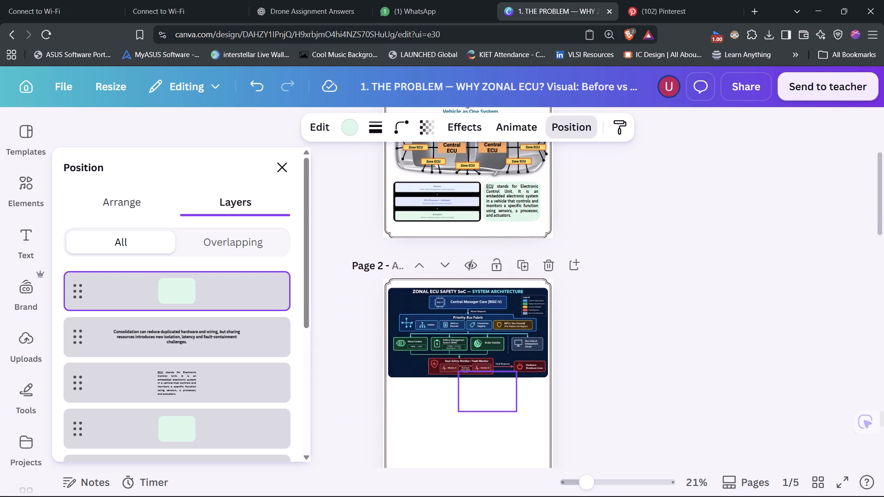
pyautogui.moveTo(500, 448); pyautogui.dragTo(489, 441)
pyautogui.scroll(-11, 496, 448)
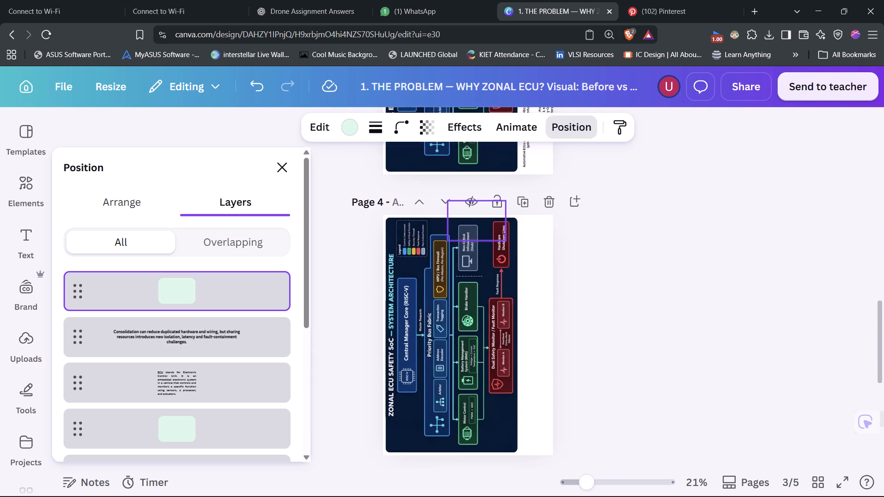
pyautogui.moveTo(489, 441); pyautogui.dragTo(501, 372)
pyautogui.scroll(-4, 488, 441)
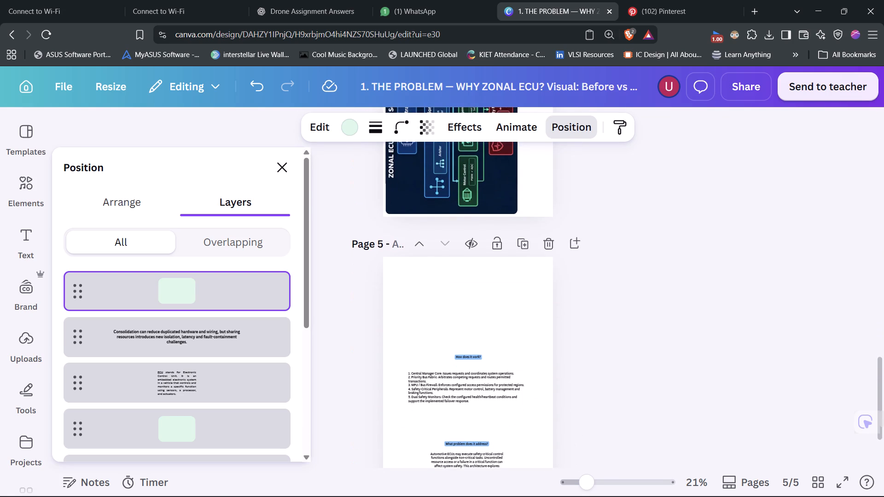
pyautogui.moveTo(501, 372); pyautogui.dragTo(499, 344)
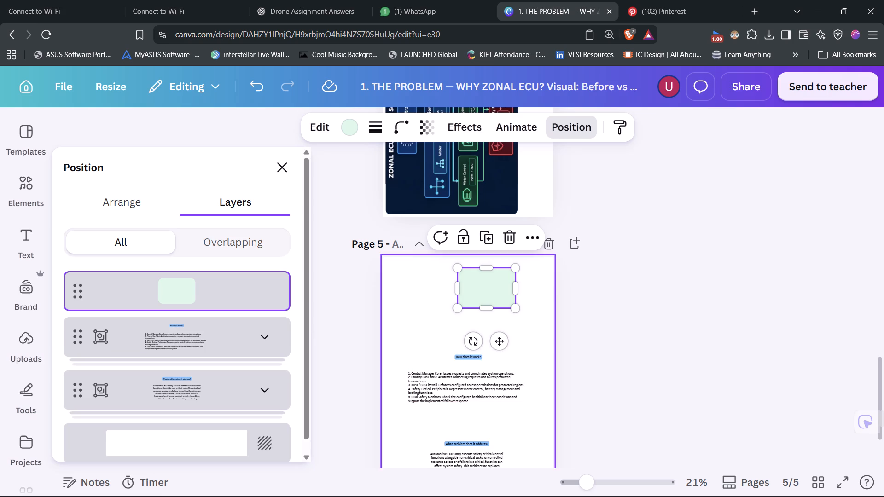
pyautogui.click(285, 170)
# Duplicate the green rectangle on page 5 and place the two copies side by side above the "How does it work?" block.
pyautogui.click(489, 238)
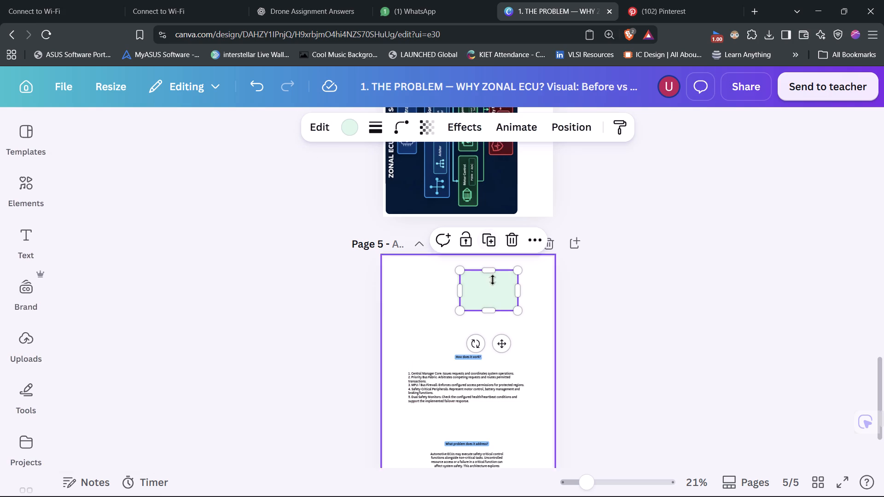
pyautogui.moveTo(503, 344); pyautogui.dragTo(442, 364)
pyautogui.moveTo(482, 294); pyautogui.dragTo(496, 310)
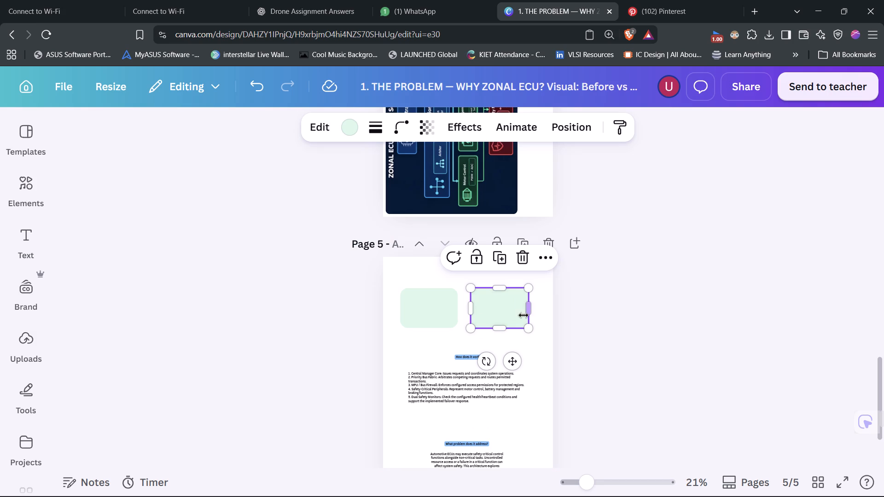
# Move one green rectangle over the "How does it work?" block and enlarge it to about 23.1 wide by 9 high.
pyautogui.moveTo(530, 306); pyautogui.dragTo(536, 307)
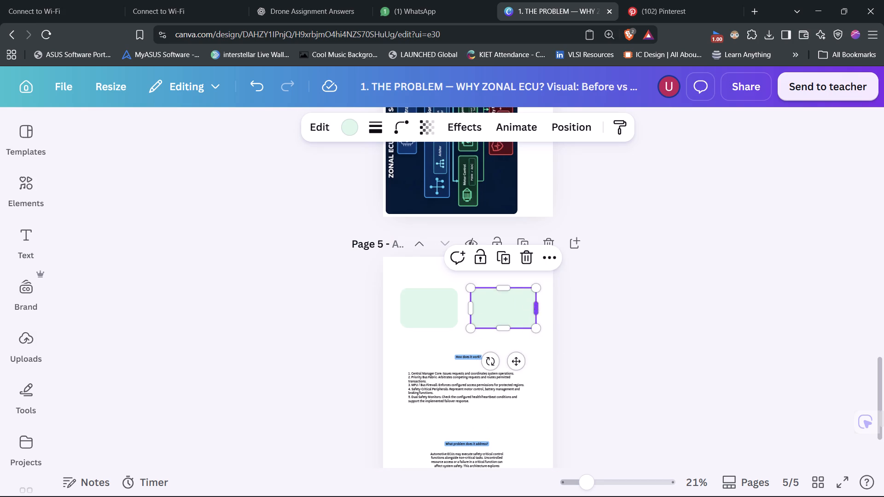
pyautogui.moveTo(493, 307); pyautogui.dragTo(419, 379)
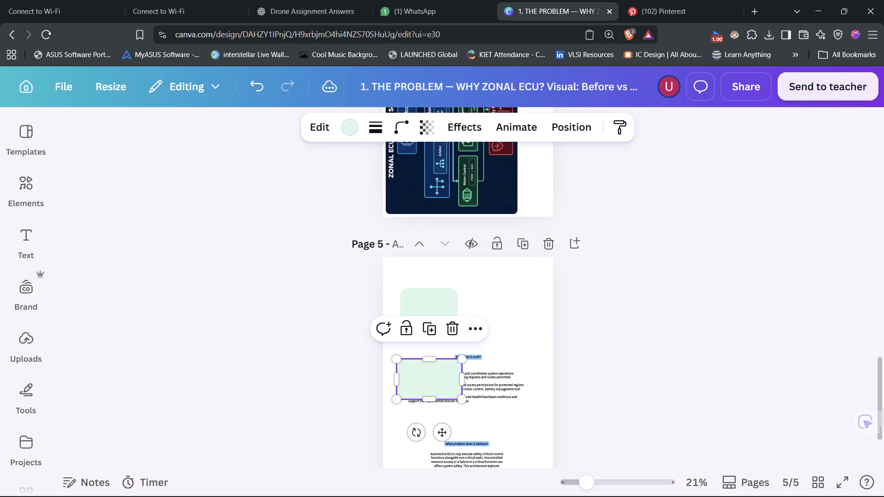
pyautogui.moveTo(463, 379); pyautogui.dragTo(538, 391)
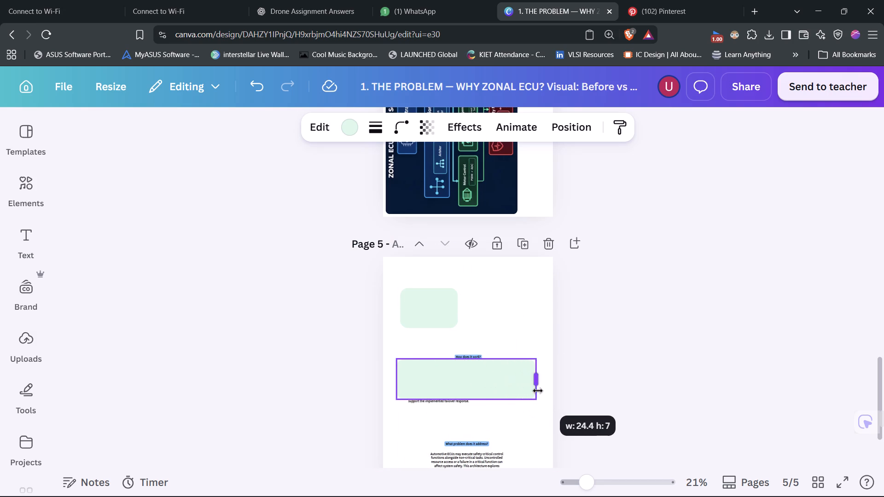
pyautogui.moveTo(538, 391); pyautogui.dragTo(527, 391)
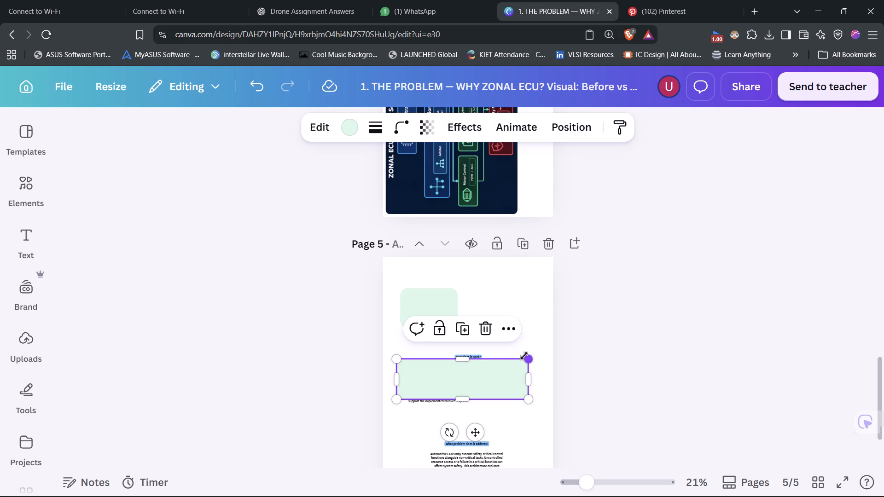
pyautogui.moveTo(465, 359); pyautogui.dragTo(465, 357)
pyautogui.moveTo(465, 357); pyautogui.dragTo(465, 352)
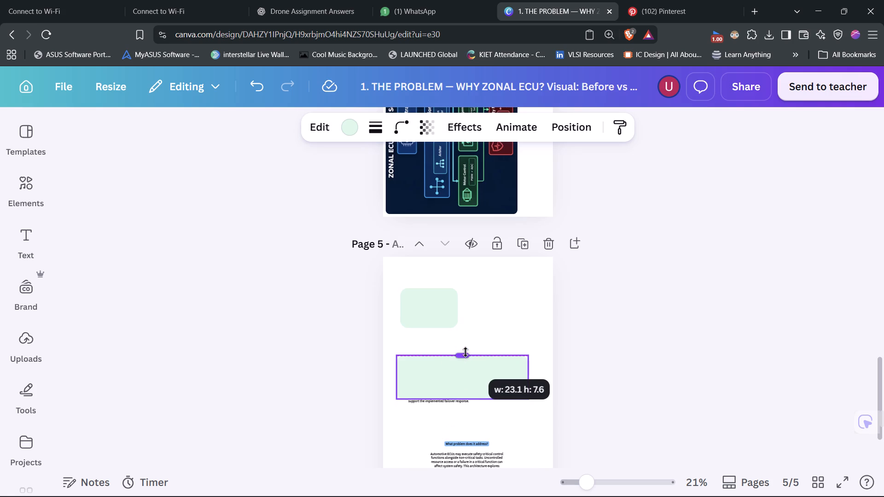
pyautogui.moveTo(465, 352); pyautogui.dragTo(465, 351)
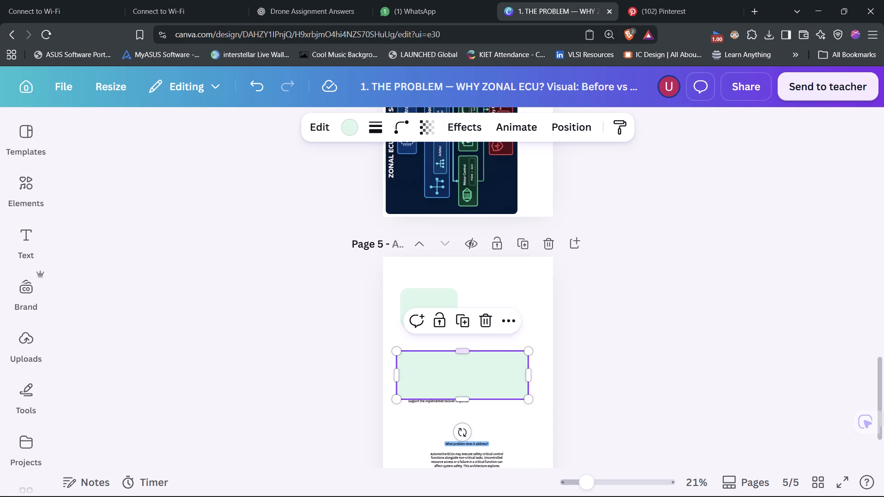
pyautogui.click(459, 396)
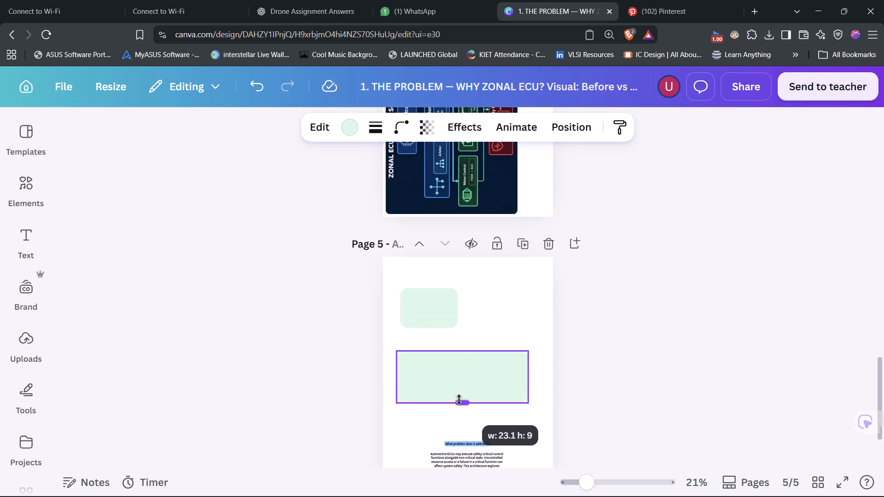
# Send the enlarged green rectangle backward so it sits behind the "How does it work?" text.
pyautogui.click(567, 125)
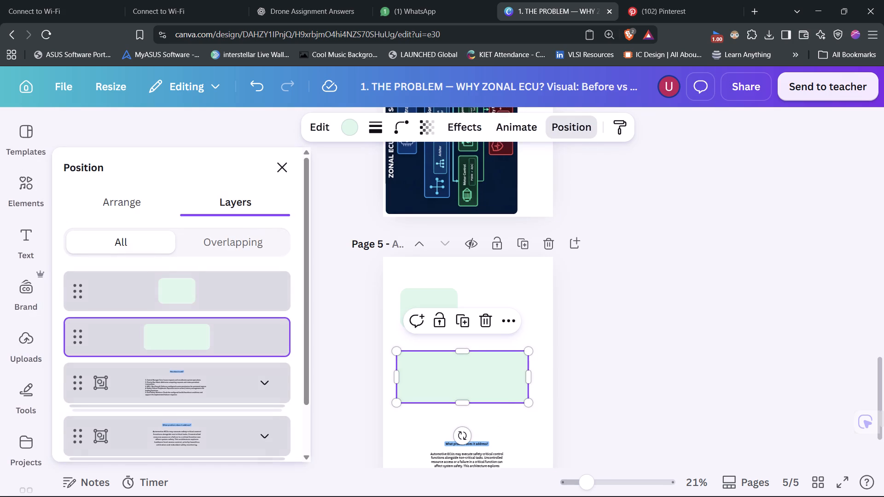
pyautogui.click(130, 193)
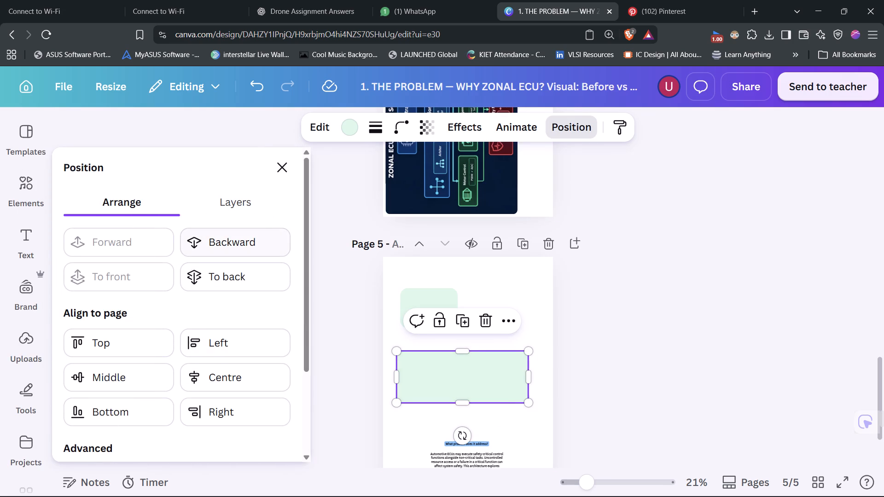
pyautogui.click(244, 247)
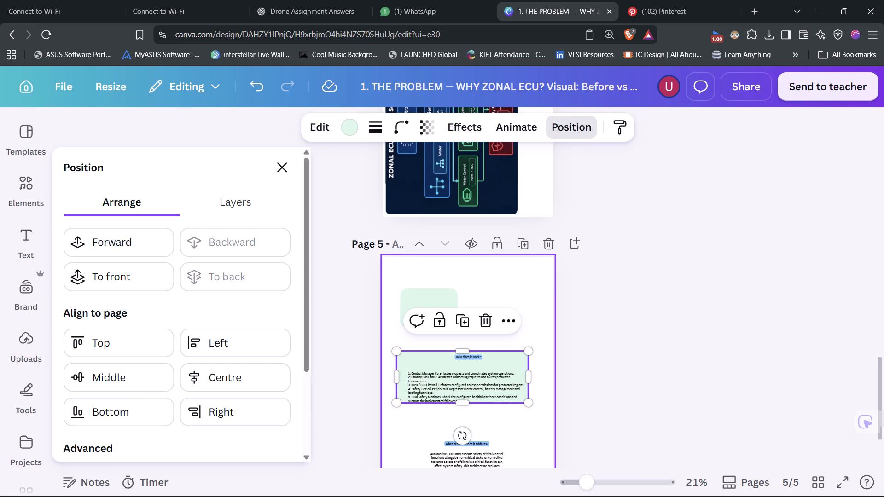
# Nudge the enlarged green rectangle slightly down and extend its bottom edge below the last line of the "How does it work?" text.
pyautogui.press('Down')
pyautogui.press('Down')
pyautogui.click(517, 364)
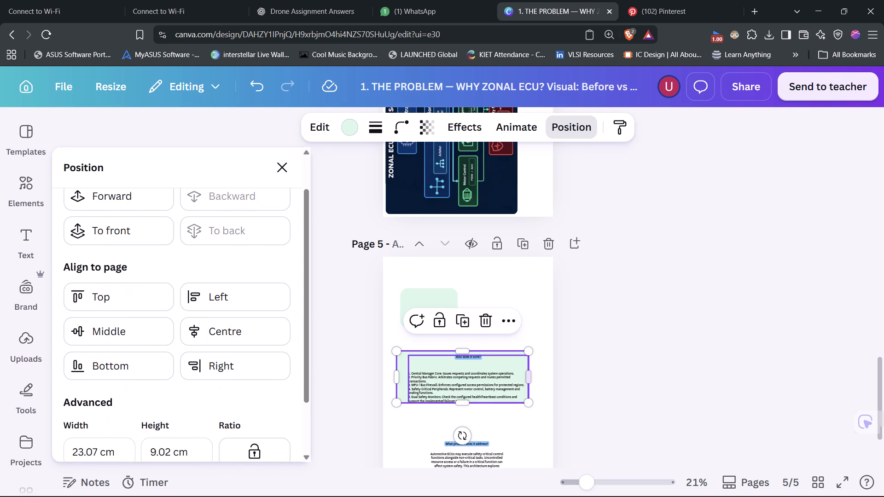
pyautogui.click(399, 366)
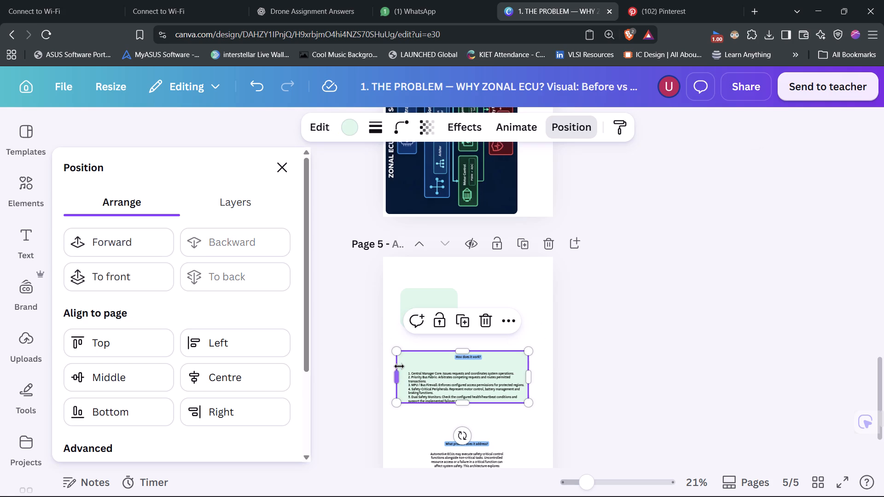
pyautogui.press('Down')
pyautogui.press('Down')
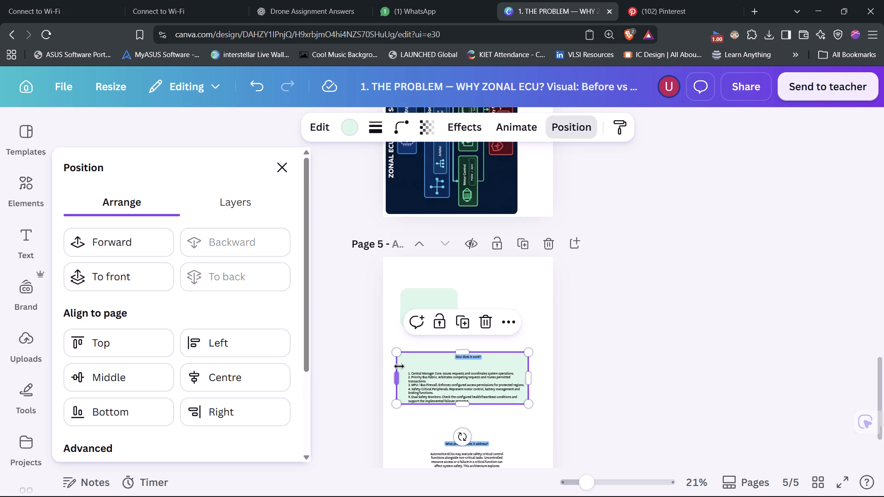
pyautogui.moveTo(461, 405); pyautogui.dragTo(463, 410)
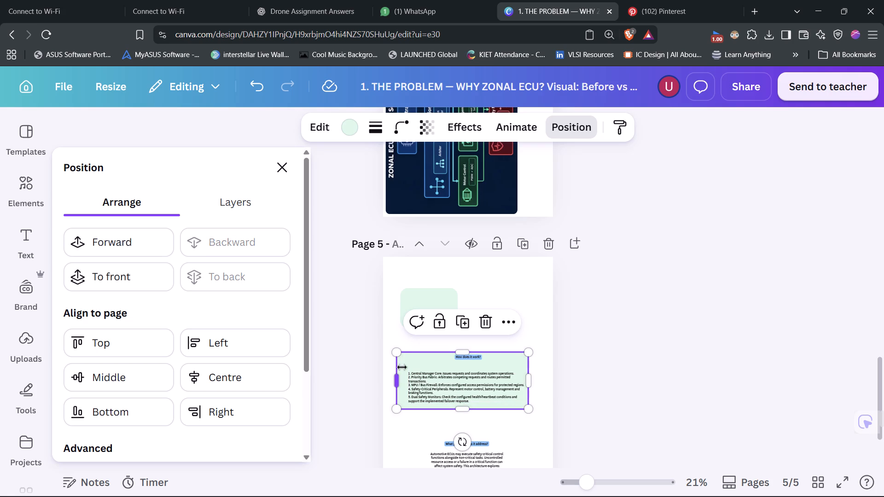
# Nudge the enlarged green rectangle right to even out its side margins around the "How does it work?" text.
pyautogui.press('Right')
pyautogui.press('Right')
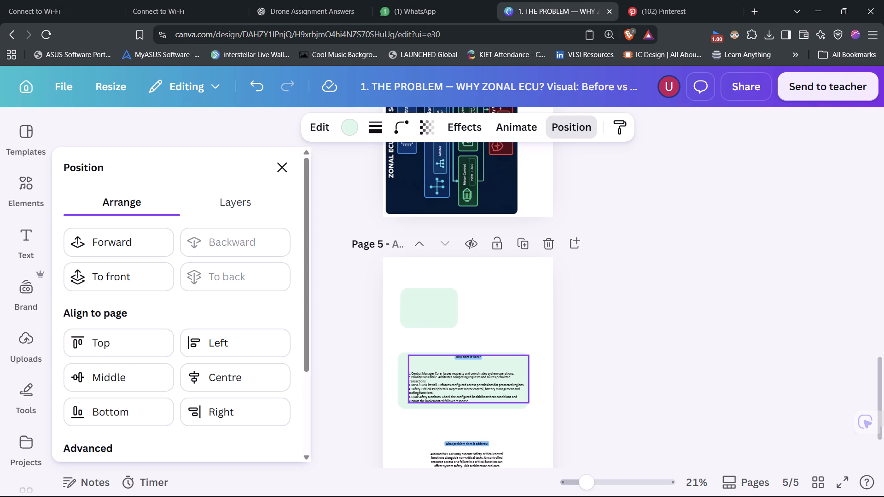
pyautogui.press('Right')
pyautogui.press('Right')
pyautogui.press('Right')
pyautogui.press('Right')
pyautogui.press('Right')
pyautogui.press('Right')
pyautogui.press('Right')
pyautogui.press('Right')
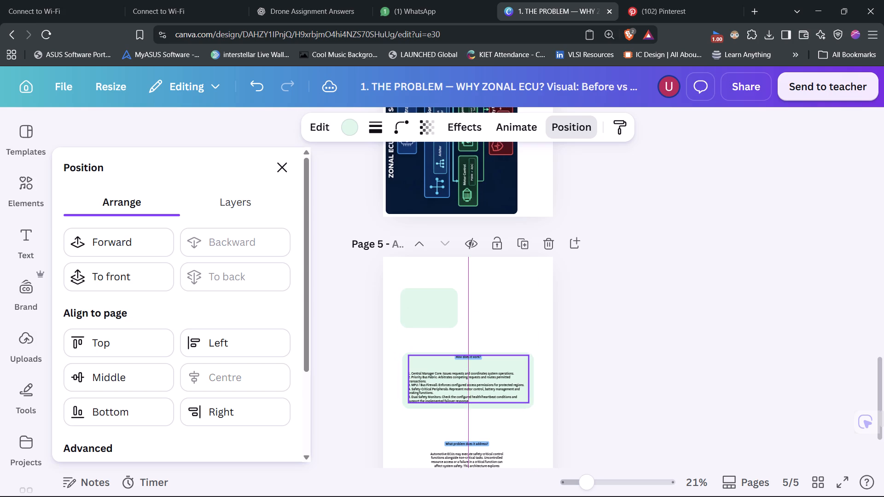
pyautogui.press('Right')
pyautogui.press('Right')
pyautogui.press('Left')
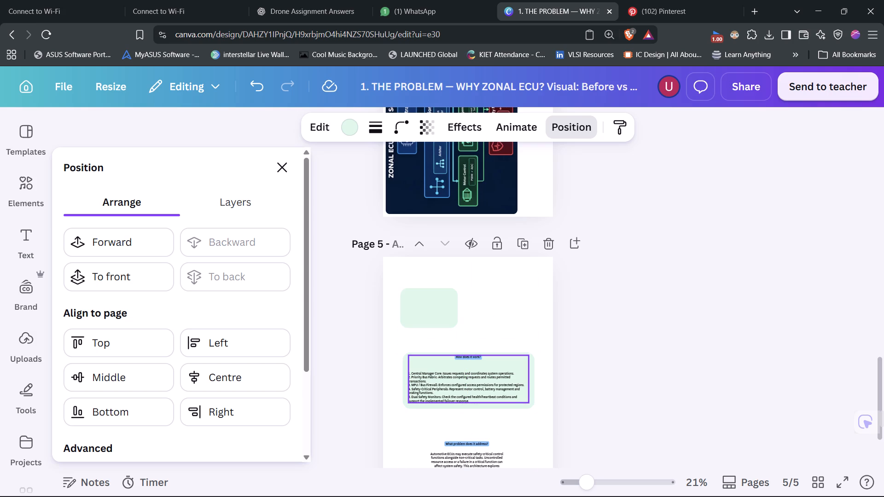
pyautogui.click(565, 374)
pyautogui.click(565, 374)
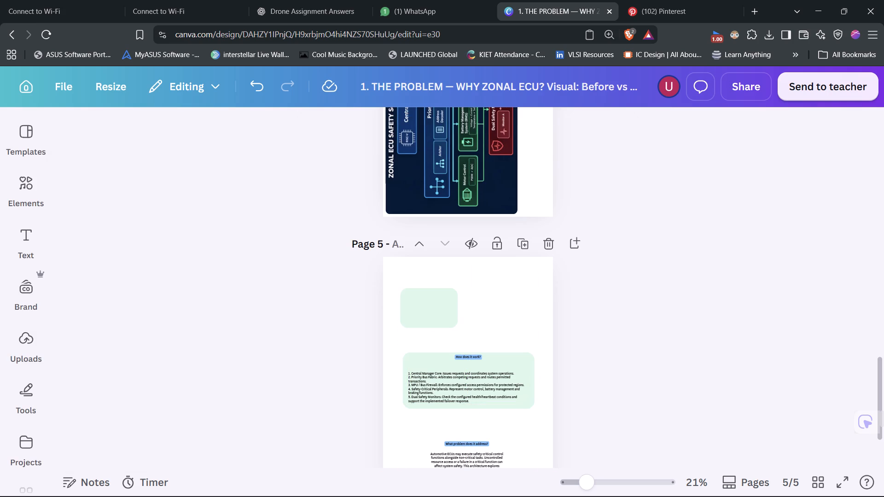
# Move the remaining green rectangle onto the "What problem does it address?" block on page 5 and send it backward behind the text.
pyautogui.scroll(-3, 541, 353)
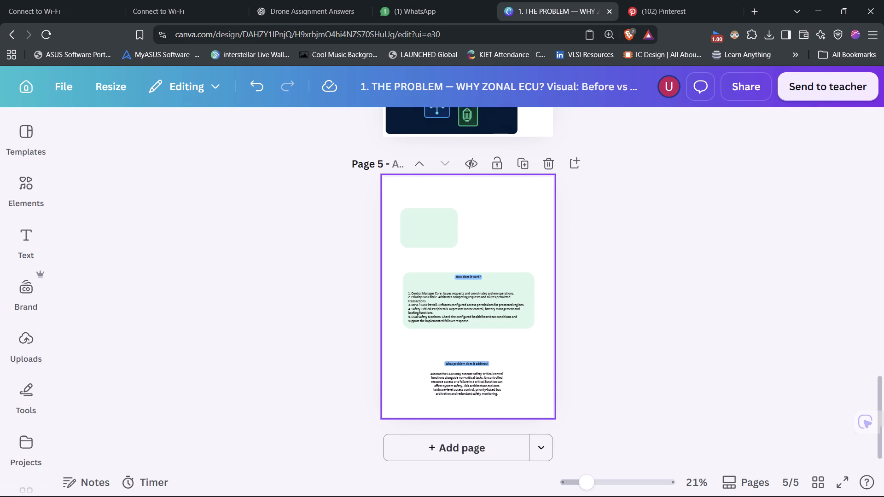
pyautogui.moveTo(449, 224); pyautogui.dragTo(463, 373)
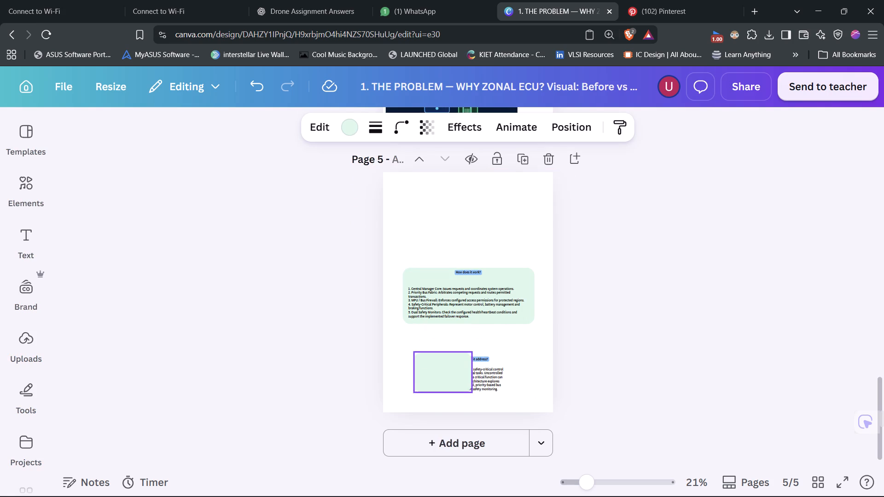
pyautogui.moveTo(463, 373); pyautogui.dragTo(464, 375)
pyautogui.click(558, 121)
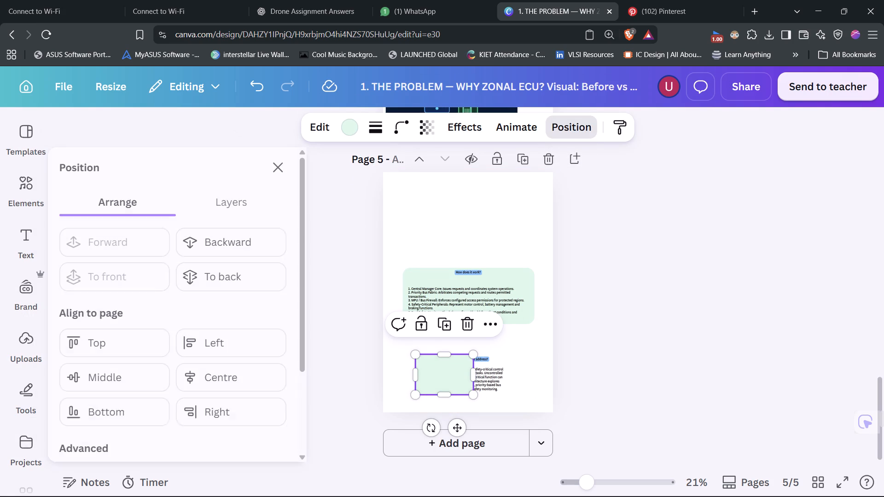
pyautogui.click(222, 246)
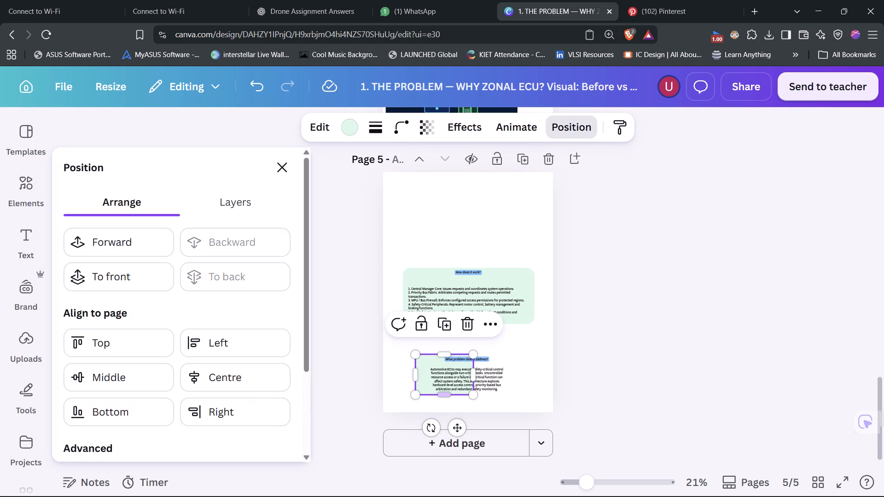
# Shift the green rectangle right and widen it past the right edge of the "What problem does it address?" text.
pyautogui.moveTo(457, 422); pyautogui.dragTo(472, 422)
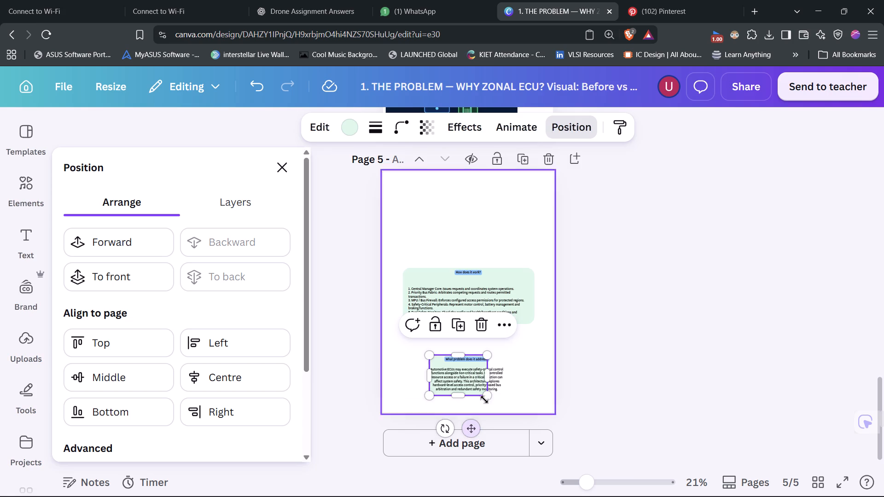
pyautogui.moveTo(491, 376); pyautogui.dragTo(507, 375)
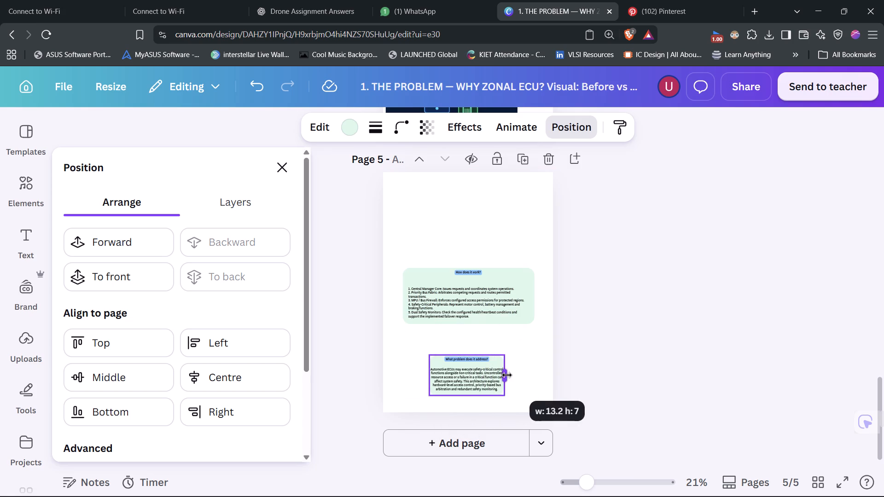
pyautogui.moveTo(507, 375); pyautogui.dragTo(516, 376)
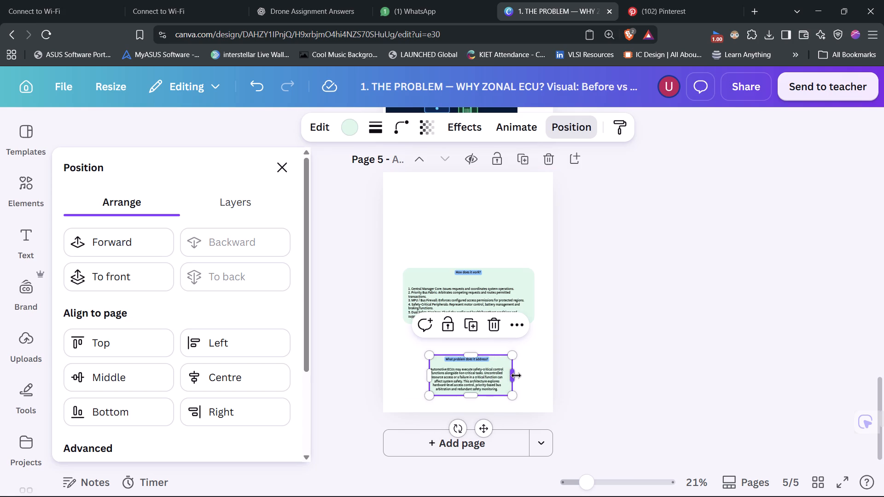
# Nudge the green rectangle left and slightly up to even out its margins around the "What problem does it address?" text.
pyautogui.press('Left')
pyautogui.press('Left')
pyautogui.press('Left')
pyautogui.press('Left')
pyautogui.click(516, 376)
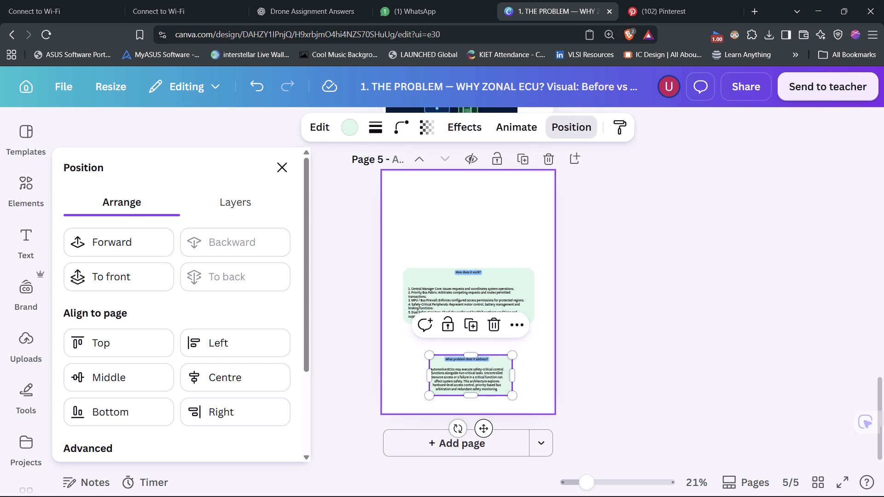
pyautogui.click(526, 376)
pyautogui.click(508, 367)
pyautogui.press('Left')
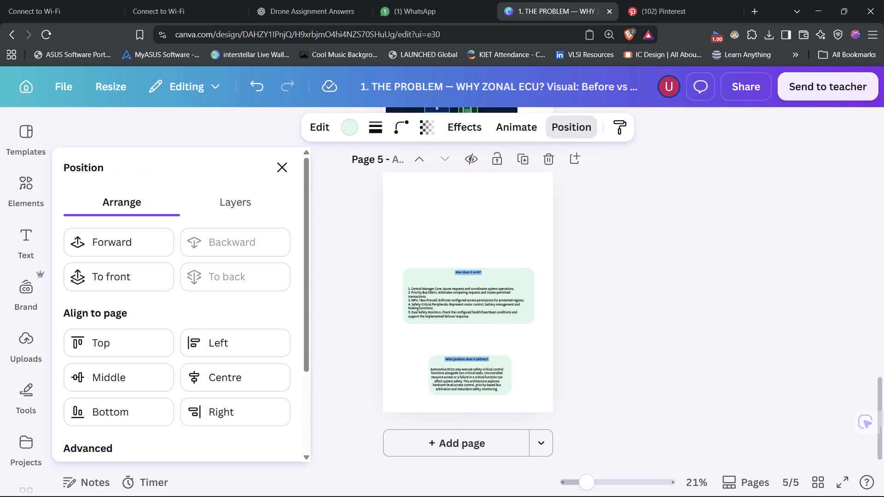
pyautogui.press('Left')
pyautogui.press('Left')
pyautogui.press('Left')
pyautogui.press('Left')
pyautogui.press('Left')
pyautogui.press('Up')
pyautogui.press('Up')
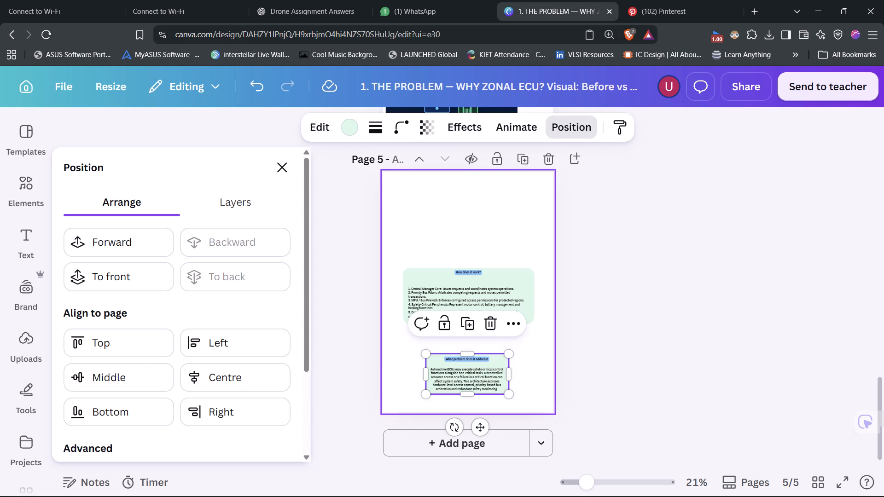
pyautogui.click(528, 375)
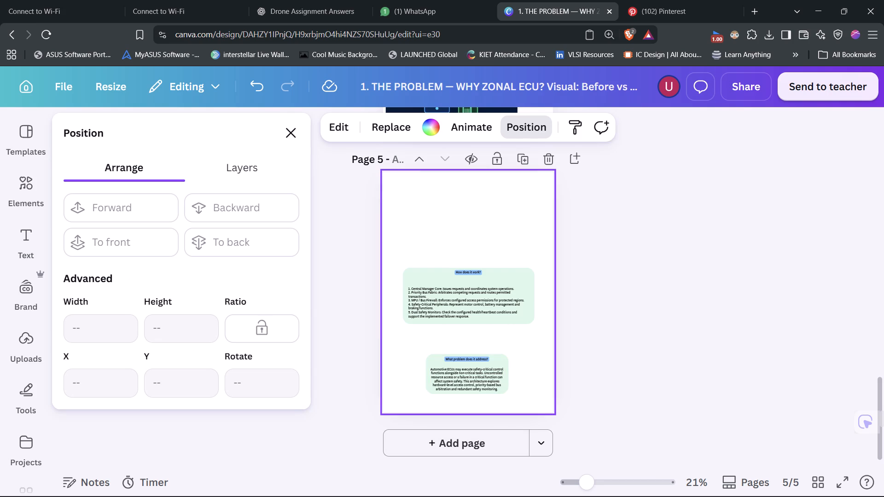
# Centre-align the green rectangle with the "What problem does it address?" text and group them together.
pyautogui.moveTo(406, 345); pyautogui.dragTo(527, 400)
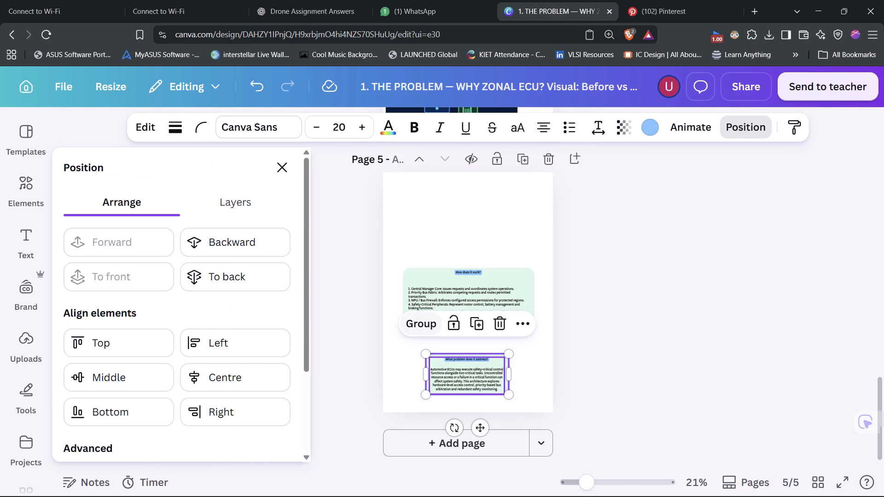
pyautogui.click(246, 372)
pyautogui.click(423, 321)
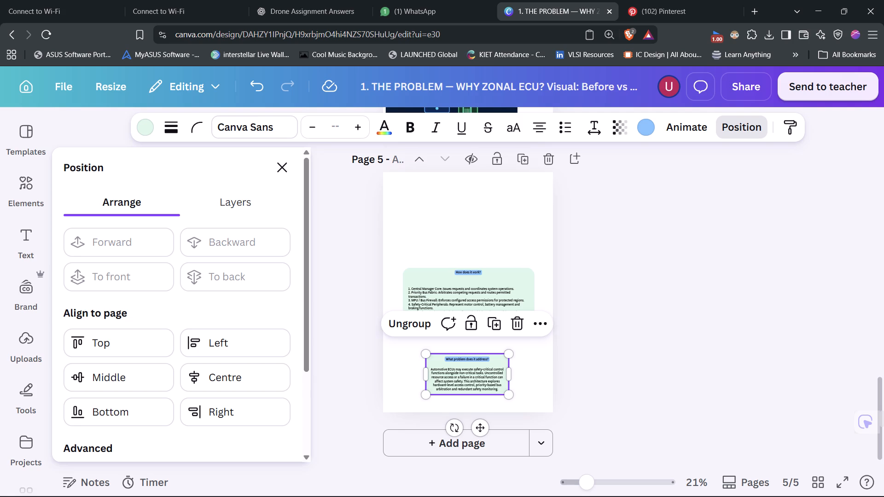
# Duplicate the grouped "What problem does it address?" block and move the copy onto the architecture diagram on page 4.
pyautogui.click(499, 323)
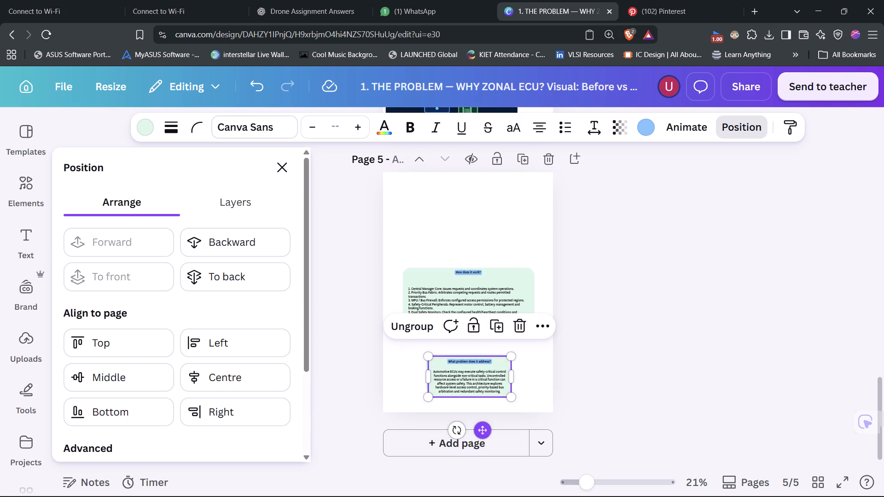
pyautogui.moveTo(477, 430); pyautogui.dragTo(473, 265)
pyautogui.scroll(4, 484, 285)
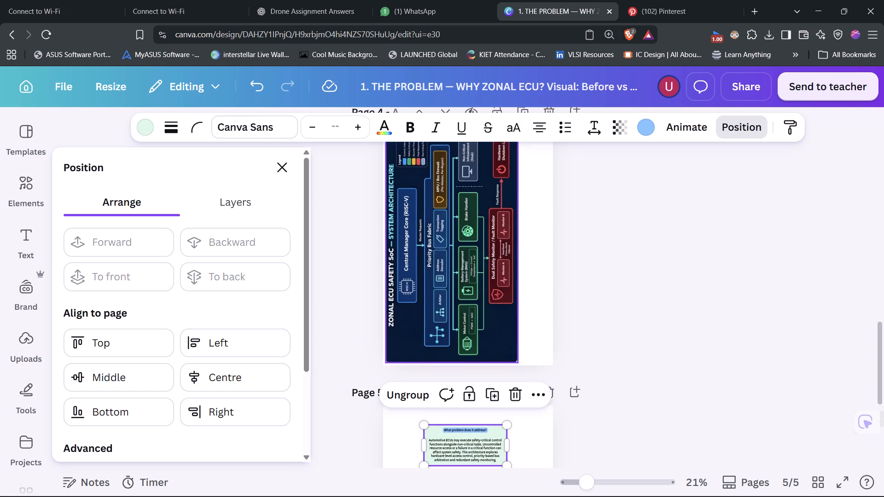
pyautogui.scroll(-1, 483, 447)
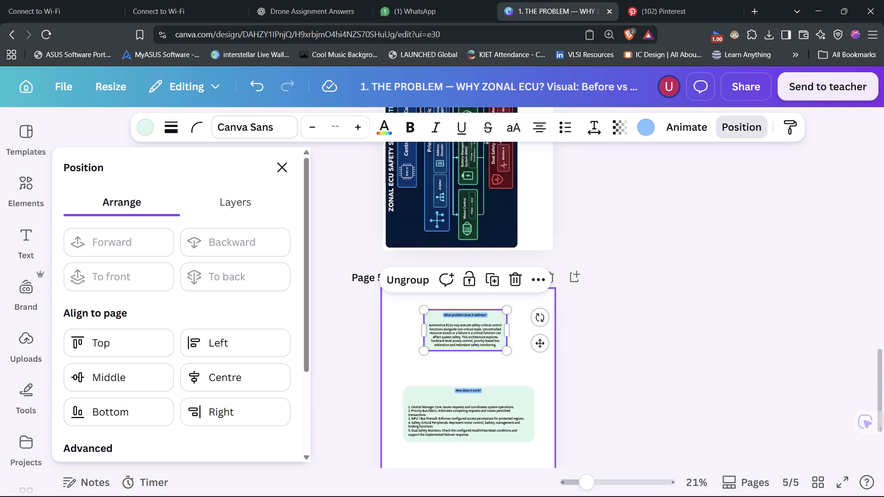
pyautogui.moveTo(541, 341); pyautogui.dragTo(541, 337)
pyautogui.moveTo(482, 381); pyautogui.dragTo(487, 365)
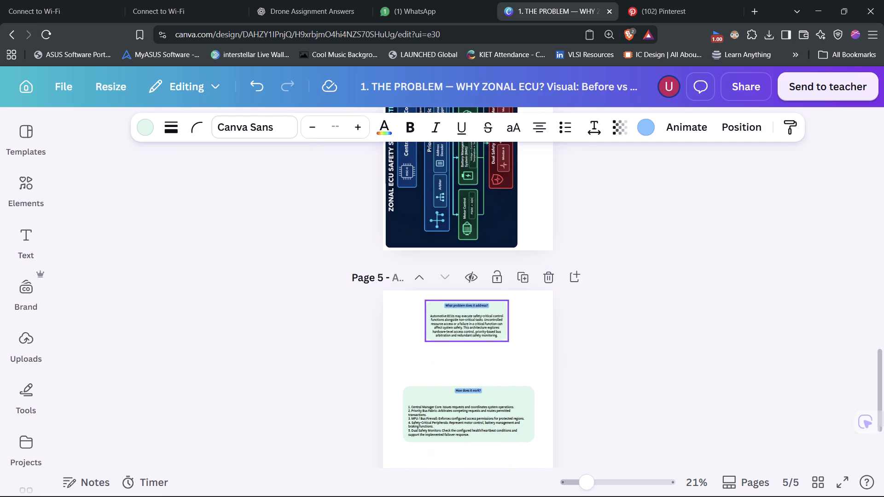
pyautogui.moveTo(487, 365); pyautogui.dragTo(515, 220)
pyautogui.scroll(3, 556, 234)
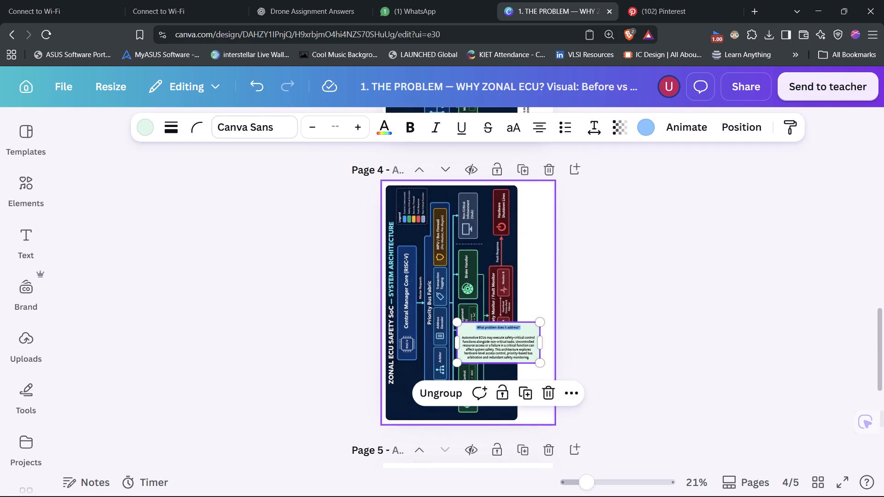
# Rotate the copied "What problem does it address?" group a quarter turn counter-clockwise to match the diagram's sideways text.
pyautogui.click(494, 334)
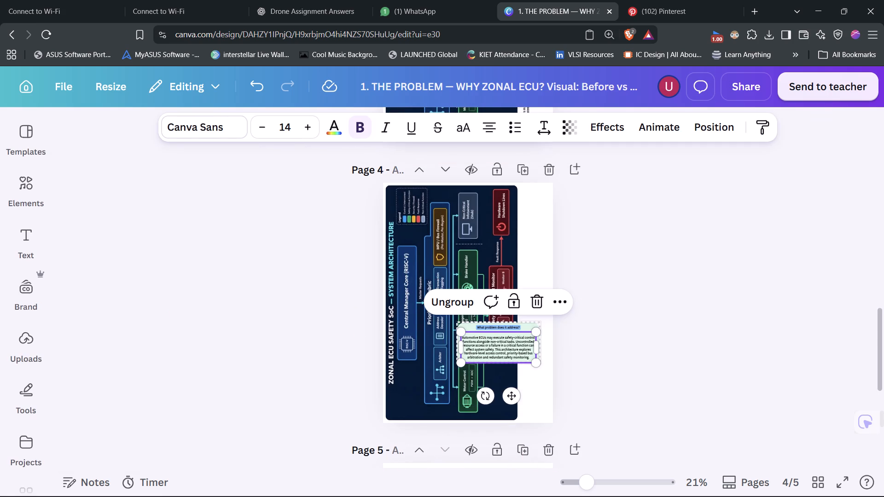
pyautogui.click(611, 356)
pyautogui.click(505, 351)
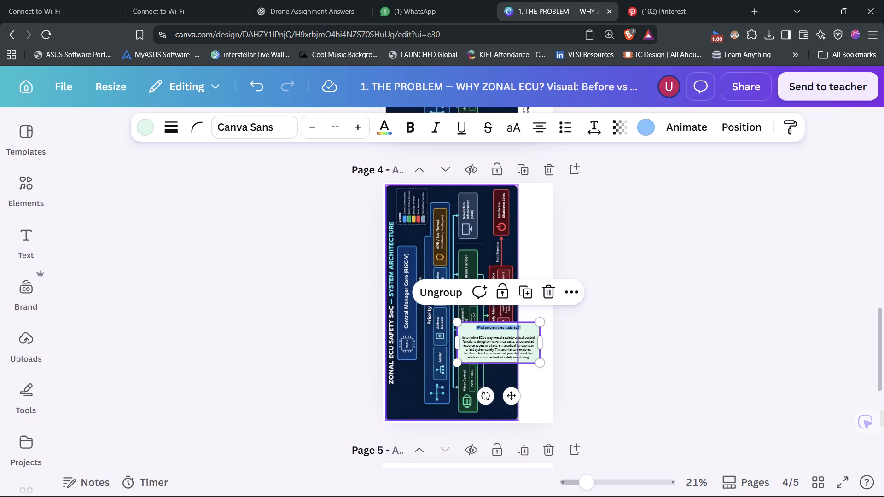
pyautogui.moveTo(485, 397); pyautogui.dragTo(534, 351)
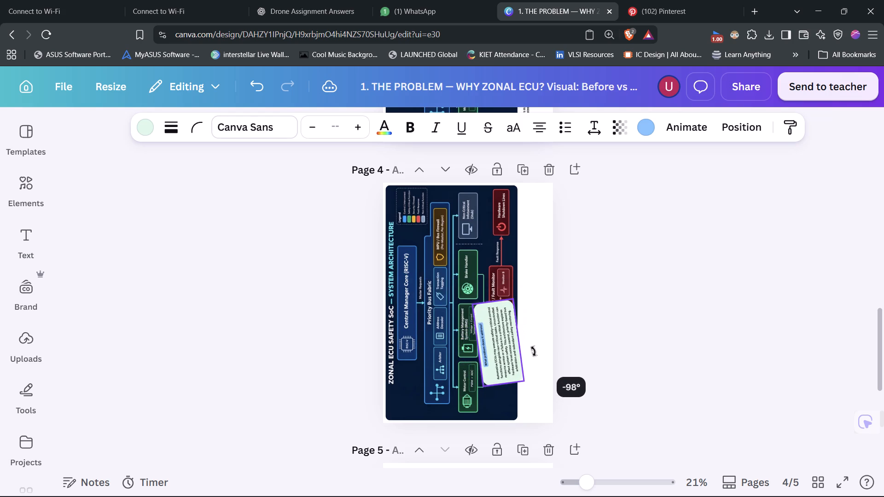
pyautogui.moveTo(534, 351); pyautogui.dragTo(534, 348)
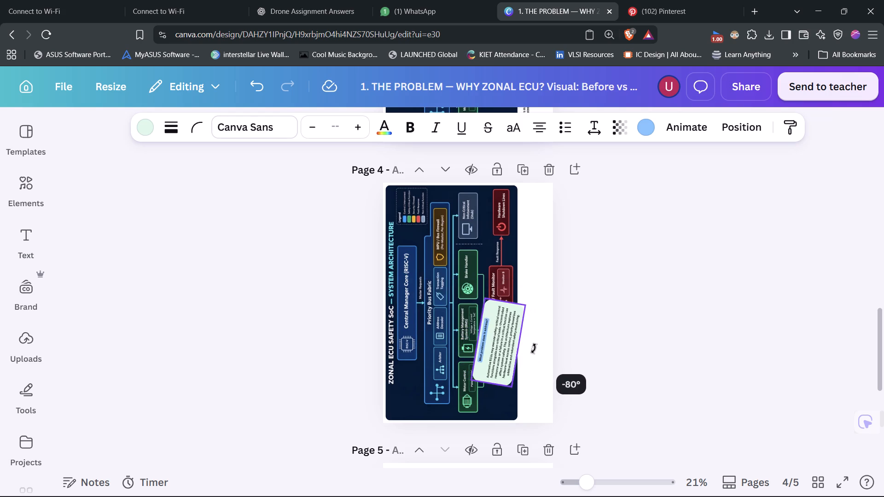
pyautogui.moveTo(534, 348); pyautogui.dragTo(557, 370)
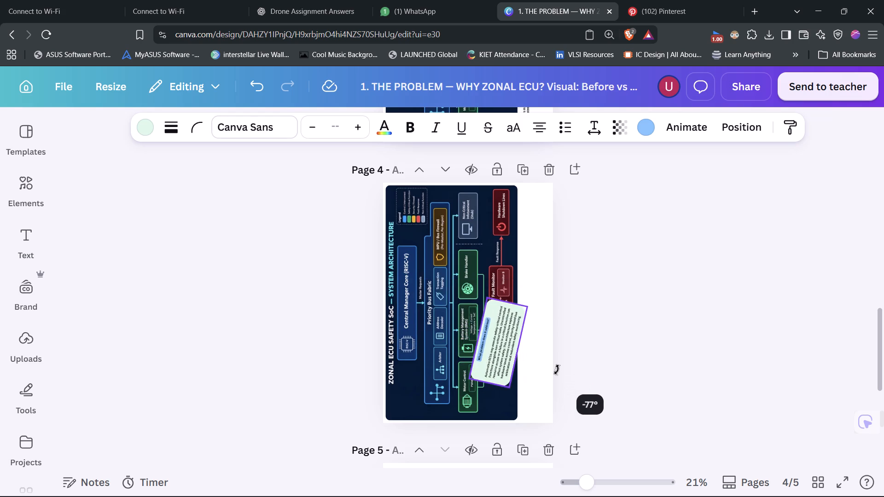
pyautogui.moveTo(557, 370); pyautogui.dragTo(572, 352)
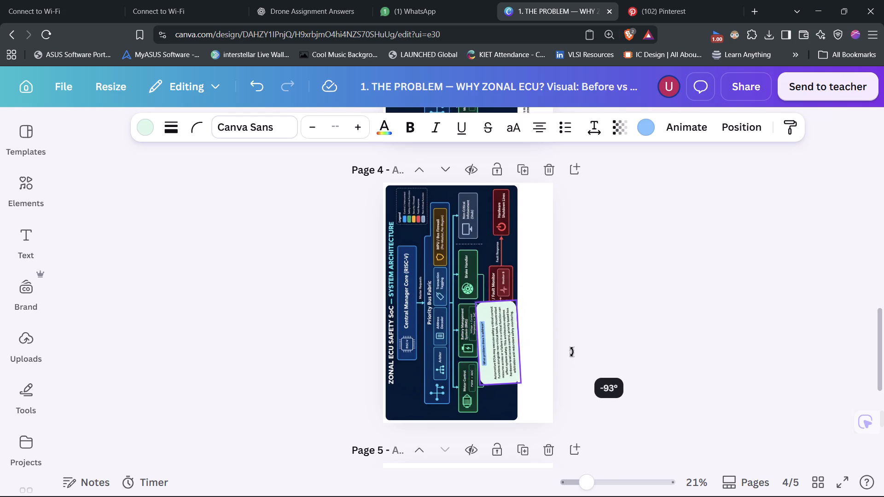
pyautogui.moveTo(572, 352); pyautogui.dragTo(576, 352)
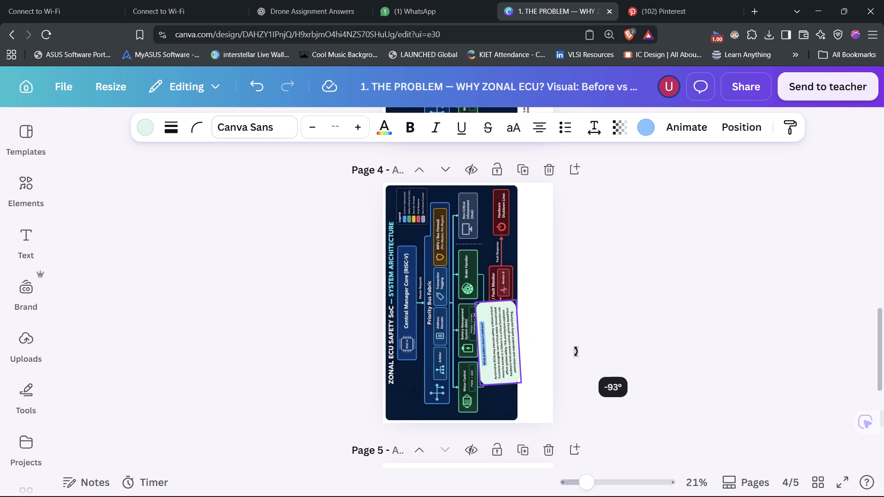
pyautogui.moveTo(576, 352); pyautogui.dragTo(576, 354)
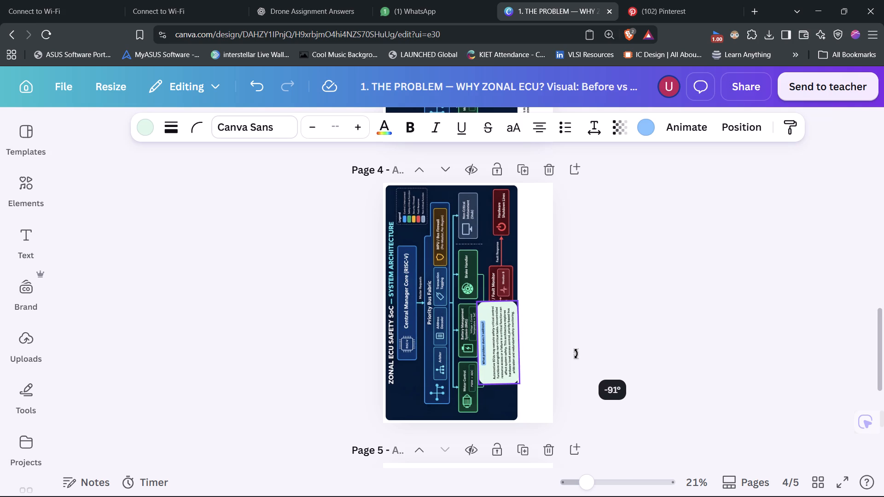
pyautogui.moveTo(576, 354); pyautogui.dragTo(576, 355)
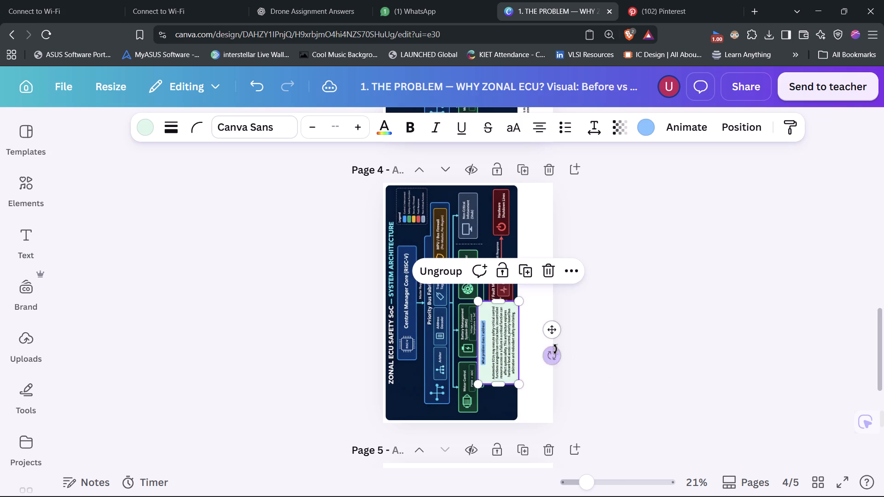
# Move the rotated group into the white margin beside the diagram's Dual Safety Monitor block and lengthen it upward along the page edge.
pyautogui.moveTo(553, 326); pyautogui.dragTo(583, 329)
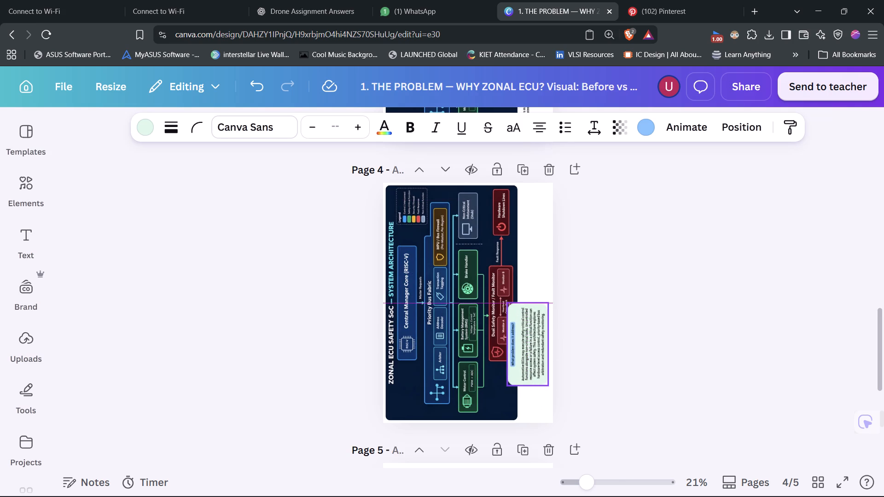
pyautogui.moveTo(583, 329); pyautogui.dragTo(585, 332)
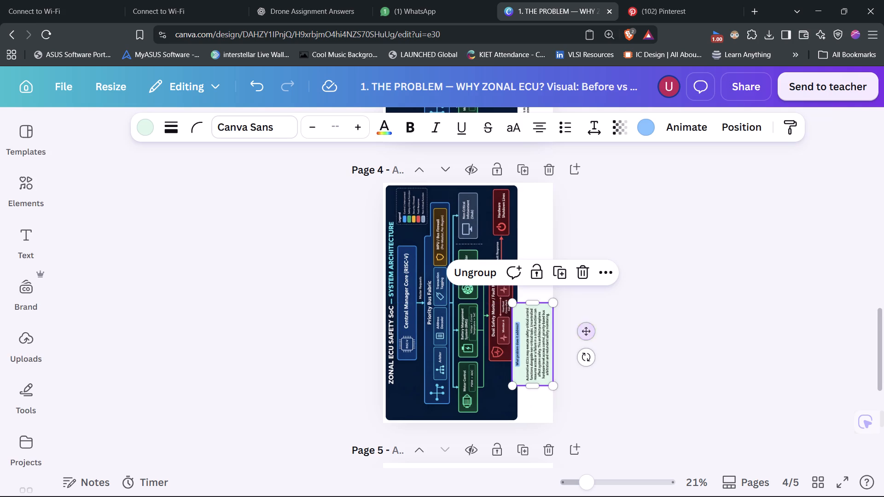
pyautogui.moveTo(536, 305); pyautogui.dragTo(536, 301)
pyautogui.moveTo(536, 301); pyautogui.dragTo(536, 295)
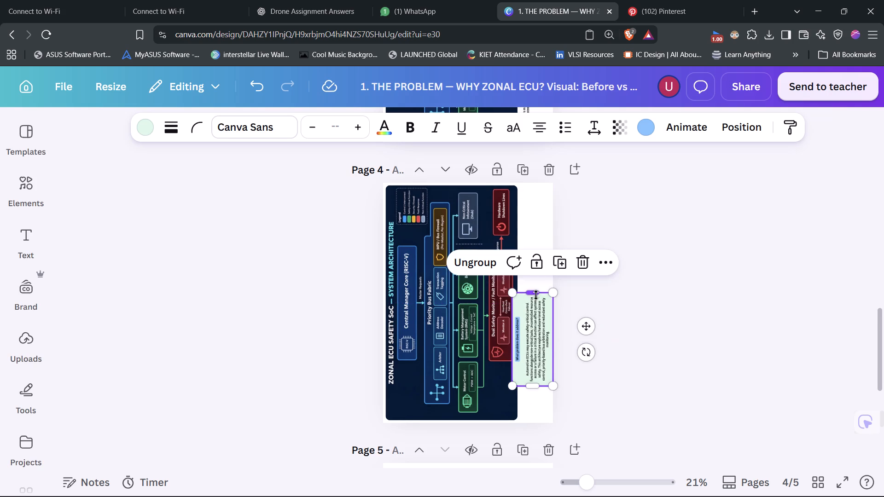
pyautogui.moveTo(532, 292); pyautogui.dragTo(532, 283)
pyautogui.click(548, 334)
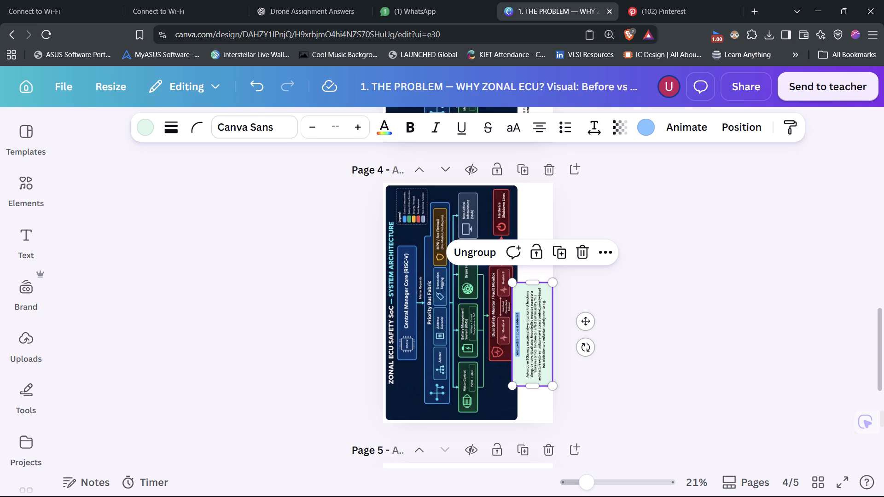
# Ungroup the rotated "What problem does it address?" block on page 4.
pyautogui.click(479, 249)
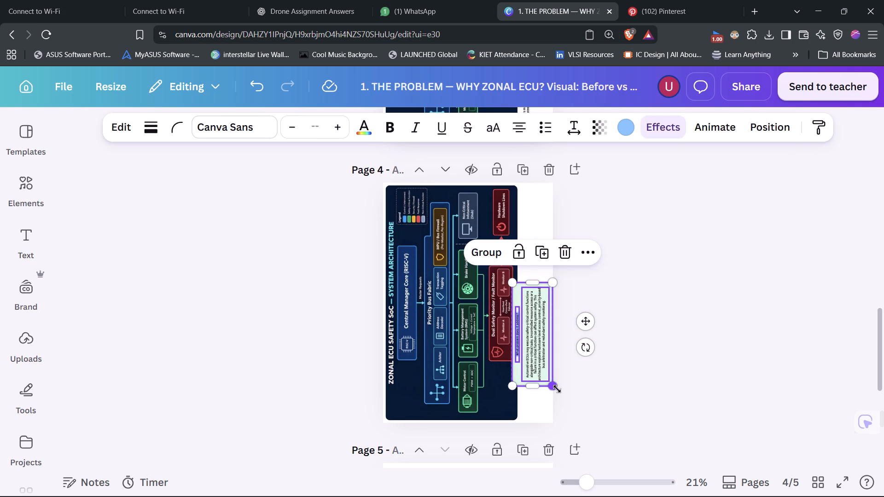
# Trim the outer edge of the green background behind the rotated "What problem does it address?" block on page 4.
pyautogui.click(517, 379)
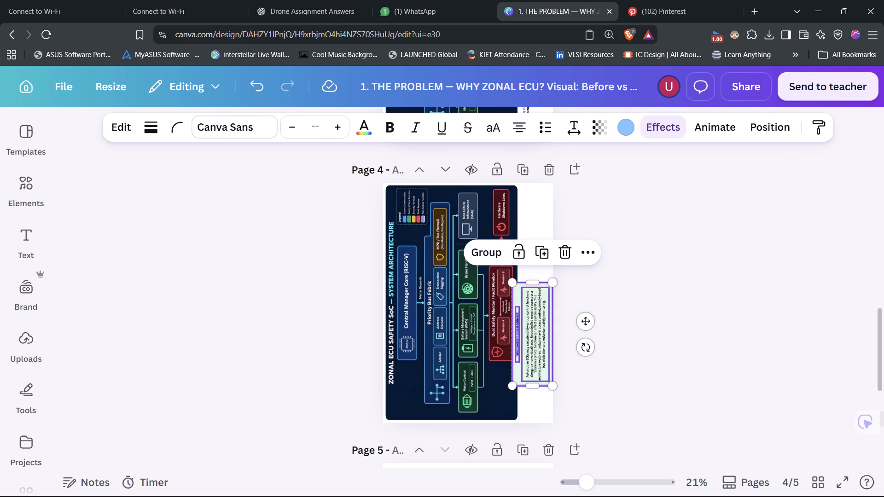
pyautogui.click(581, 412)
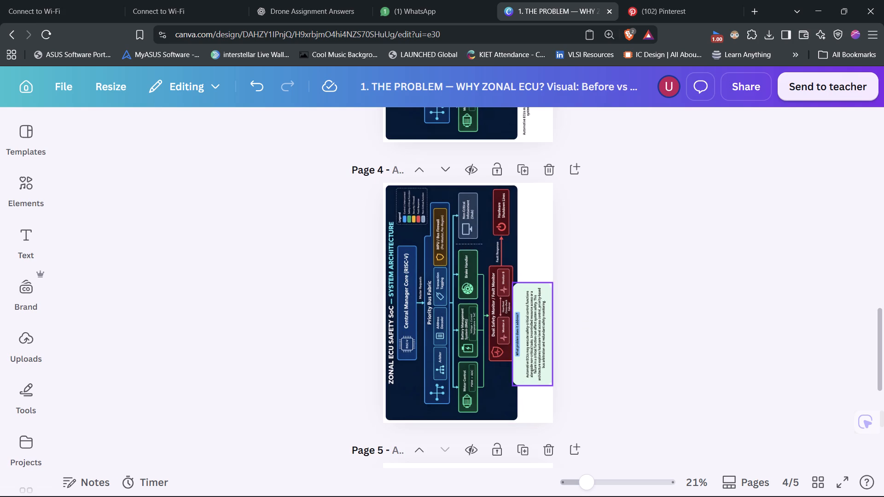
pyautogui.click(535, 384)
pyautogui.moveTo(552, 337); pyautogui.dragTo(546, 336)
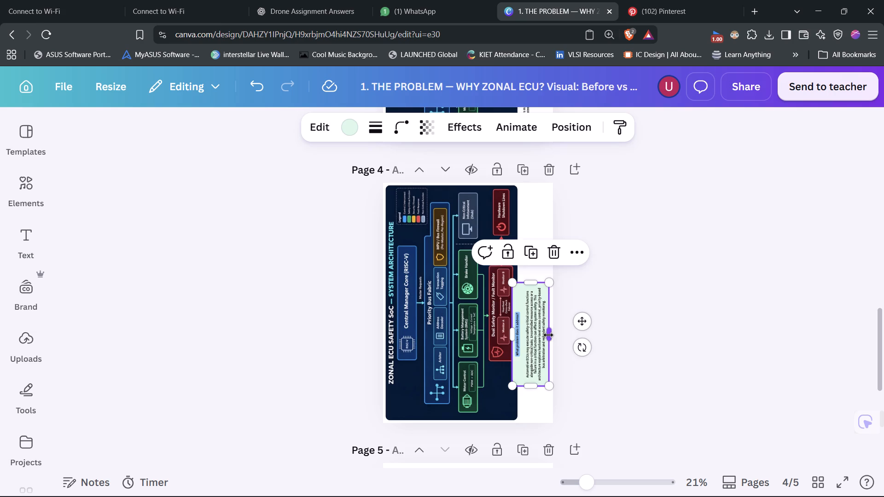
# Nudge the rotated blue "What problem does it address?" heading slightly toward its body text.
pyautogui.click(518, 340)
pyautogui.press('Right')
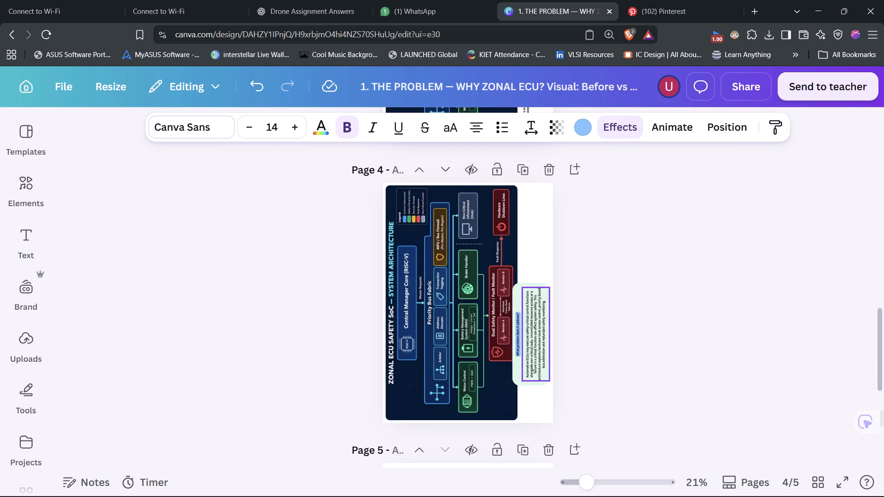
pyautogui.press('Right')
pyautogui.press('Right')
pyautogui.press('Right')
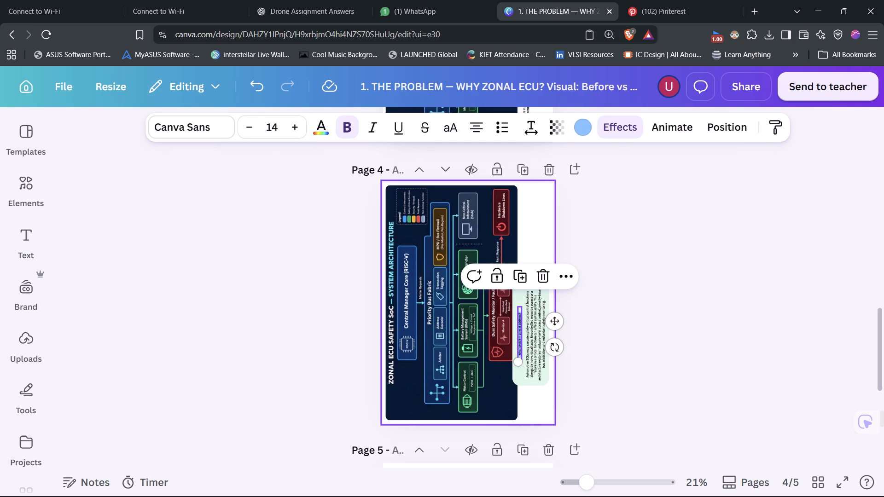
# Nudge the green background outward from the diagram and trim its outer edge to about 18 by 5.9.
pyautogui.click(521, 381)
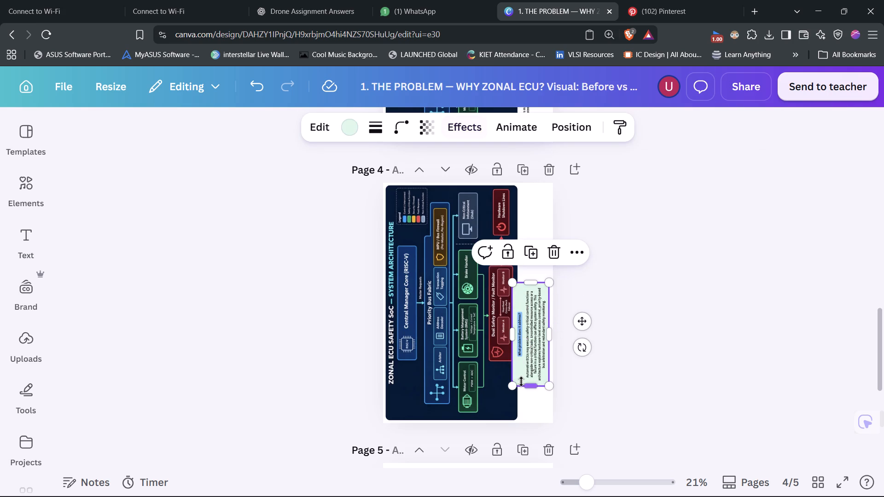
pyautogui.press('Right')
pyautogui.press('Right')
pyautogui.press('Right')
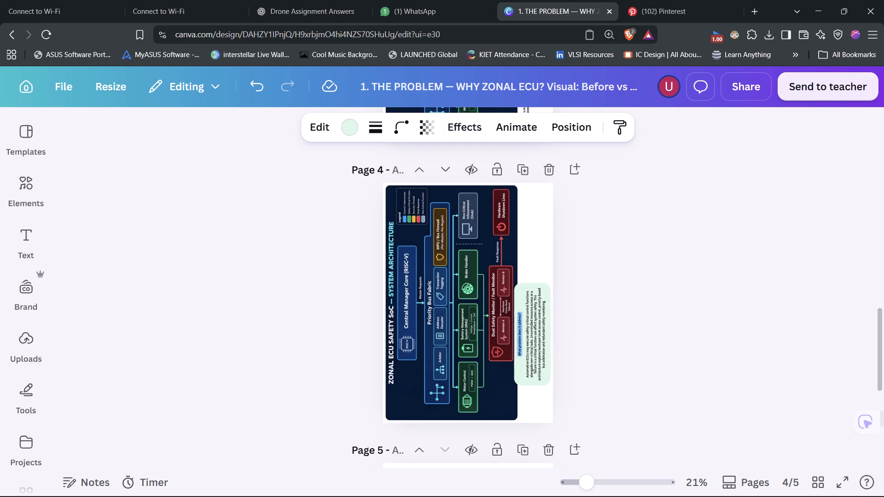
pyautogui.press('Right')
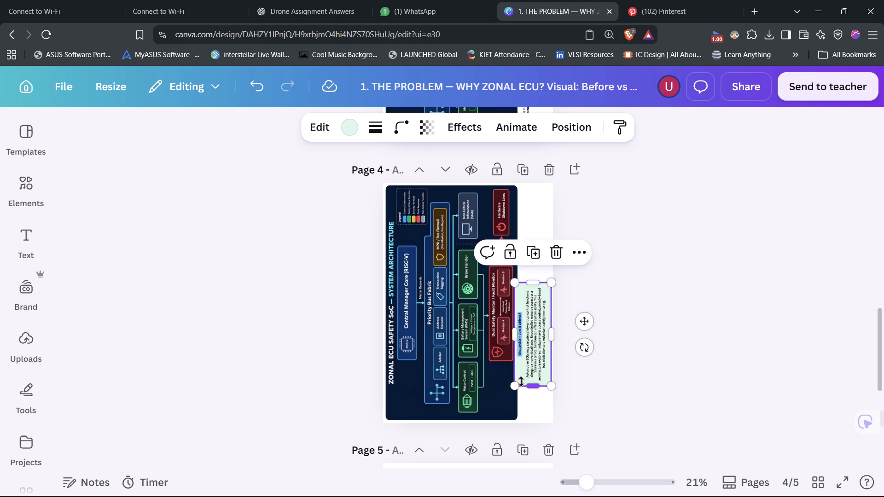
pyautogui.press('Right')
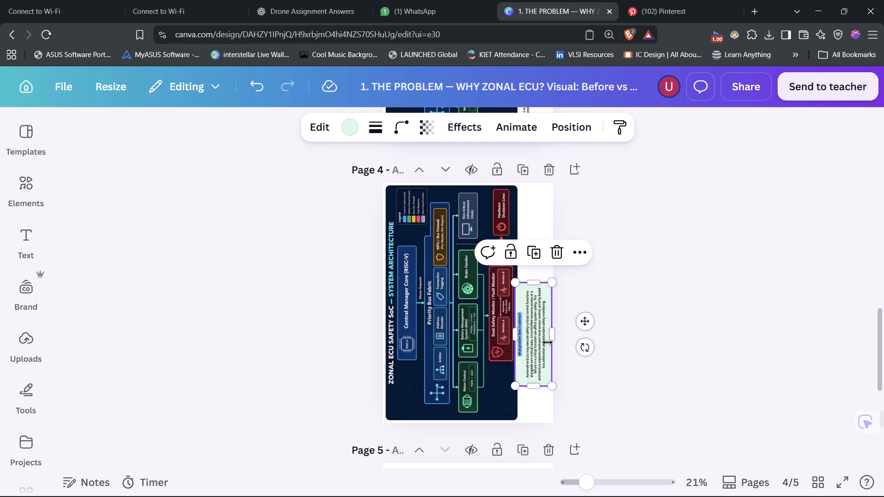
pyautogui.click(556, 332)
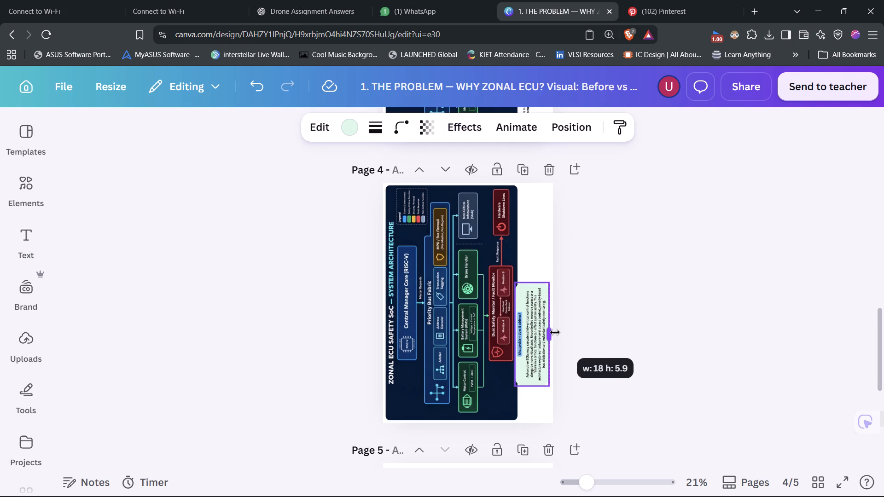
pyautogui.click(576, 335)
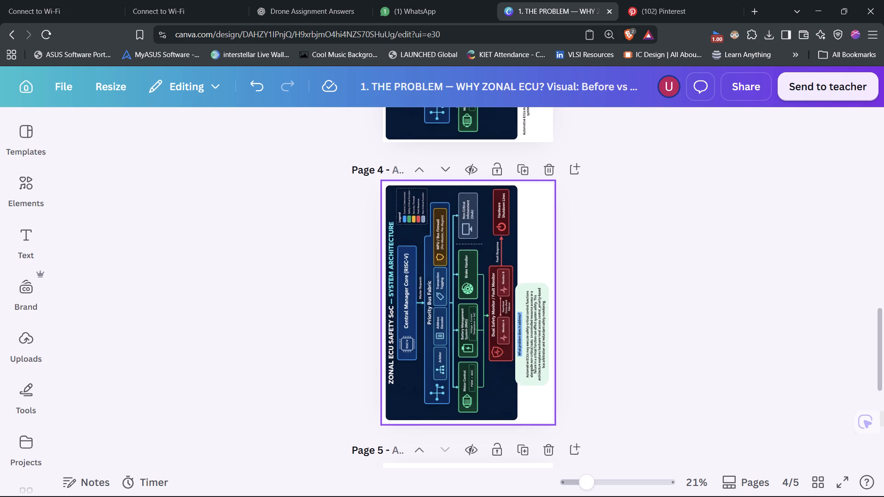
# Group the rotated heading, body text and green background on page 4.
pyautogui.moveTo(534, 260); pyautogui.dragTo(520, 369)
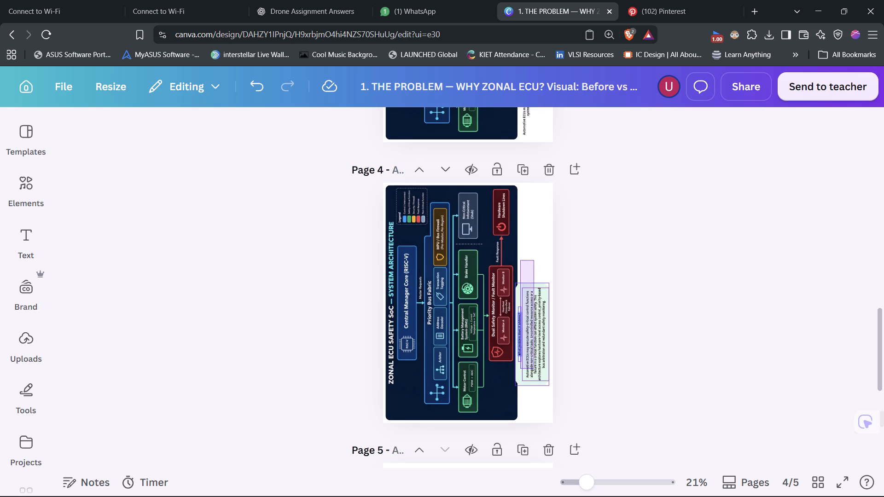
pyautogui.moveTo(520, 369); pyautogui.dragTo(520, 369)
pyautogui.click(481, 252)
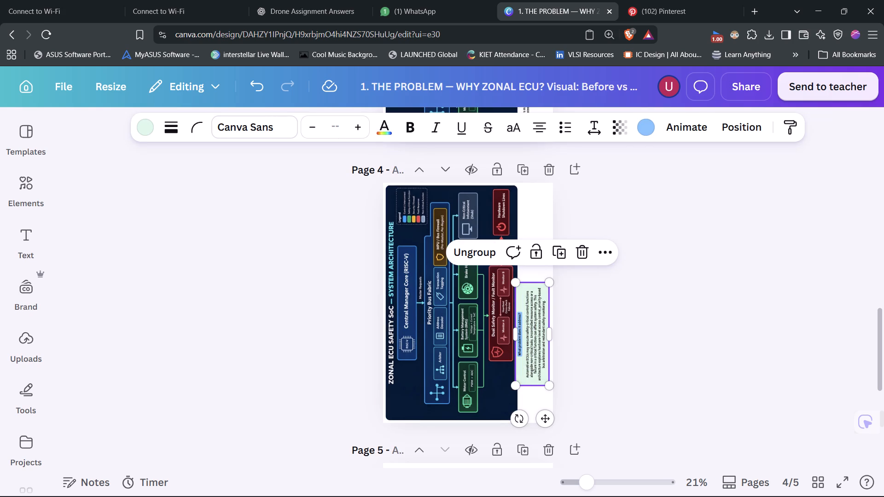
# Move the rotated group down and outward into the page 4 margin corner, clear of the diagram and level with its bottom edge.
pyautogui.press('Down')
pyautogui.press('Down')
pyautogui.click(594, 347)
pyautogui.click(537, 342)
pyautogui.press('Down')
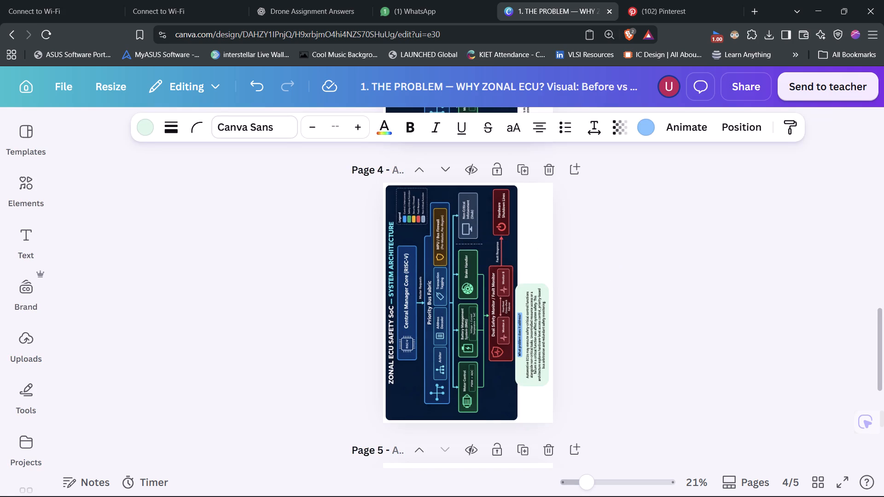
pyautogui.press('Down')
pyautogui.press('Down')
pyautogui.press('Down')
pyautogui.press('Down')
pyautogui.press('Down')
pyautogui.press('Down')
pyautogui.press('Down')
pyautogui.press('Down')
pyautogui.press('Down')
pyautogui.press('Down')
pyautogui.press('Down')
pyautogui.press('Down')
pyautogui.press('Down')
pyautogui.press('Down')
pyautogui.press('Down')
pyautogui.press('Down')
pyautogui.press('Down')
pyautogui.press('Down')
pyautogui.press('Down')
pyautogui.press('Down')
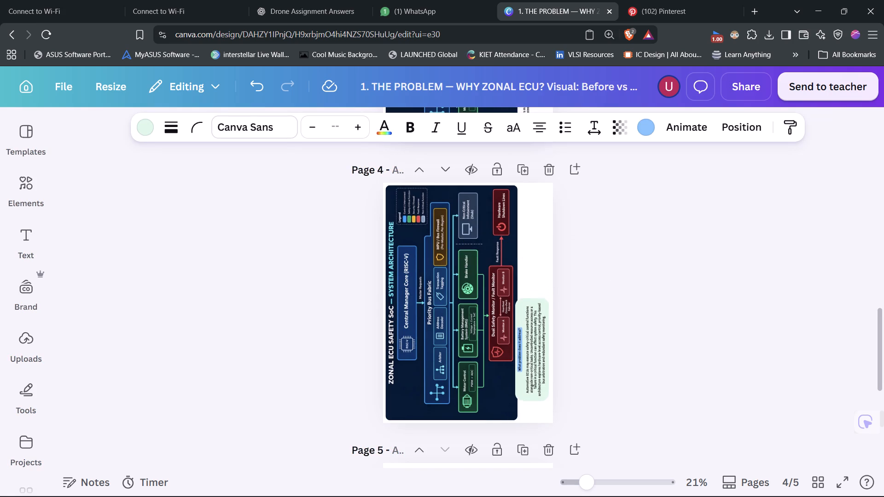
pyautogui.press('Right')
pyautogui.press('Right')
pyautogui.press('Right')
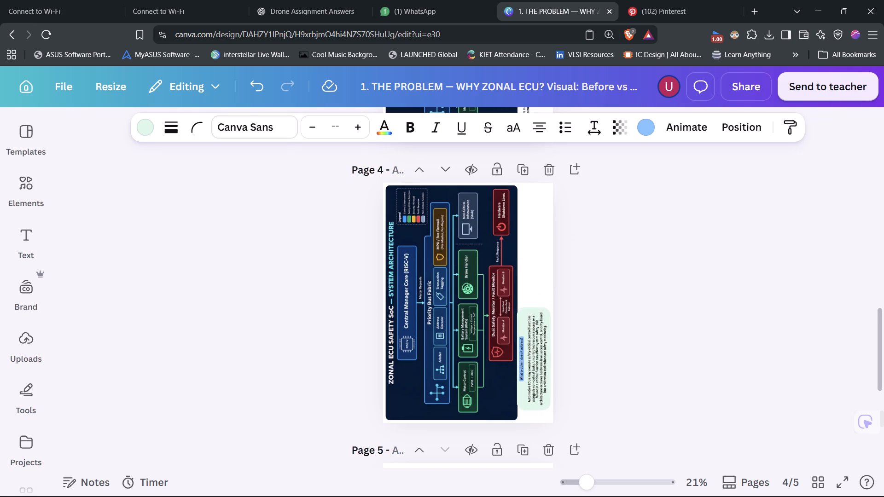
pyautogui.press('Down')
pyautogui.press('Down')
pyautogui.press('Down')
pyautogui.press('Down')
pyautogui.press('Down')
pyautogui.press('Down')
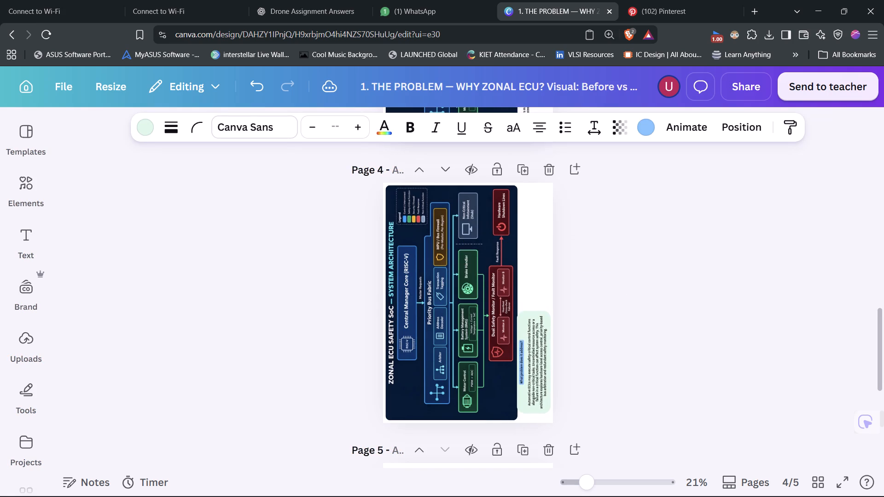
pyautogui.press('Right')
pyautogui.press('Right')
pyautogui.press('Down')
pyautogui.press('Down')
pyautogui.press('Down')
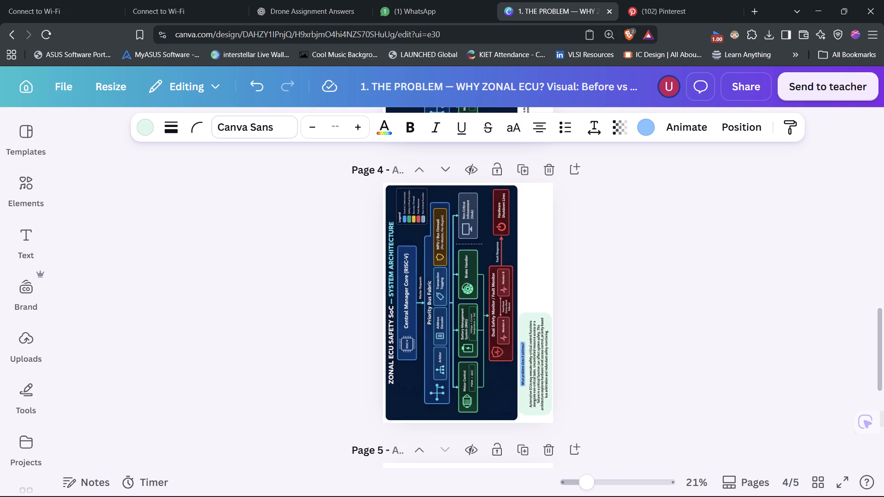
pyautogui.press('Down')
pyautogui.press('Down')
pyautogui.press('Right')
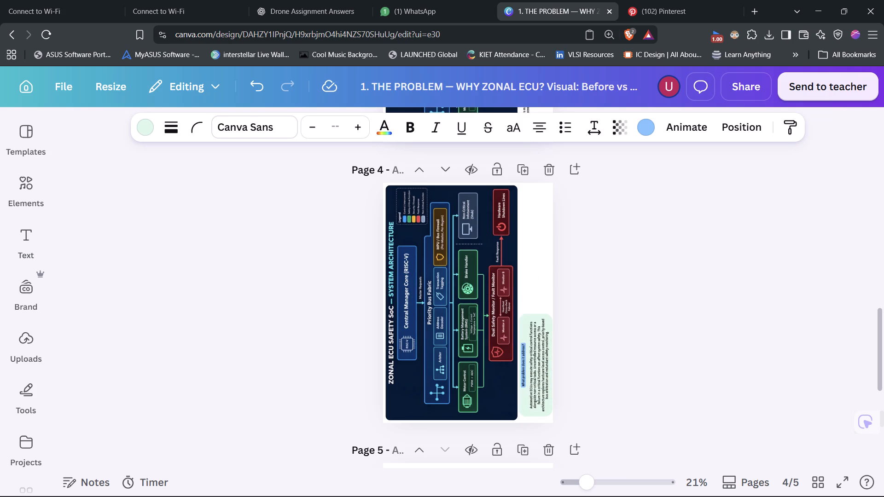
pyautogui.press('Down')
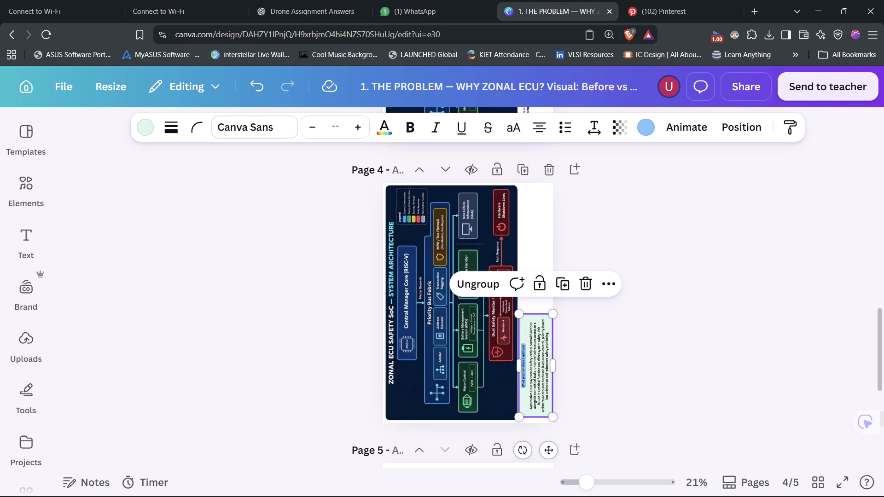
pyautogui.press('Down')
pyautogui.press('Down')
pyautogui.press('Down')
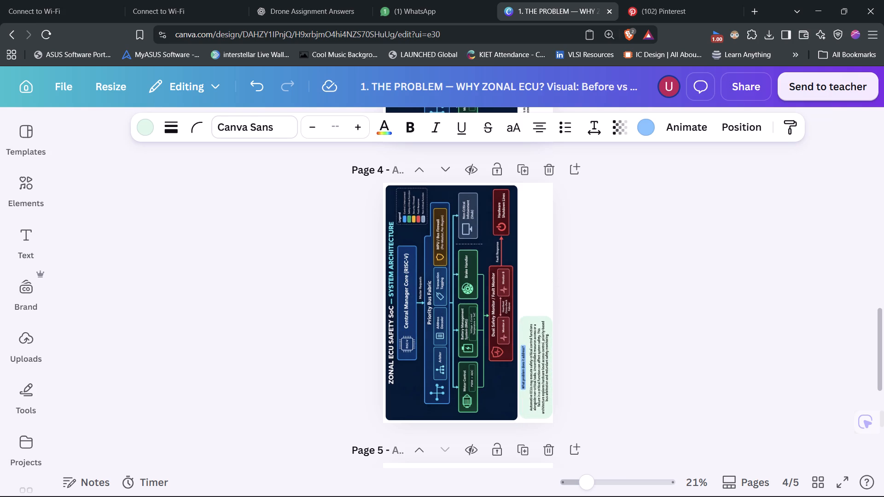
pyautogui.press('Down')
pyautogui.press('Down')
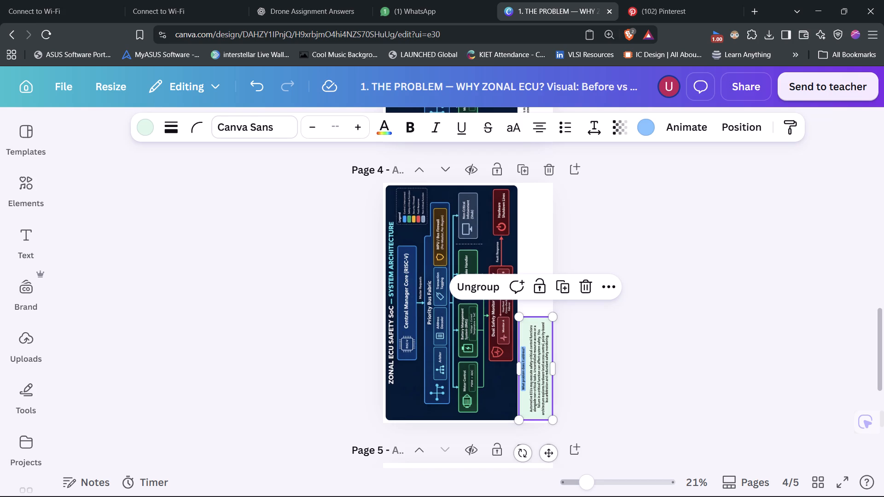
pyautogui.click(612, 333)
# Look over the page 5 explanatory blocks and the architecture diagrams on pages 3 and 4.
pyautogui.scroll(-1, 612, 333)
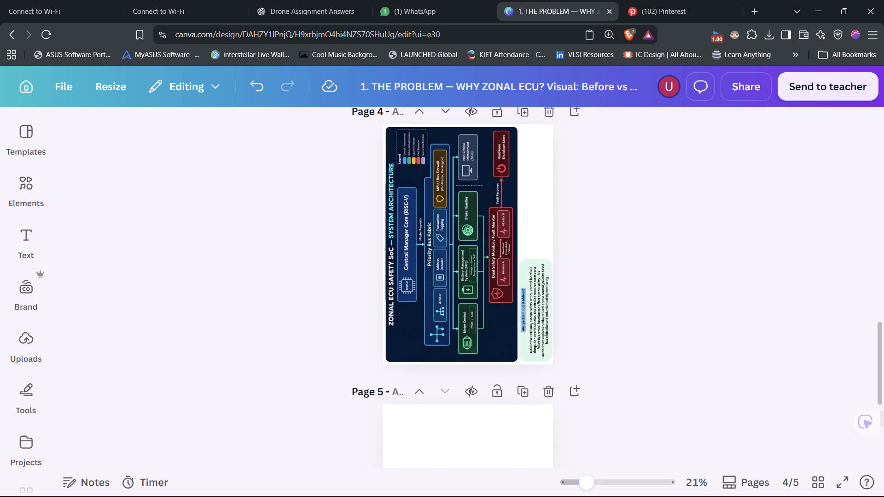
pyautogui.scroll(-4, 612, 333)
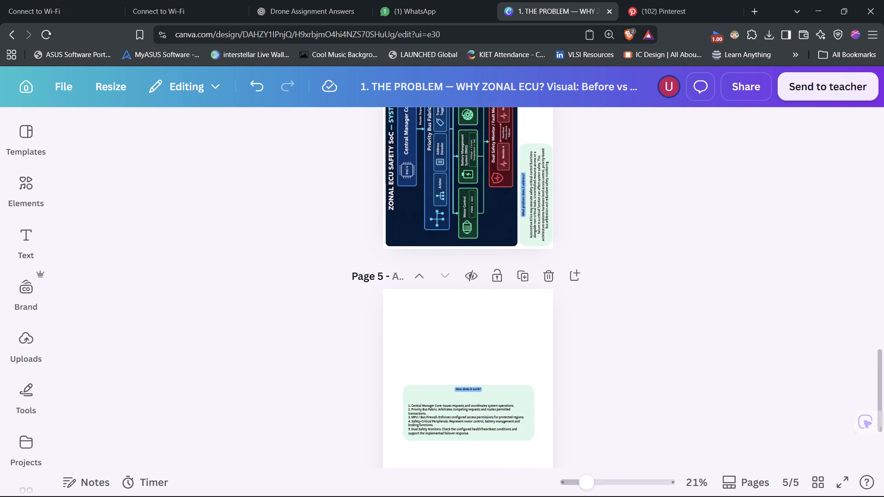
pyautogui.scroll(-1, 612, 333)
pyautogui.scroll(-1, 526, 347)
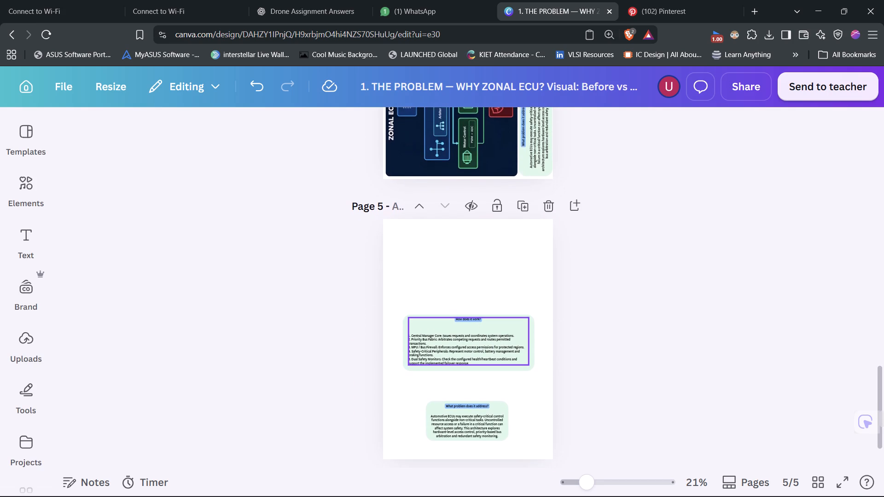
pyautogui.scroll(-1, 526, 347)
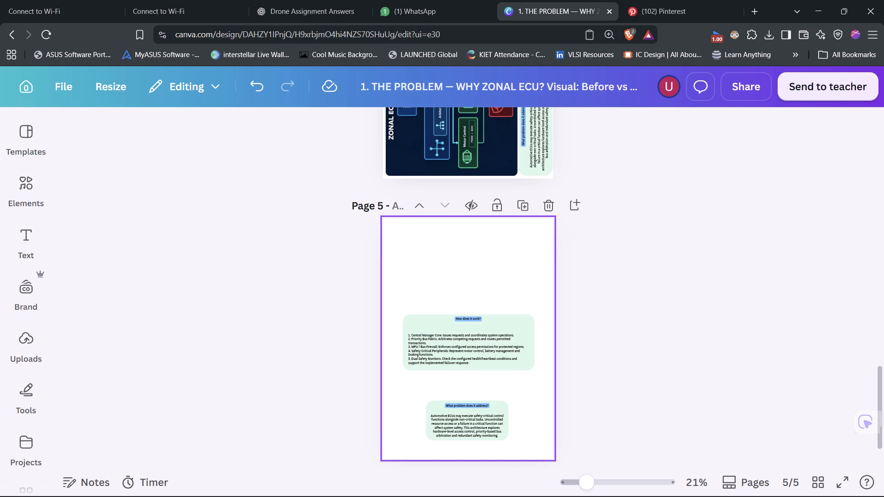
pyautogui.scroll(-1, 522, 326)
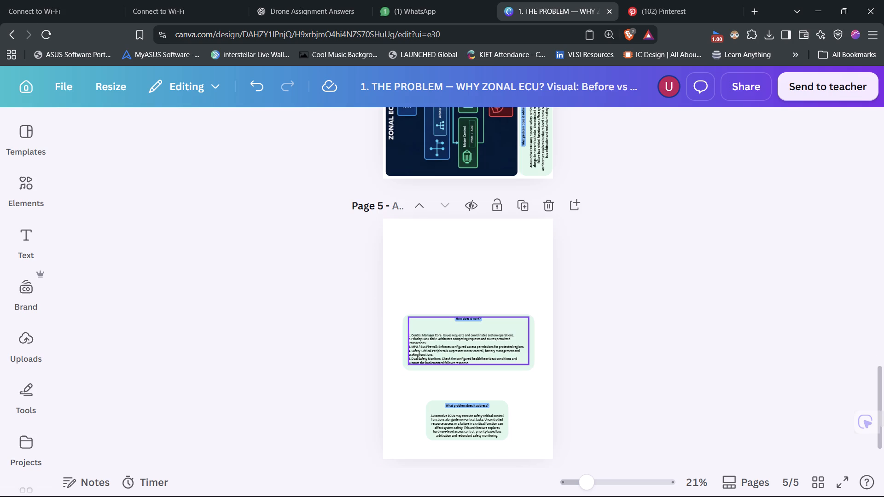
pyautogui.scroll(-3, 522, 326)
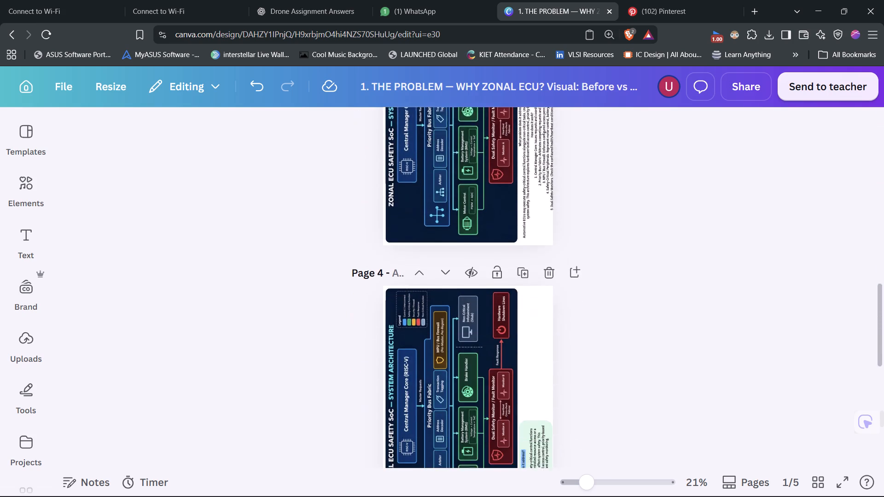
# Add a blank page 6 at the end of the document.
pyautogui.scroll(-5, 522, 326)
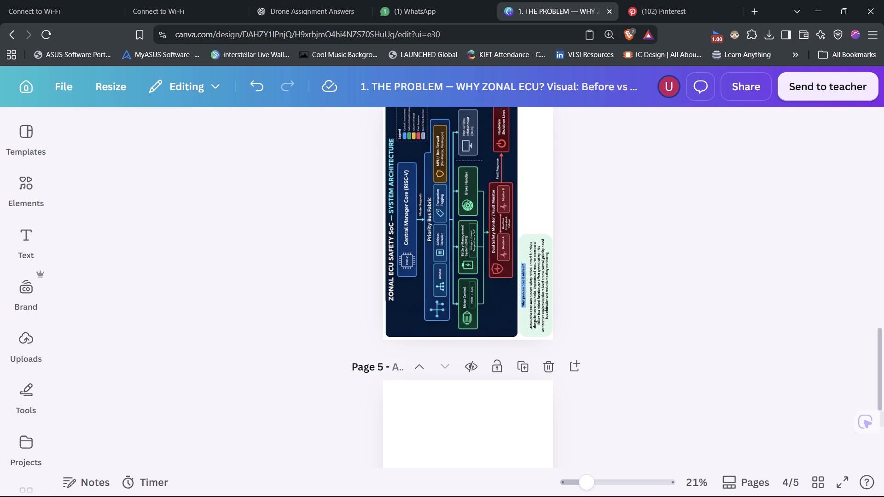
pyautogui.scroll(-2, 799, 299)
pyautogui.scroll(-3, 456, 114)
pyautogui.scroll(-2, 883, 496)
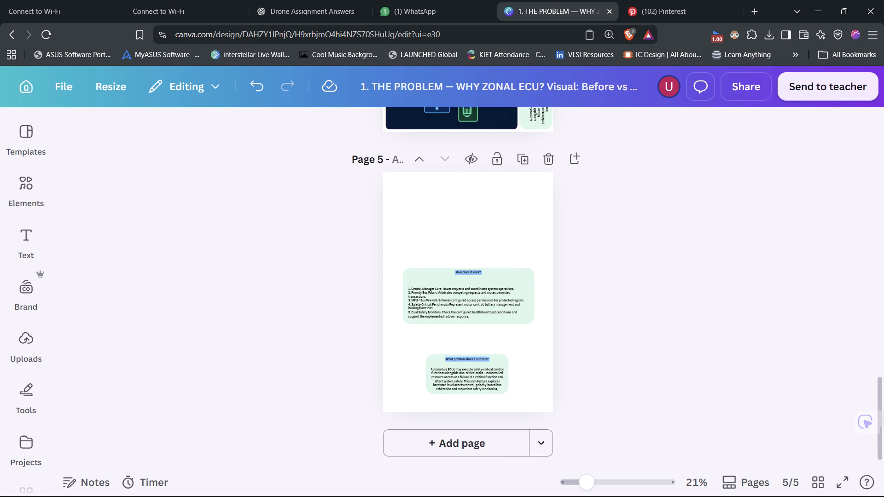
pyautogui.click(432, 447)
pyautogui.scroll(-2, 721, 309)
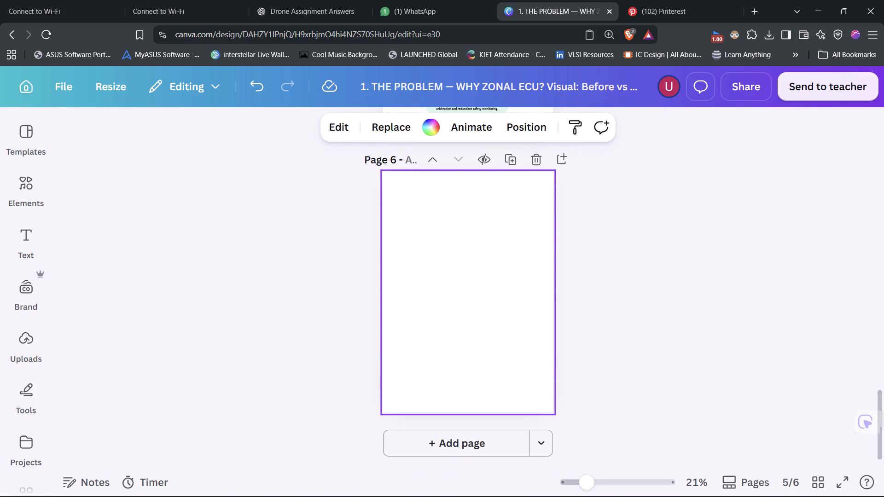
pyautogui.scroll(-4, 726, 308)
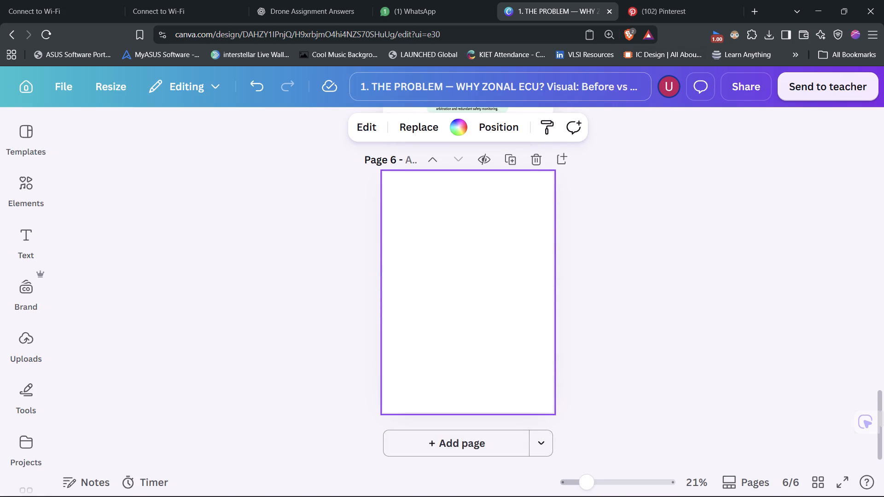
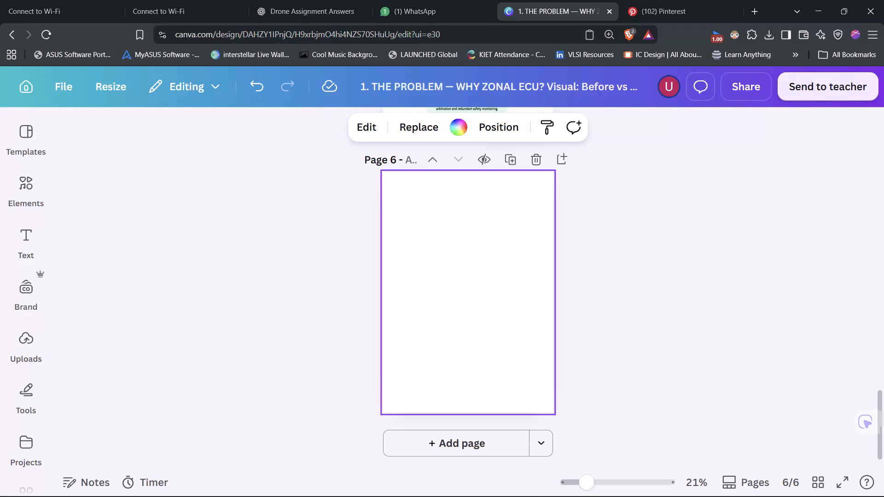
# Group the "How does it work?" heading, its numbered body text and the green background on page 5.
pyautogui.scroll(2, 664, 153)
pyautogui.scroll(2, 562, 446)
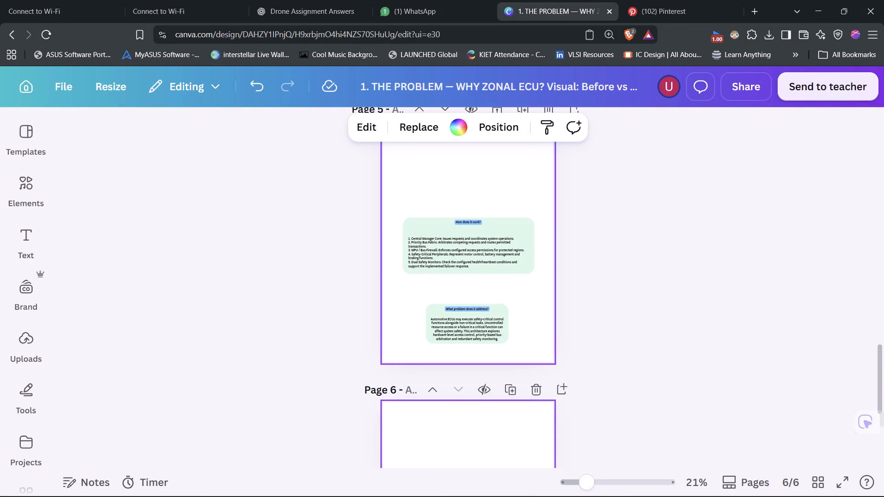
pyautogui.moveTo(395, 200); pyautogui.dragTo(518, 281)
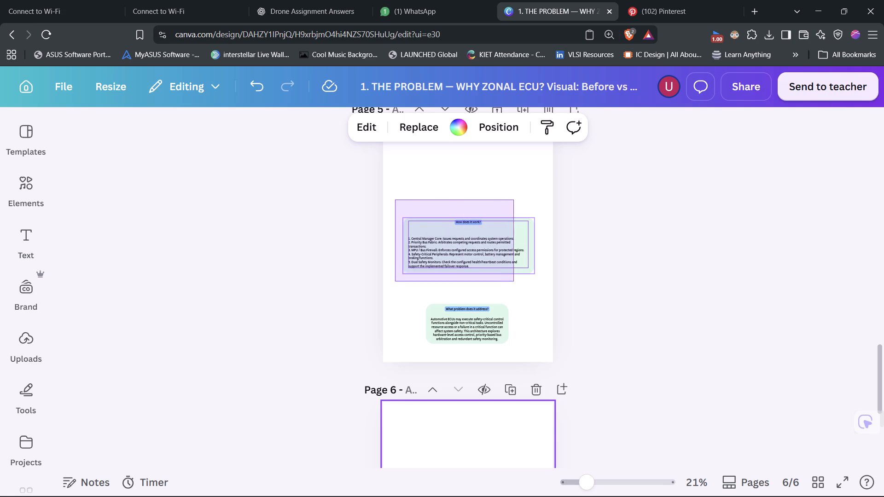
pyautogui.moveTo(518, 281); pyautogui.dragTo(541, 279)
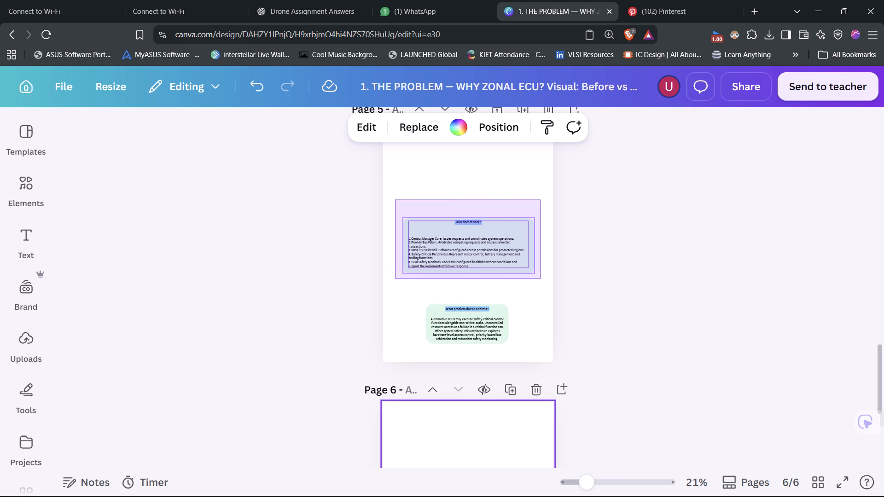
pyautogui.moveTo(541, 279); pyautogui.dragTo(532, 287)
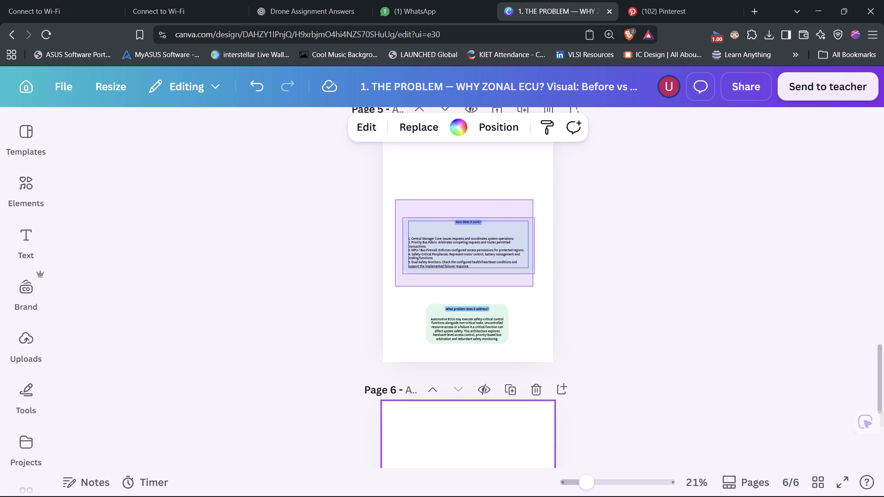
pyautogui.moveTo(532, 287); pyautogui.dragTo(503, 244)
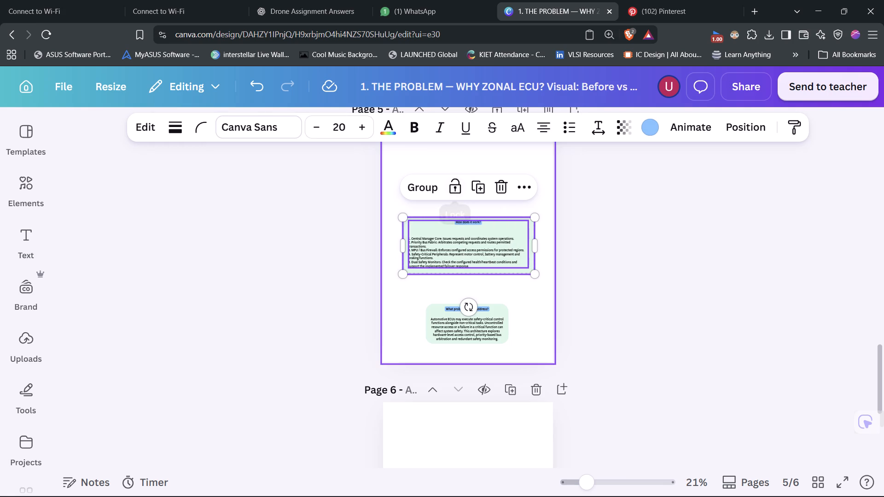
pyautogui.click(440, 156)
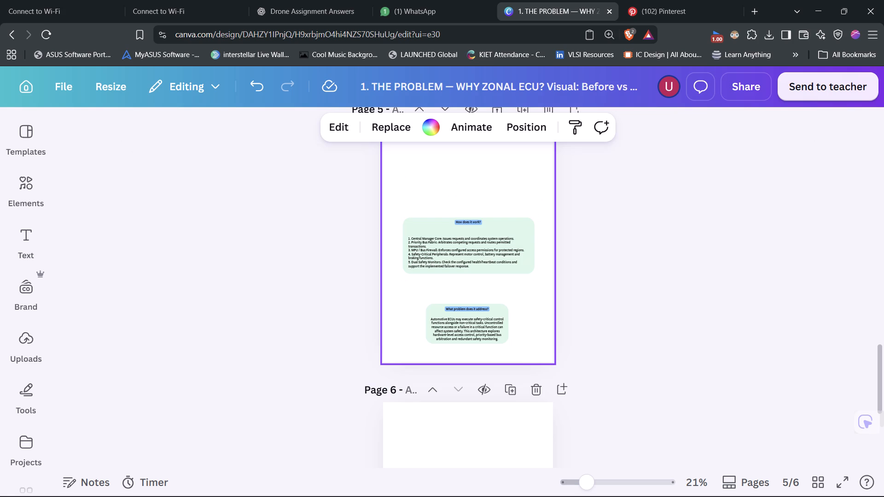
pyautogui.moveTo(409, 190); pyautogui.dragTo(513, 285)
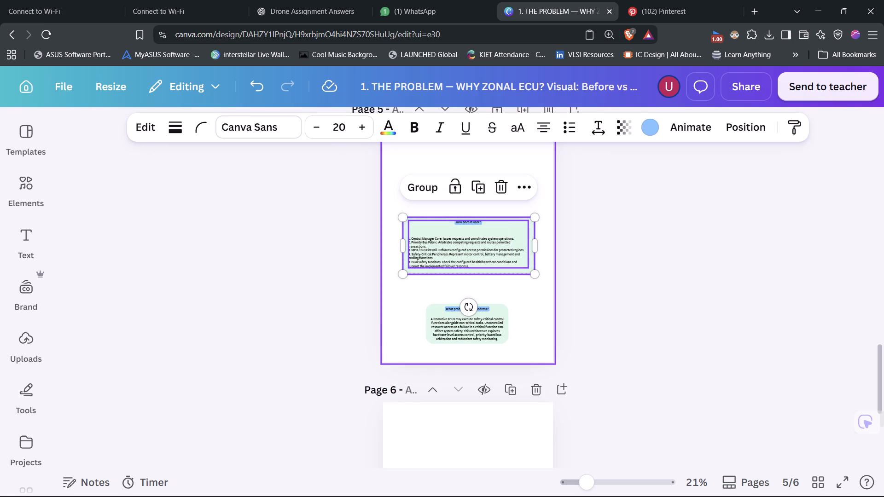
pyautogui.click(442, 191)
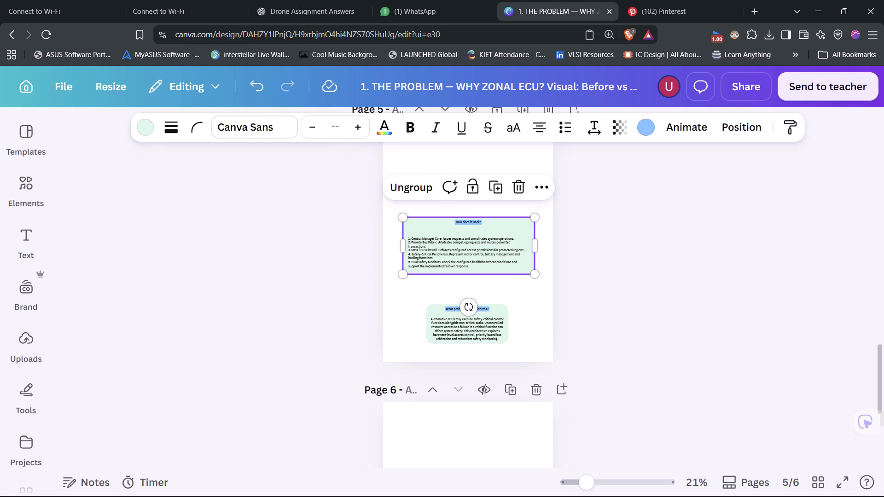
# Duplicate the "How does it work?" group and move the copy onto the page 4 architecture diagram, above the rotated block.
pyautogui.click(491, 195)
pyautogui.moveTo(483, 258); pyautogui.dragTo(487, 176)
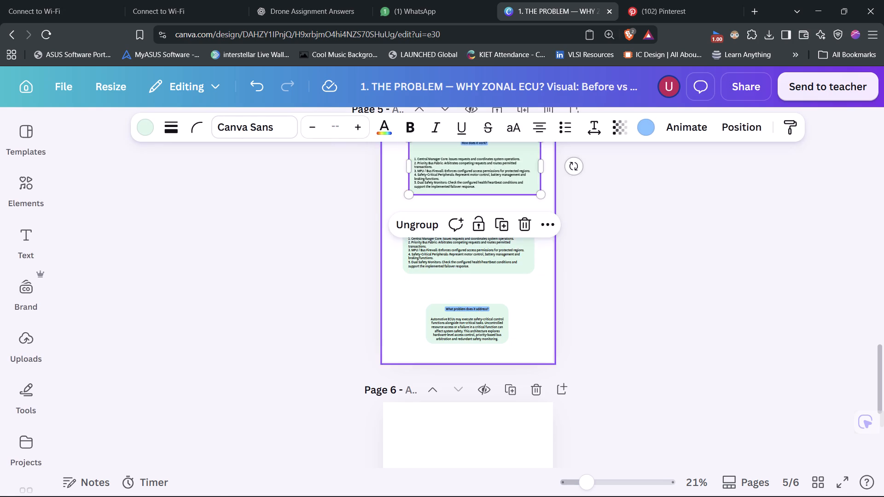
pyautogui.scroll(4, 476, 208)
pyautogui.moveTo(477, 397); pyautogui.dragTo(478, 179)
pyautogui.scroll(2, 488, 195)
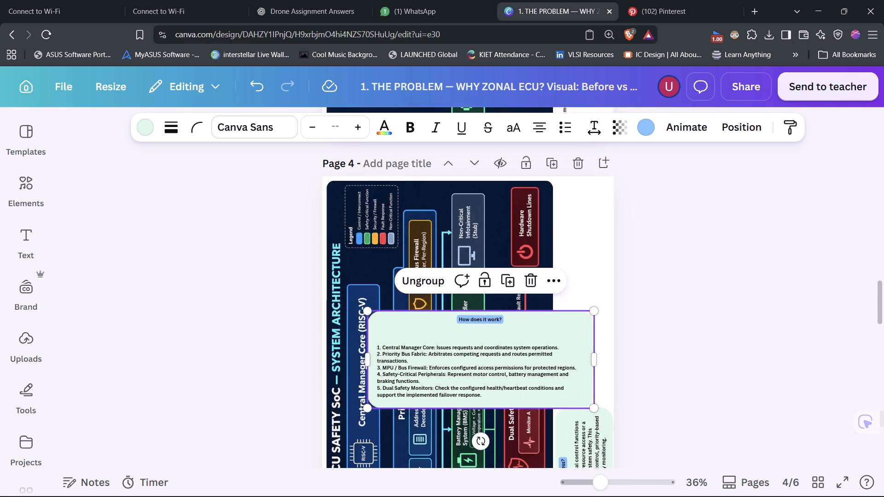
pyautogui.scroll(-1, 490, 339)
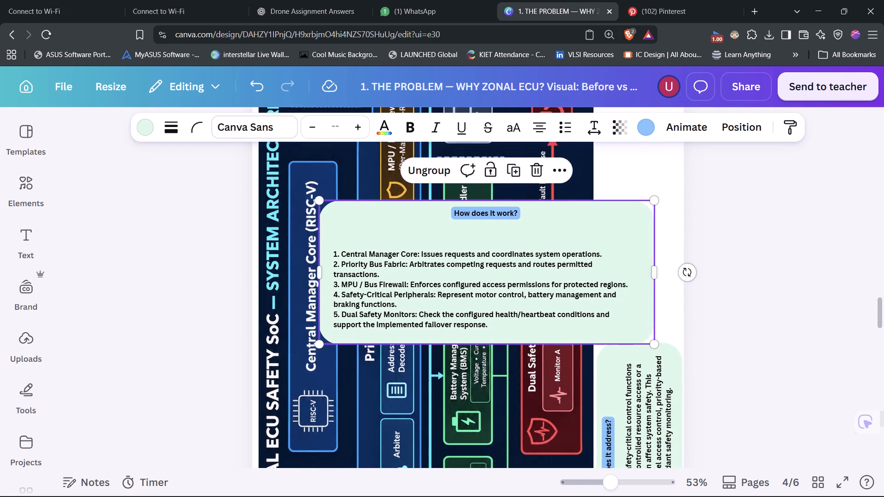
pyautogui.scroll(-1, 490, 339)
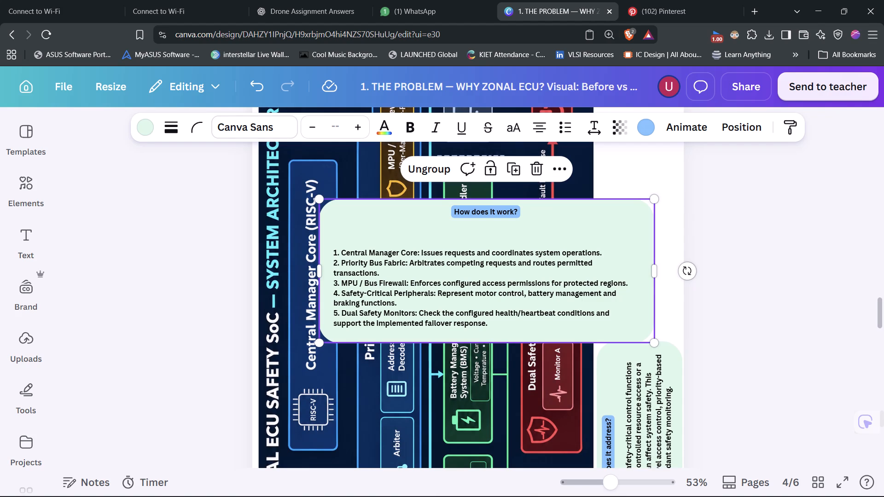
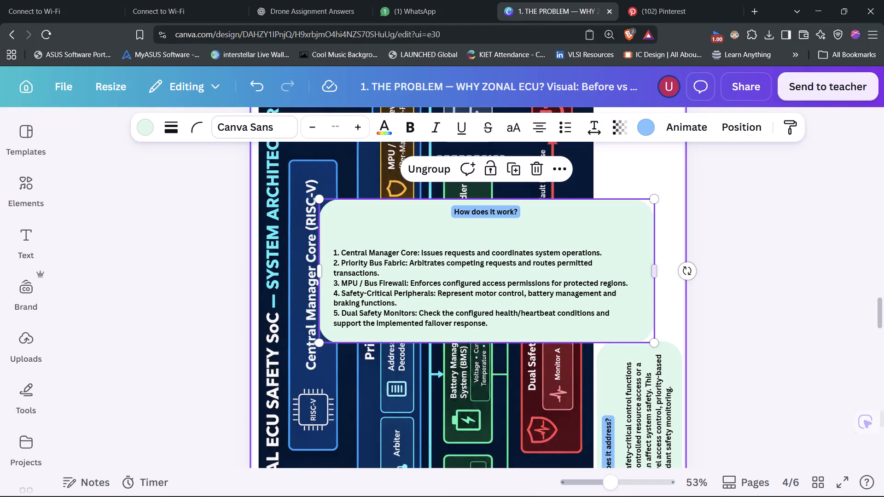
# Rotate the copied "How does it work?" group a quarter turn counterclockwise and move it over the diagram's right edge.
pyautogui.moveTo(489, 379); pyautogui.dragTo(610, 289)
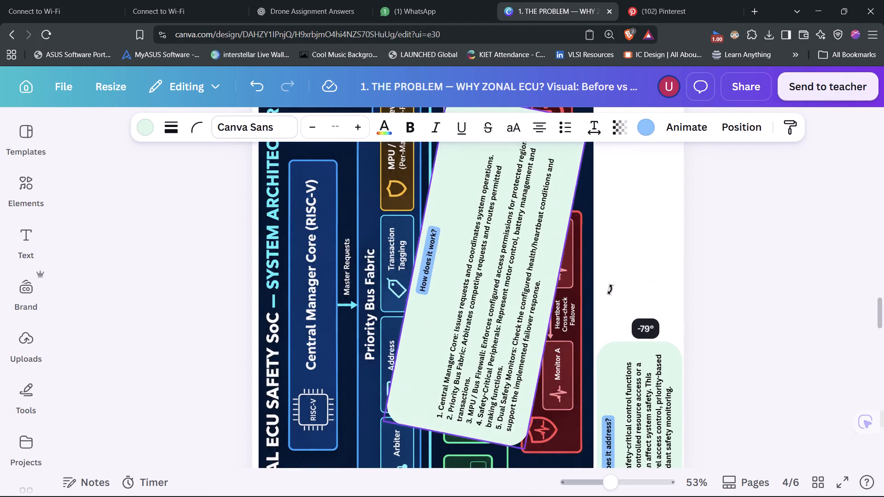
pyautogui.moveTo(610, 289); pyautogui.dragTo(617, 272)
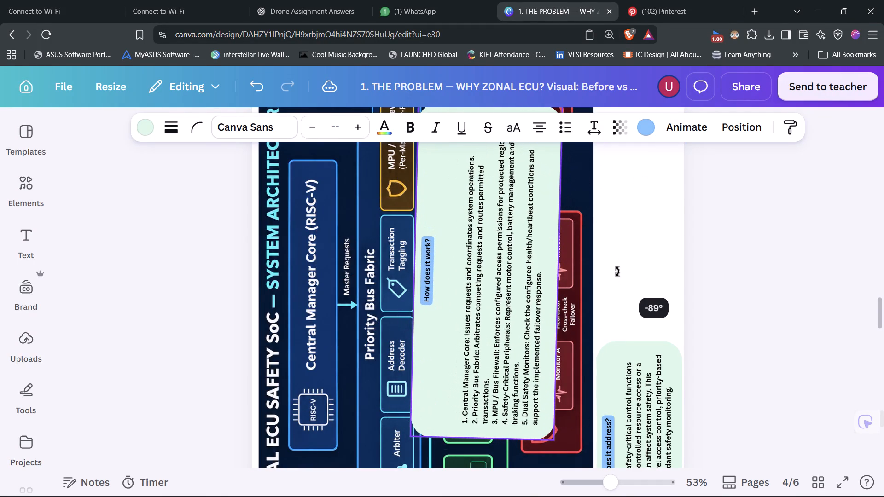
pyautogui.moveTo(617, 272); pyautogui.dragTo(617, 271)
pyautogui.moveTo(455, 309); pyautogui.dragTo(459, 309)
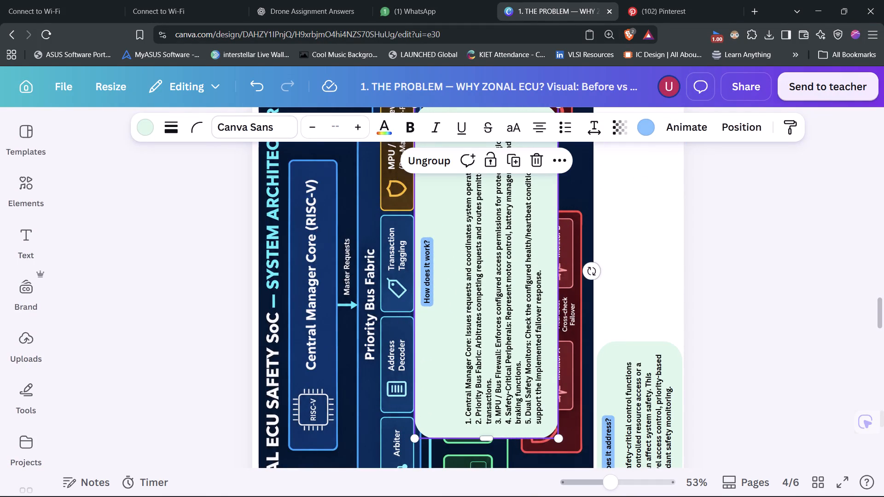
pyautogui.moveTo(459, 309); pyautogui.dragTo(540, 287)
# Ungroup the rotated "How does it work?" block on page 4.
pyautogui.click(605, 255)
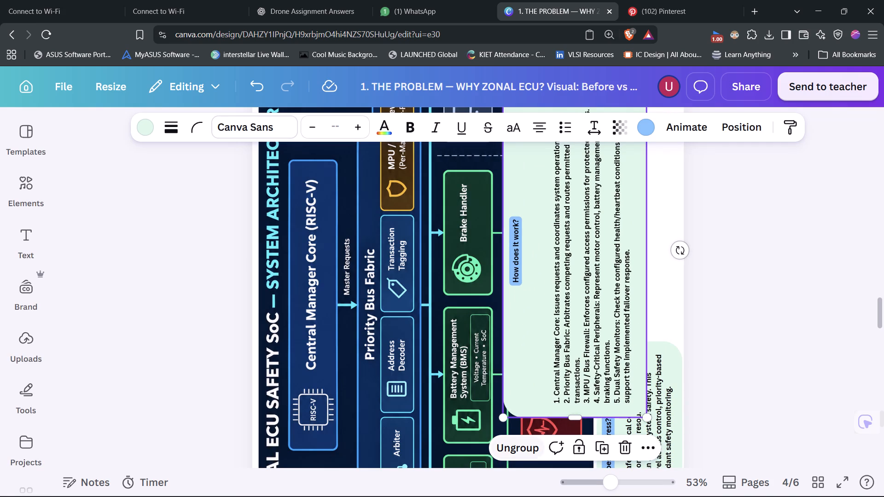
pyautogui.click(522, 445)
pyautogui.scroll(2, 579, 309)
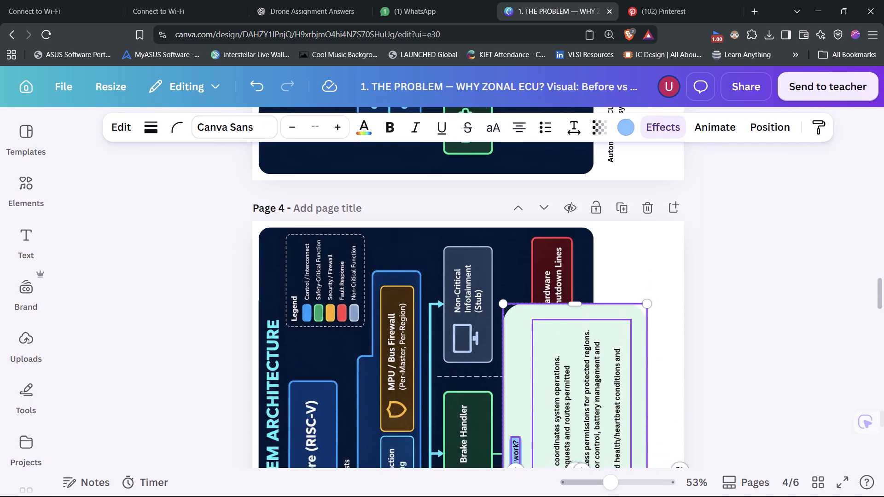
pyautogui.click(598, 360)
pyautogui.scroll(-1, 661, 335)
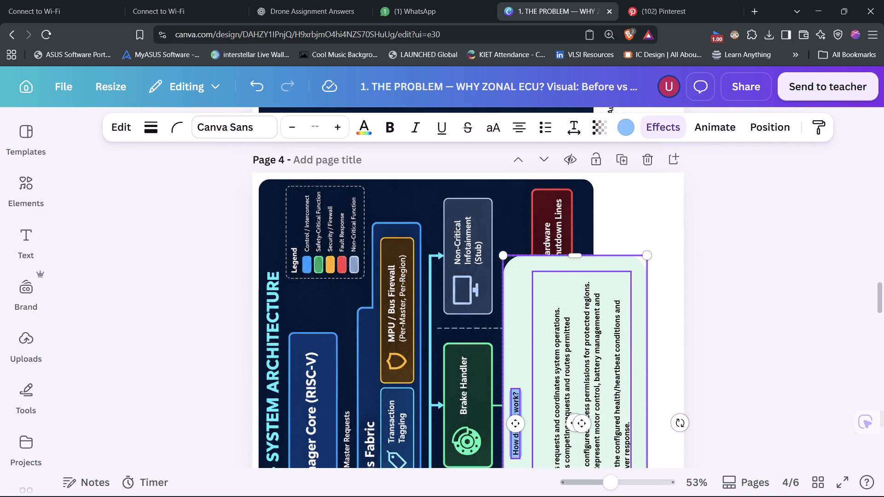
pyautogui.scroll(-1, 646, 347)
pyautogui.click(747, 283)
# Stretch the numbered body text box at both ends so its lines run nearly the full length of the green background.
pyautogui.click(631, 324)
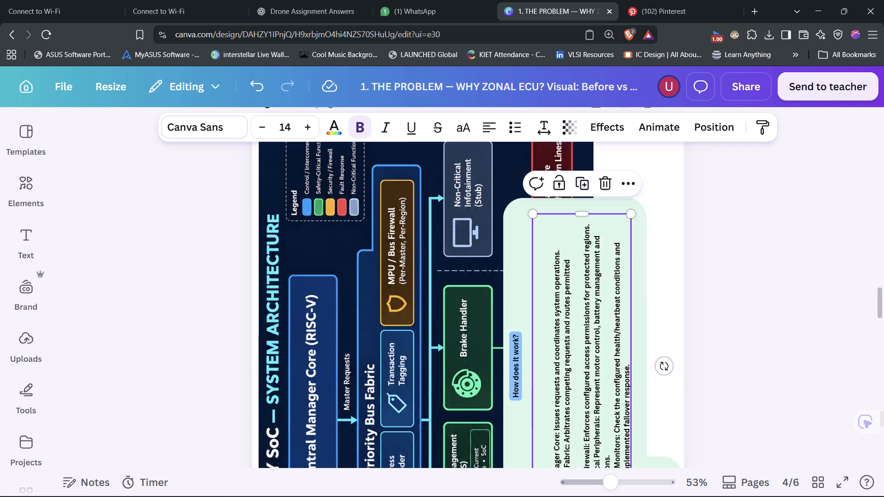
pyautogui.scroll(-1, 613, 309)
pyautogui.scroll(1, 604, 298)
pyautogui.moveTo(583, 213); pyautogui.dragTo(584, 200)
pyautogui.scroll(-1, 587, 277)
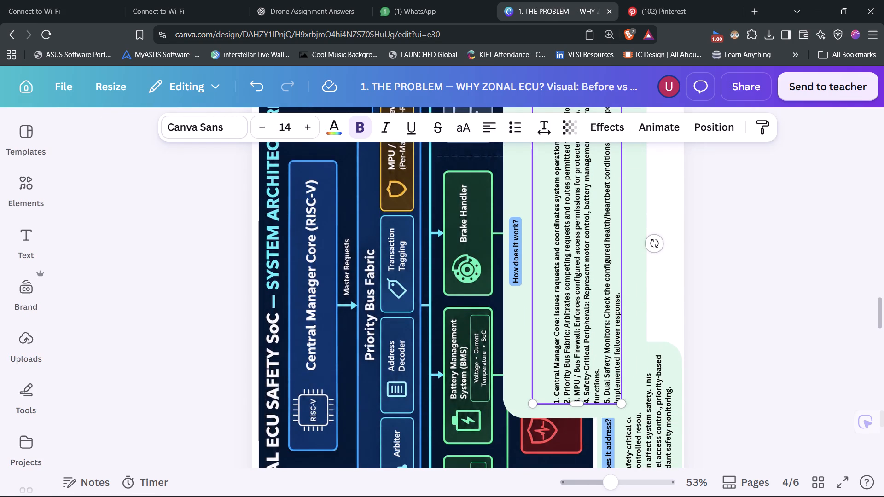
pyautogui.moveTo(581, 404); pyautogui.dragTo(581, 411)
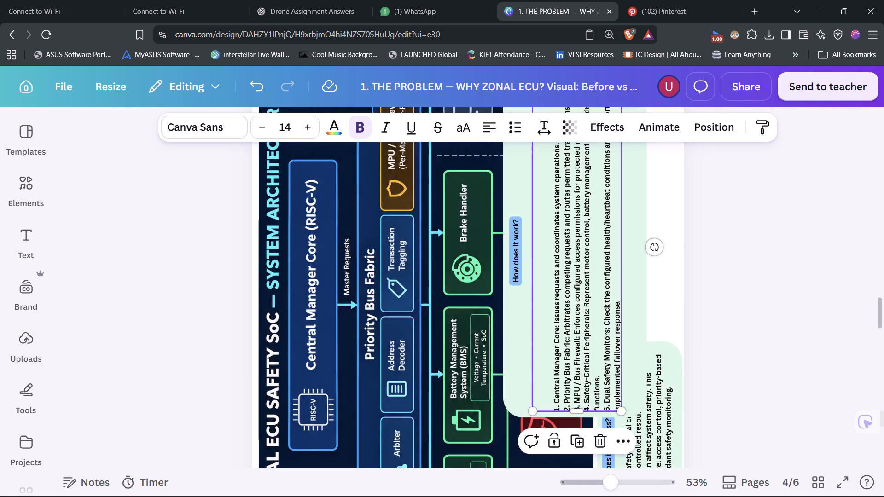
# Nudge the rotated "How does it work?" heading closer to the numbered body text.
pyautogui.scroll(1, 600, 369)
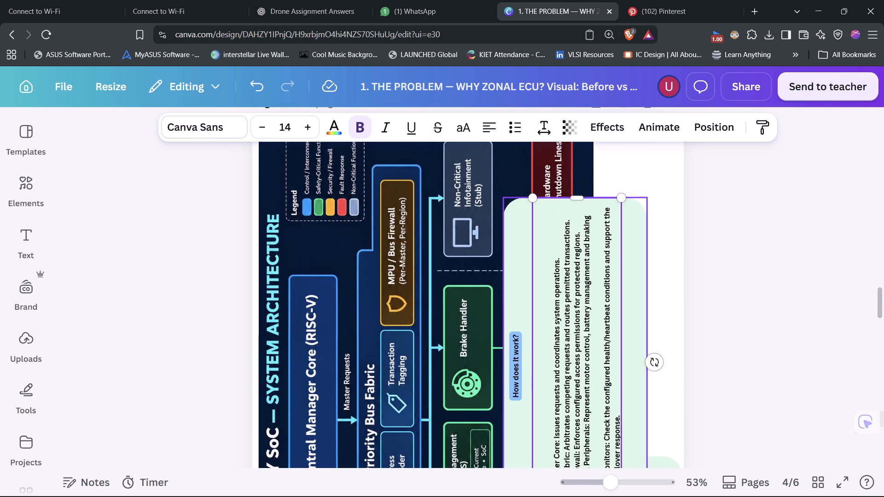
pyautogui.click(521, 376)
pyautogui.press('Right')
pyautogui.press('Right')
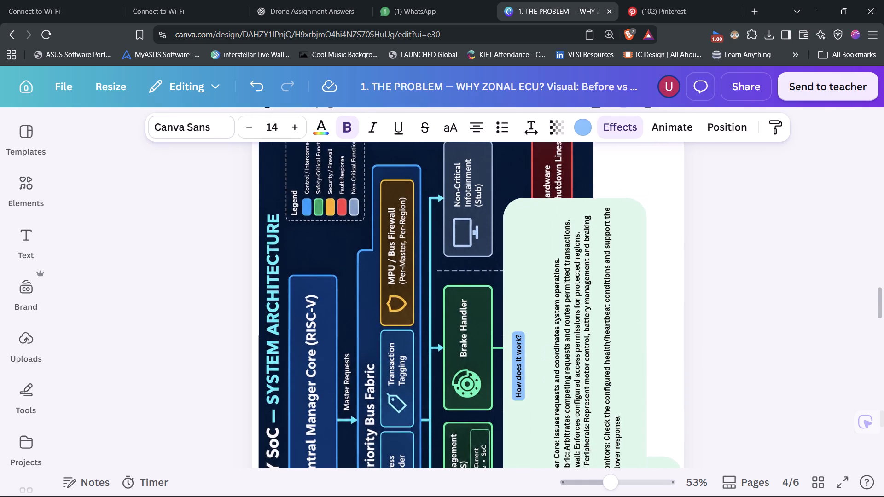
pyautogui.press('Right')
pyautogui.press('Right')
pyautogui.press('Right')
pyautogui.press('Right')
pyautogui.press('Right')
pyautogui.press('Right')
pyautogui.press('Right')
pyautogui.press('Right')
pyautogui.press('Right')
pyautogui.press('Right')
pyautogui.press('Right')
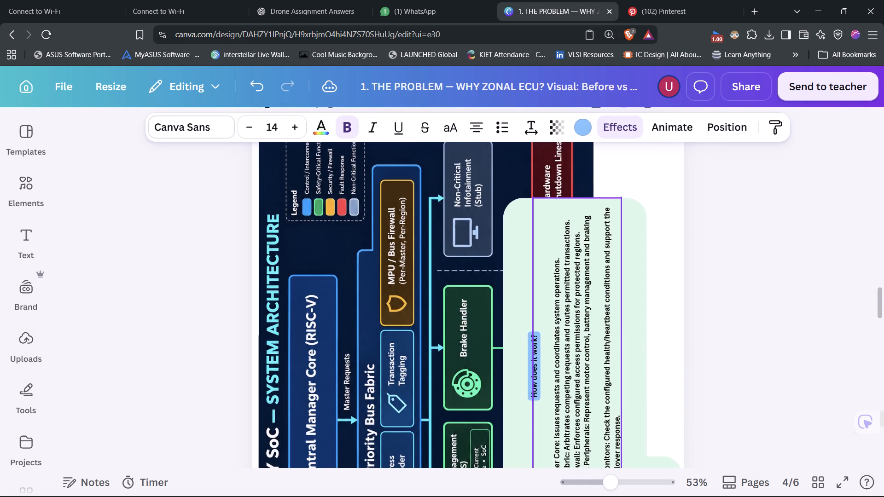
pyautogui.press('Right')
pyautogui.press('Right')
pyautogui.press('Right')
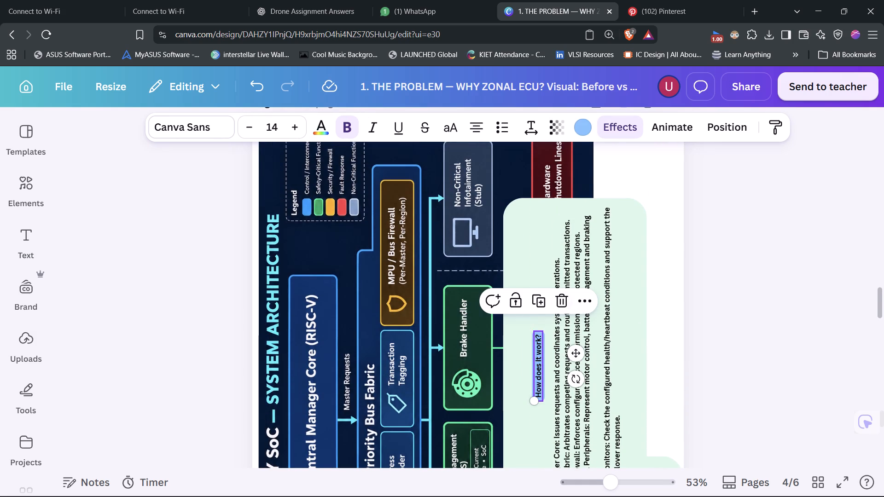
# Narrow the green background along both long sides and shift it toward the page's white margin.
pyautogui.click(516, 257)
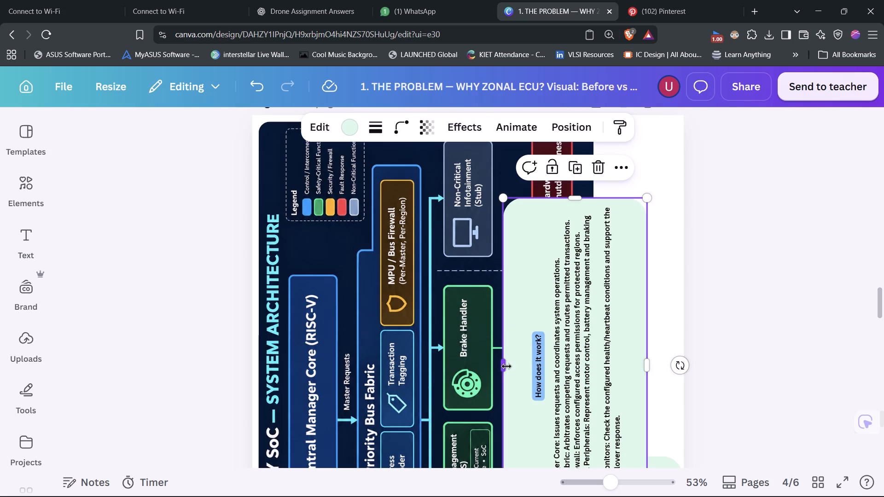
pyautogui.moveTo(506, 366); pyautogui.dragTo(525, 369)
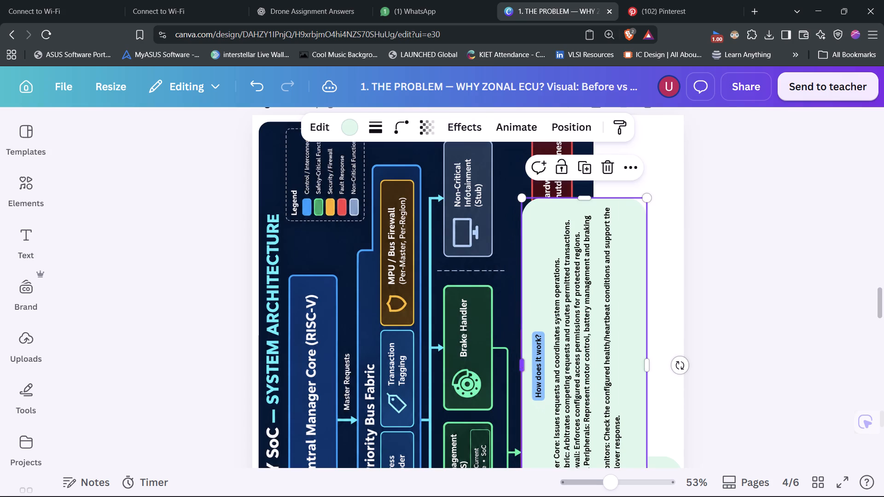
pyautogui.moveTo(628, 321); pyautogui.dragTo(662, 306)
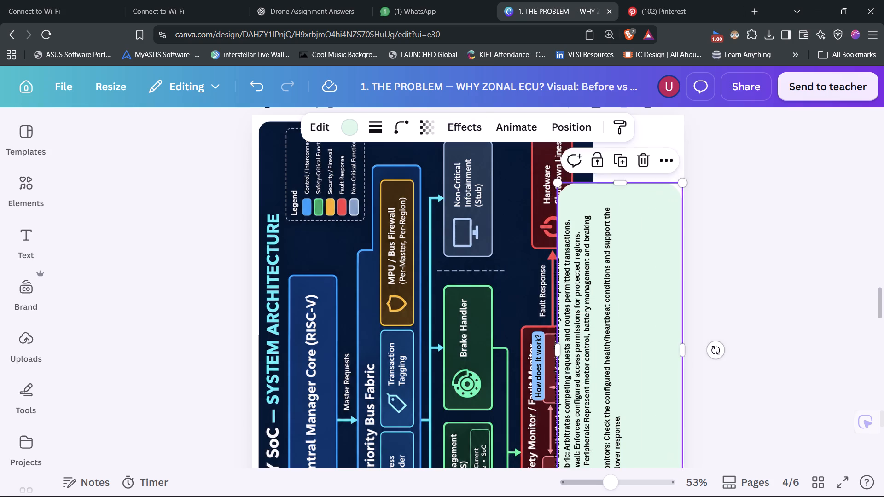
pyautogui.scroll(-3, 665, 301)
pyautogui.scroll(2, 652, 280)
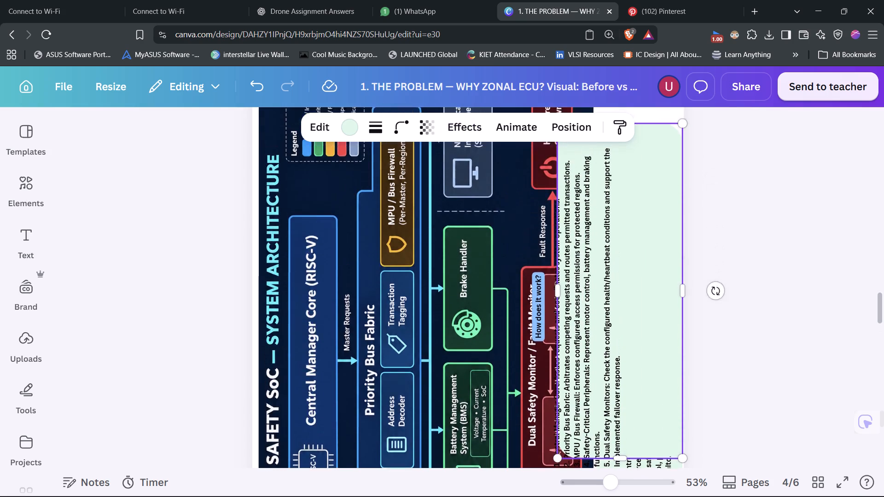
pyautogui.scroll(1, 652, 280)
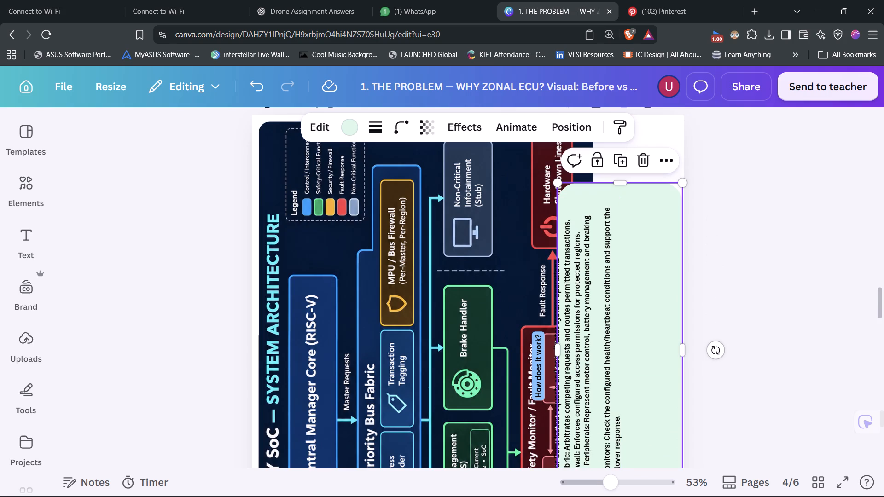
pyautogui.moveTo(680, 349); pyautogui.dragTo(636, 357)
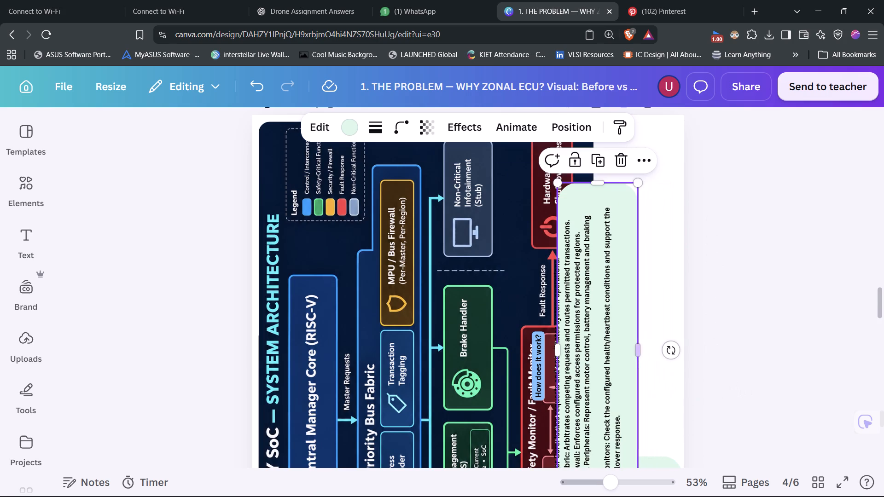
# Fit the green background into the white strip beside the diagram, just above the "What problem does it address?" block.
pyautogui.moveTo(626, 353); pyautogui.dragTo(672, 279)
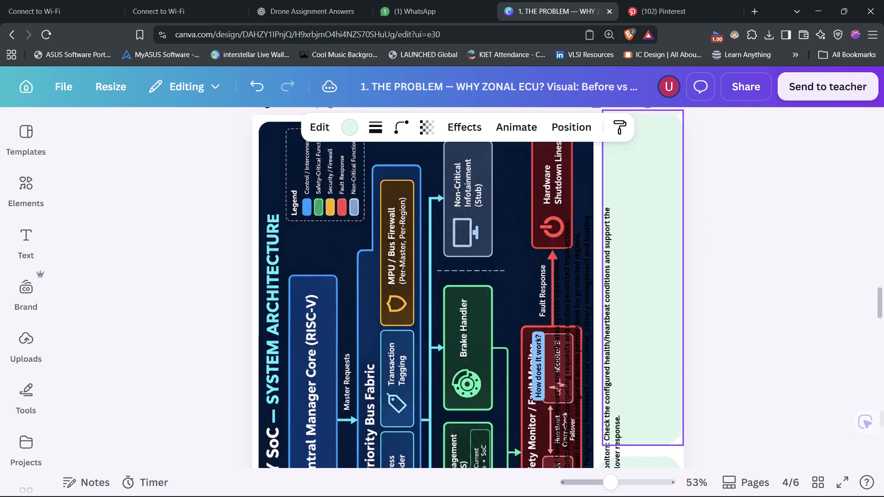
pyautogui.moveTo(672, 279); pyautogui.dragTo(661, 291)
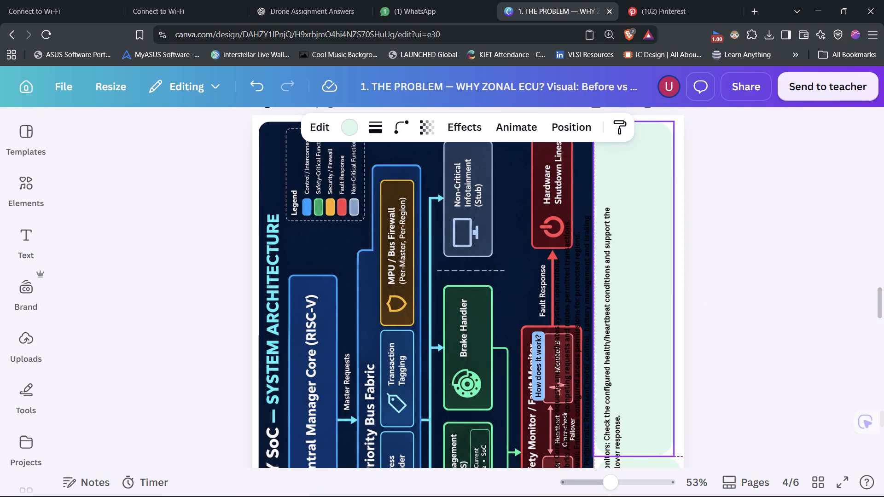
pyautogui.moveTo(661, 291); pyautogui.dragTo(661, 291)
pyautogui.click(670, 281)
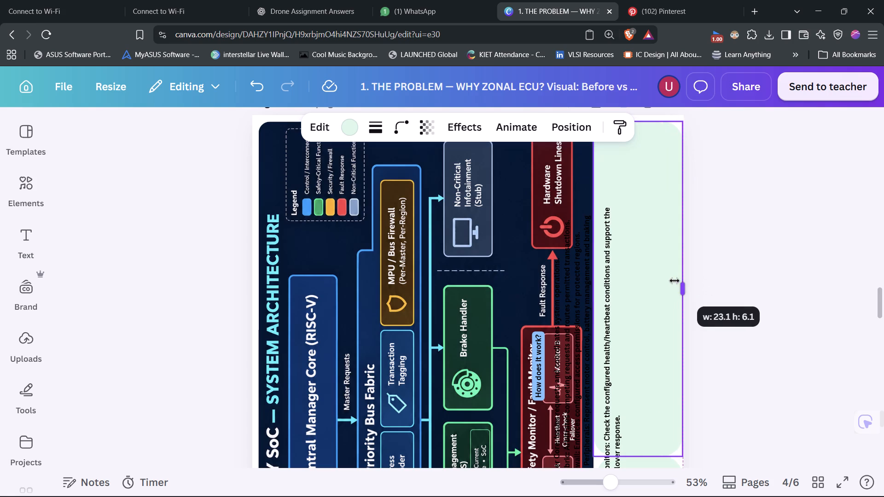
pyautogui.press('Right')
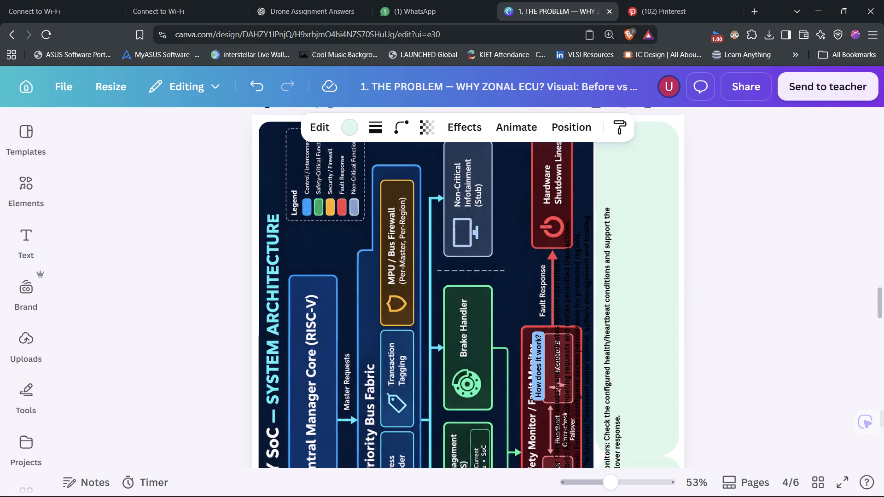
pyautogui.press('Right')
pyautogui.scroll(-3, 712, 276)
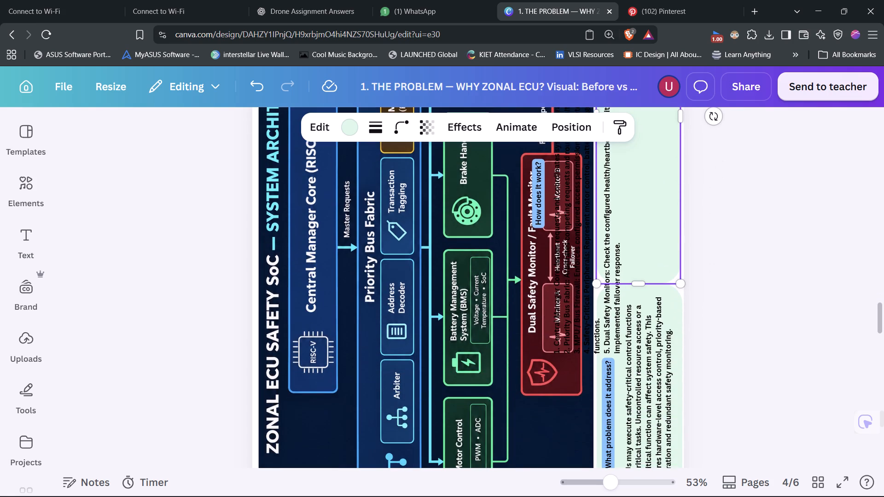
pyautogui.press('Up')
pyautogui.scroll(-1, 673, 269)
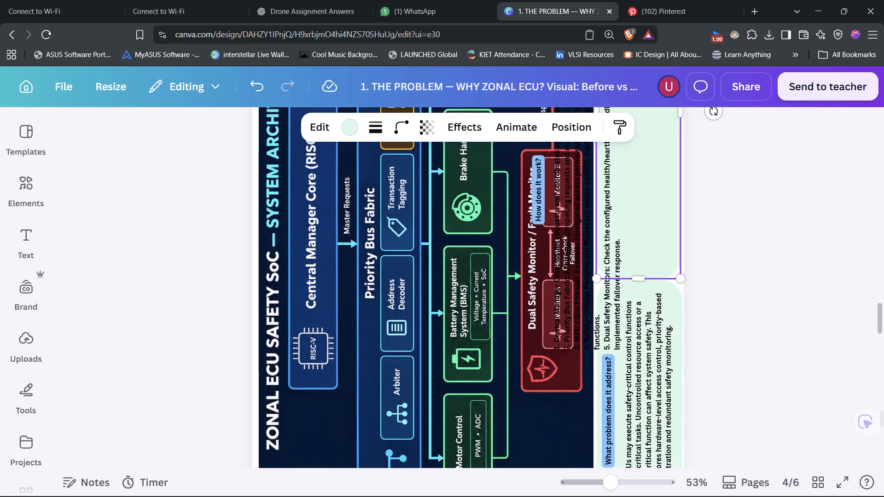
pyautogui.scroll(-2, 673, 269)
pyautogui.scroll(3, 700, 276)
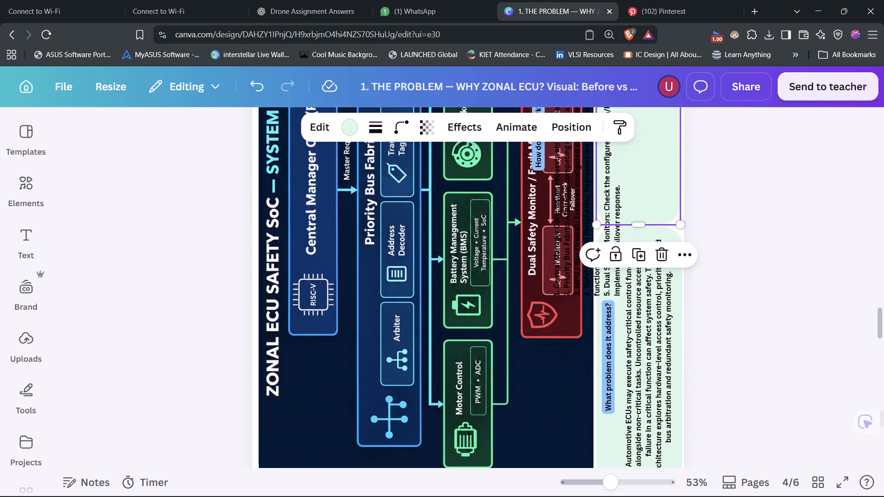
pyautogui.scroll(1, 701, 276)
pyautogui.press('Right')
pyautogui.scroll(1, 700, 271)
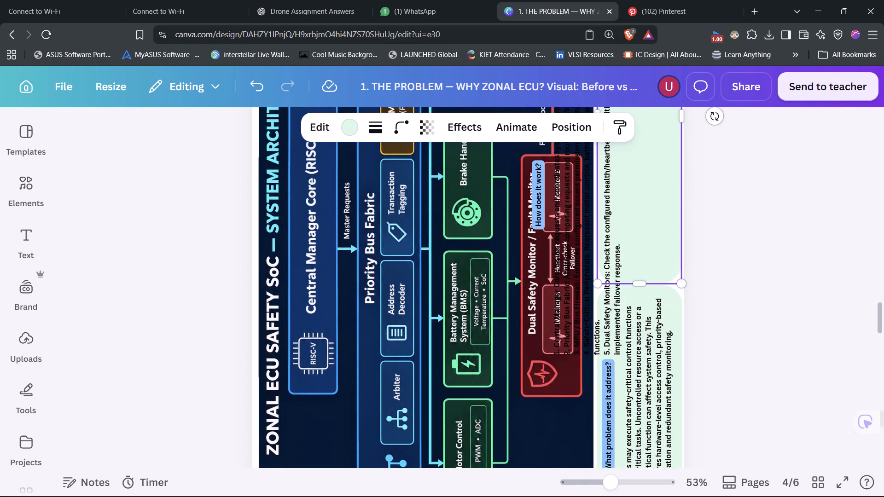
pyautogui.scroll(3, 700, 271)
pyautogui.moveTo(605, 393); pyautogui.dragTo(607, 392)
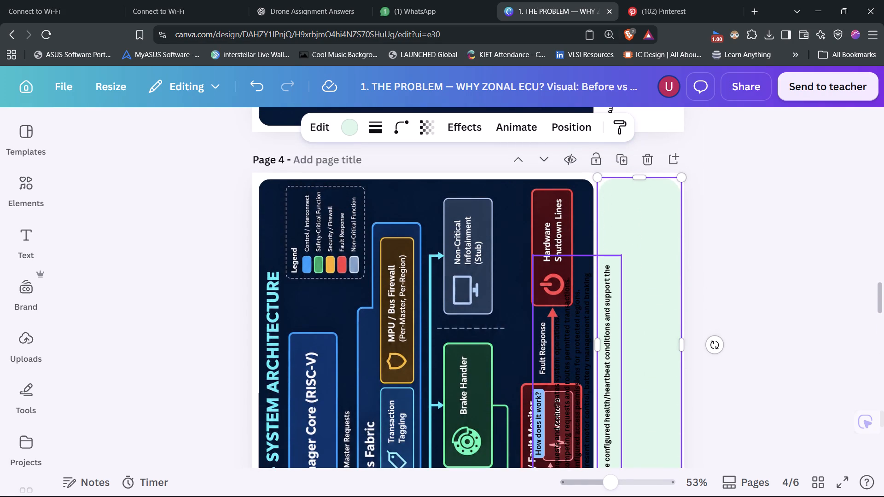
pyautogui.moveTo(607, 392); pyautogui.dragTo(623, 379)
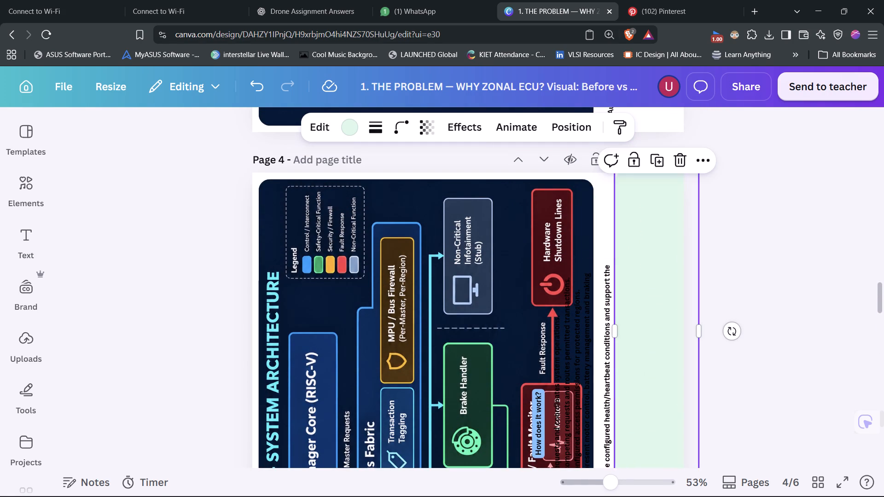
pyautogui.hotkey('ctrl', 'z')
# Move the numbered body text onto the green background in the white strip beside the diagram.
pyautogui.click(576, 416)
pyautogui.moveTo(576, 416); pyautogui.dragTo(598, 416)
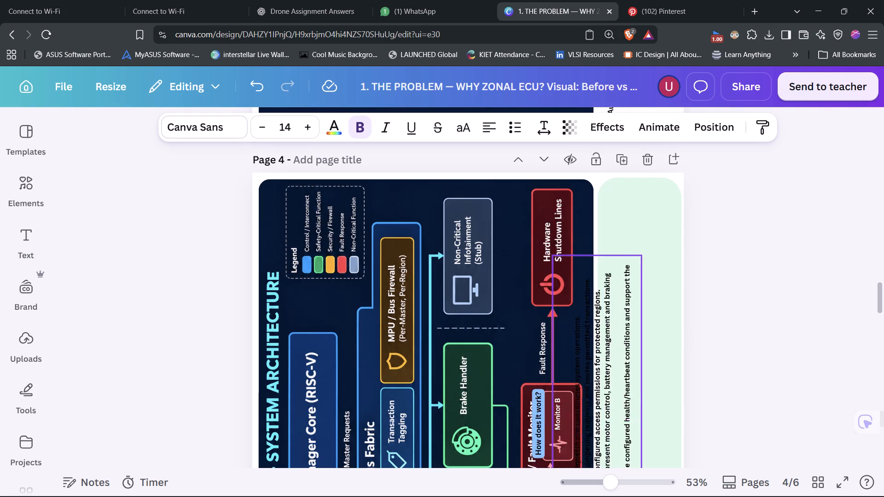
pyautogui.moveTo(598, 416); pyautogui.dragTo(631, 357)
pyautogui.scroll(-3, 628, 353)
pyautogui.scroll(2, 664, 262)
pyautogui.moveTo(638, 305); pyautogui.dragTo(639, 305)
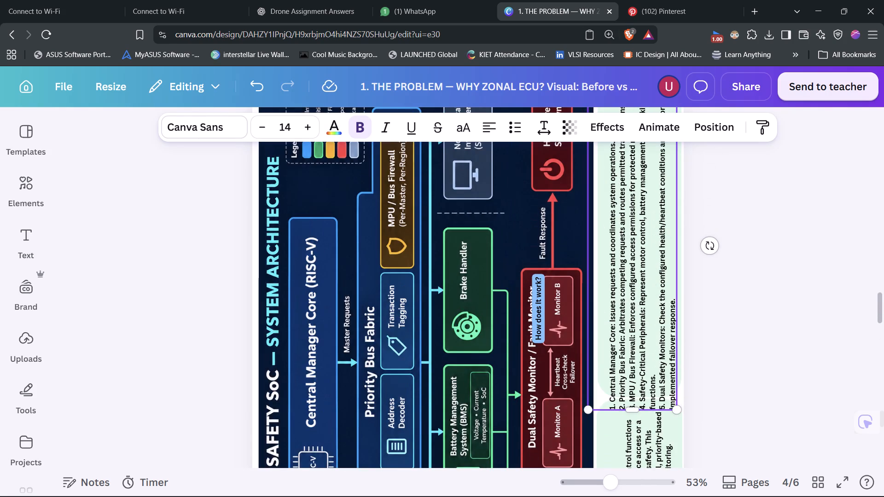
pyautogui.moveTo(639, 305); pyautogui.dragTo(640, 289)
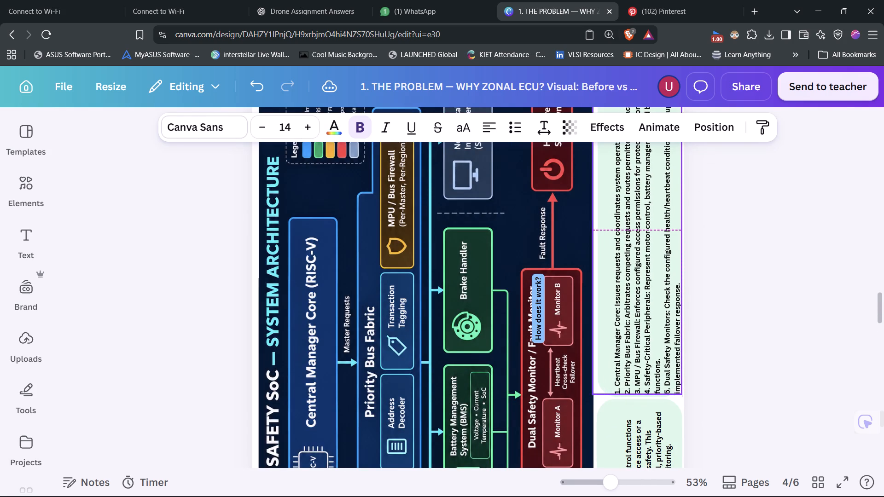
pyautogui.moveTo(640, 289); pyautogui.dragTo(639, 288)
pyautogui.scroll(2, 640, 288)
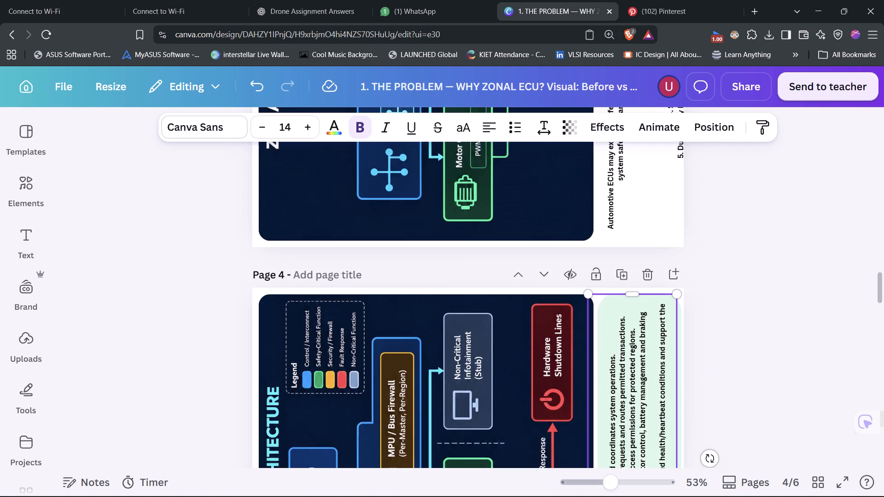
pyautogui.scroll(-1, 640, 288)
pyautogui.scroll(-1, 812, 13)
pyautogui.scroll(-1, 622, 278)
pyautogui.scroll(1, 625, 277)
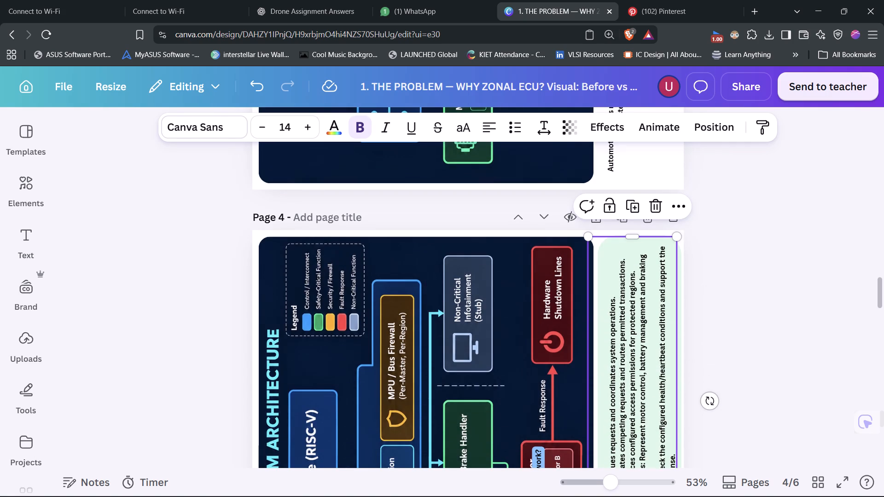
# Nudge the numbered body text so its lines sit within the green background beside the page 4 diagram.
pyautogui.press('Up')
pyautogui.press('Up')
pyautogui.press('Up')
pyautogui.press('Up')
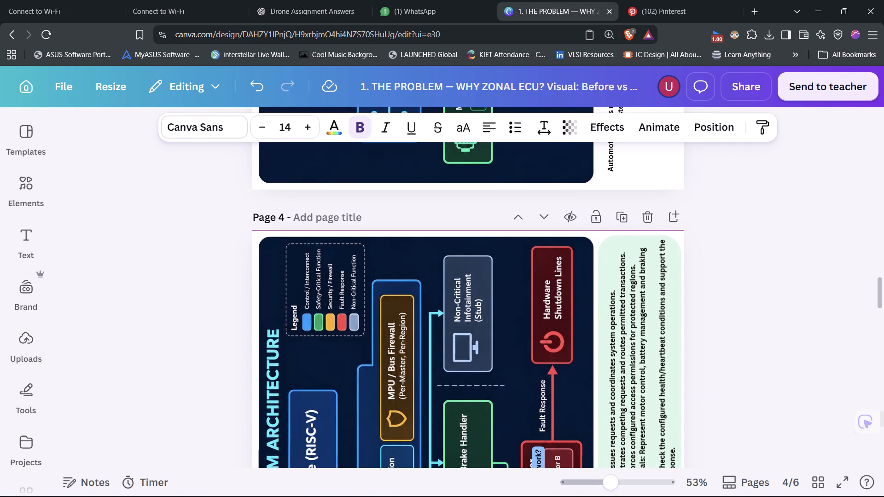
pyautogui.press('Right')
pyautogui.press('Right')
pyautogui.scroll(-2, 665, 287)
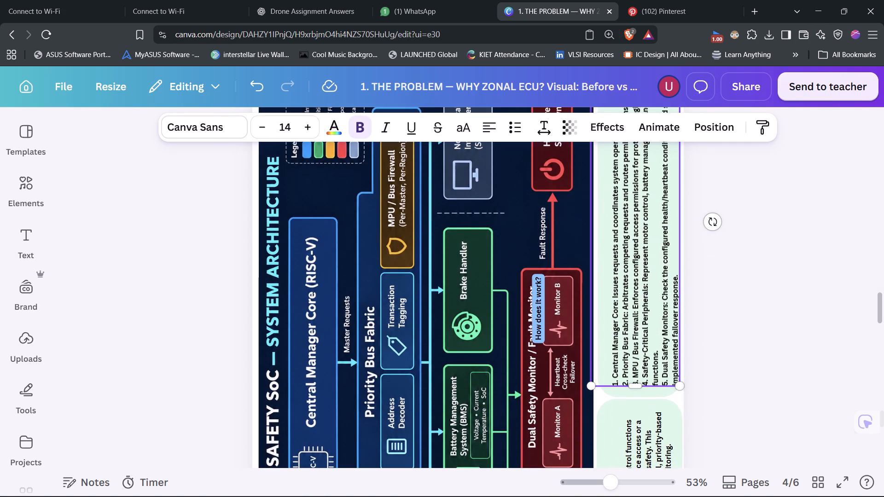
pyautogui.press('Left')
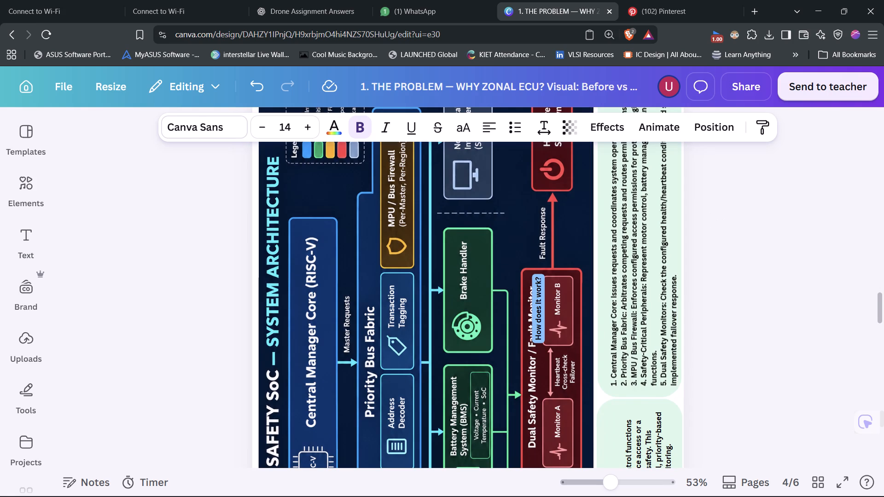
# Move the rotated "How does it work?" heading onto the green background, alongside the first line of the numbered text.
pyautogui.moveTo(541, 306); pyautogui.dragTo(558, 295)
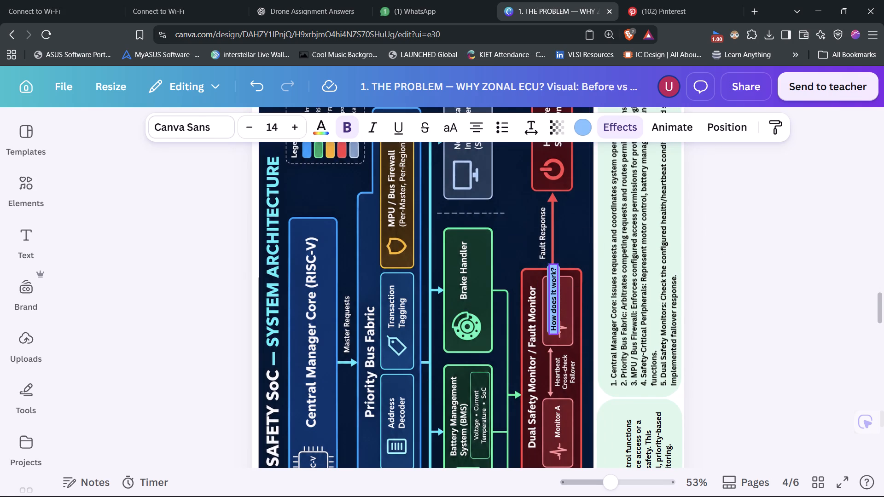
pyautogui.moveTo(558, 295); pyautogui.dragTo(610, 231)
pyautogui.press('Left')
pyautogui.press('Left')
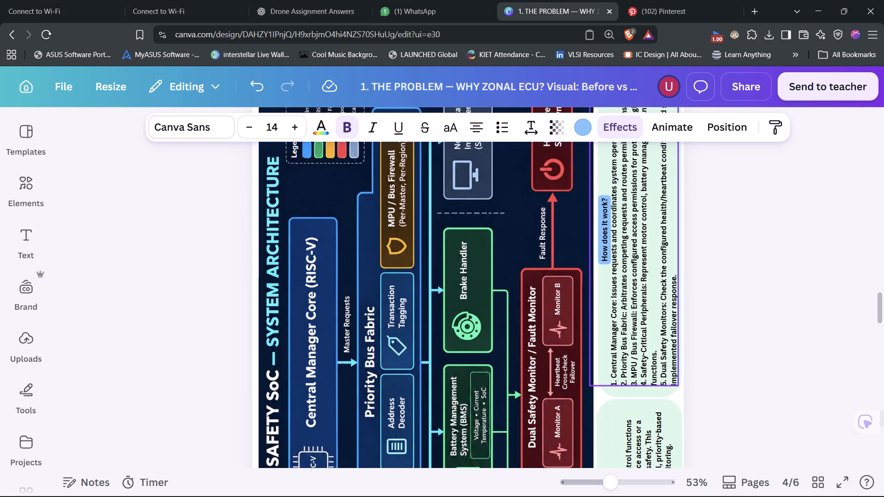
pyautogui.press('Left')
pyautogui.press('Right')
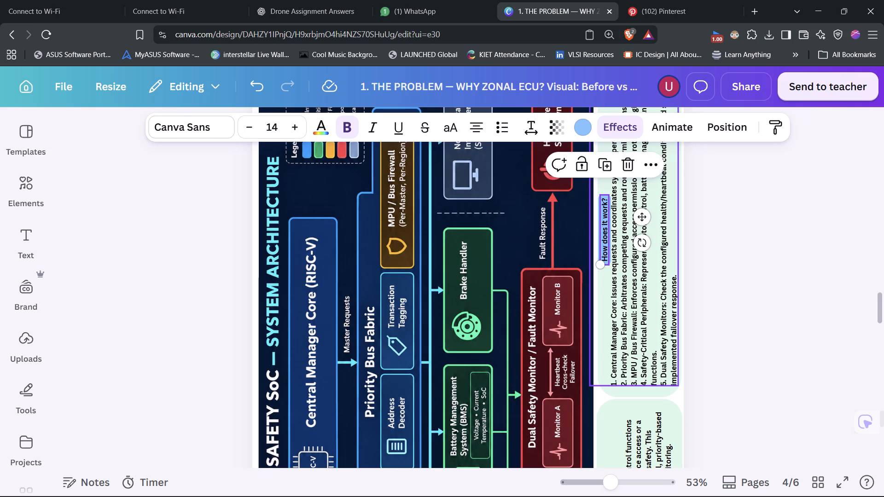
# Extend the green background behind the numbered text toward the diagram, making it about 23.1 by 6.1.
pyautogui.click(608, 391)
pyautogui.moveTo(597, 230); pyautogui.dragTo(596, 229)
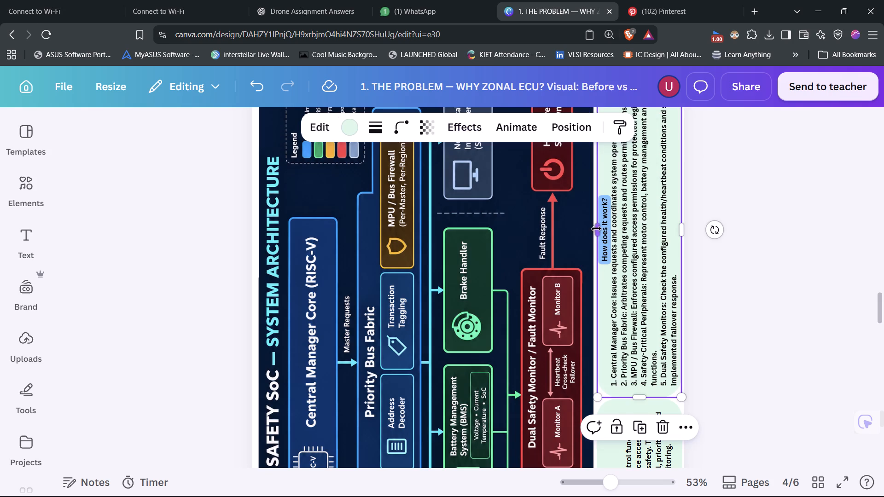
pyautogui.moveTo(596, 229); pyautogui.dragTo(594, 230)
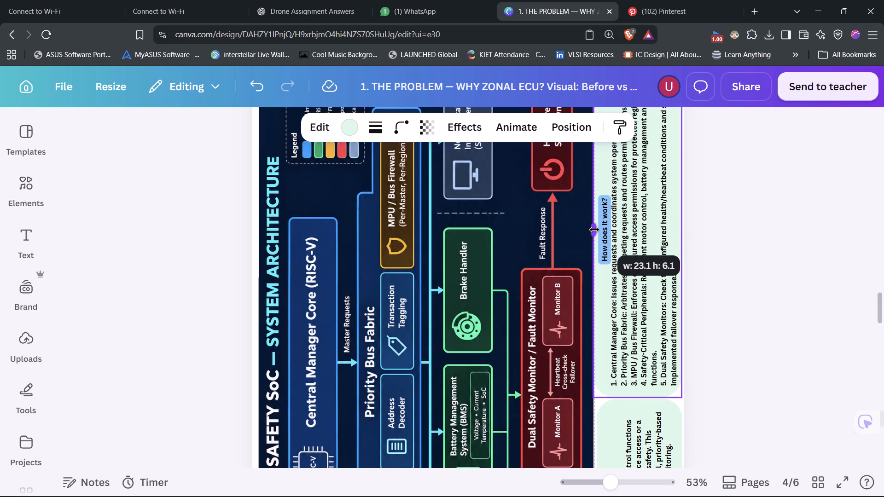
pyautogui.moveTo(594, 230); pyautogui.dragTo(598, 230)
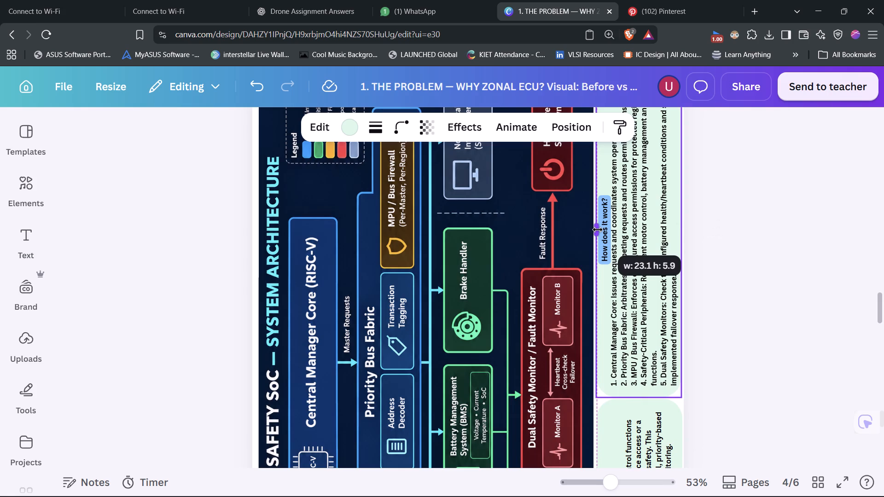
pyautogui.moveTo(598, 230); pyautogui.dragTo(596, 225)
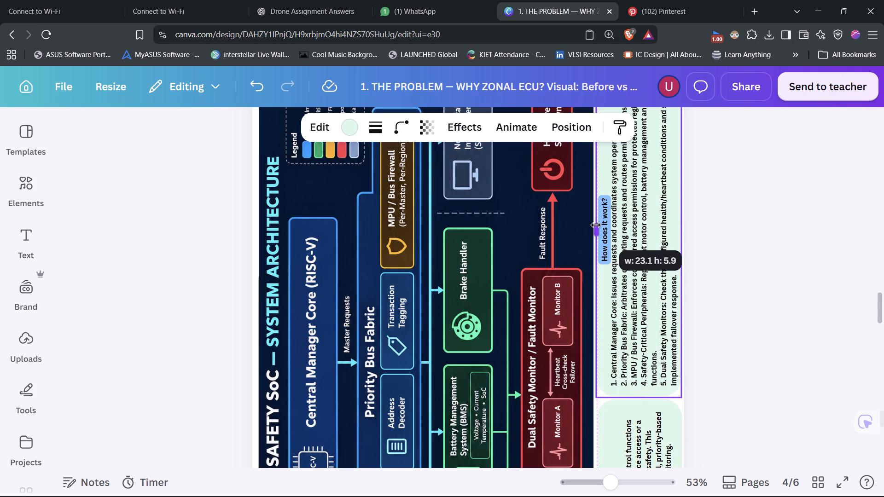
pyautogui.moveTo(596, 225); pyautogui.dragTo(593, 225)
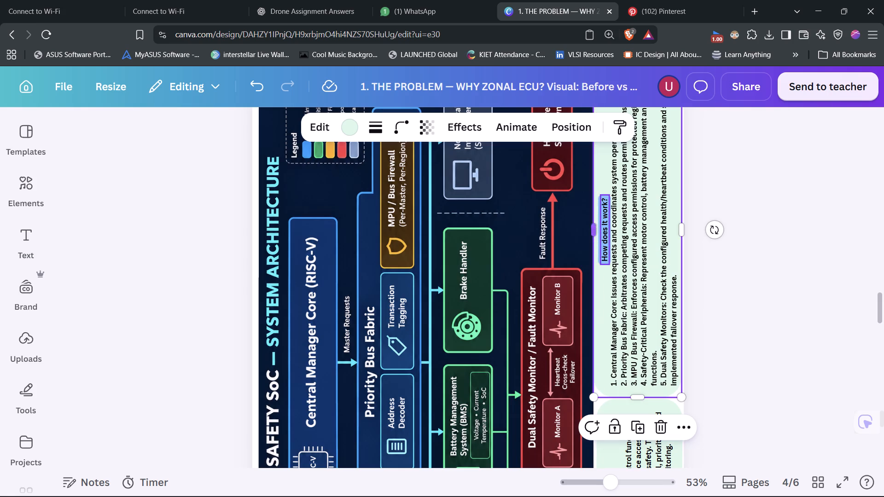
# Nudge the architecture diagram slightly away from the green blocks, toward the page's outer edge.
pyautogui.click(495, 336)
pyautogui.press('Left')
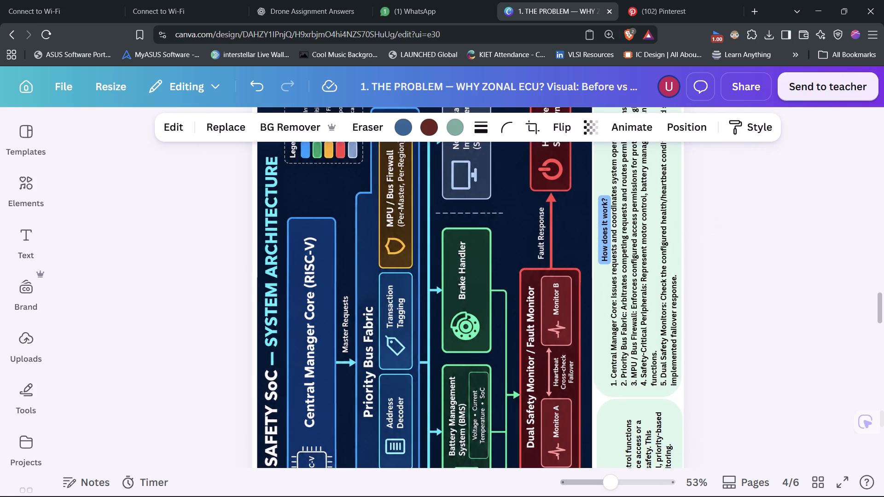
pyautogui.press('Left')
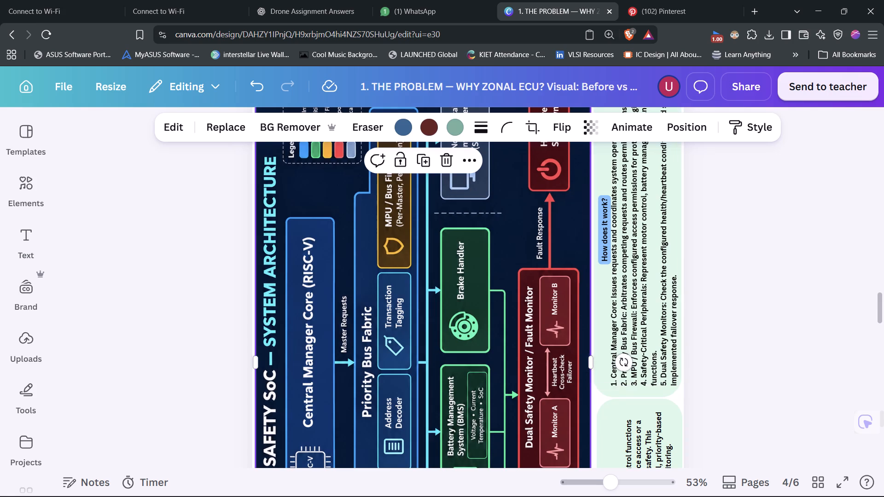
# Extend the "What problem does it address?" block toward the diagram to line up with the green background above it.
pyautogui.scroll(-1, 671, 338)
pyautogui.scroll(-1, 626, 368)
pyautogui.click(605, 254)
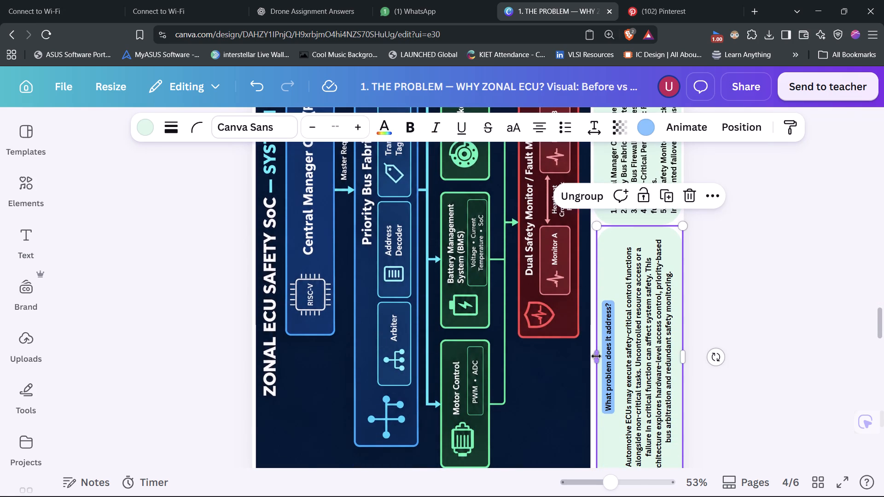
pyautogui.click(596, 358)
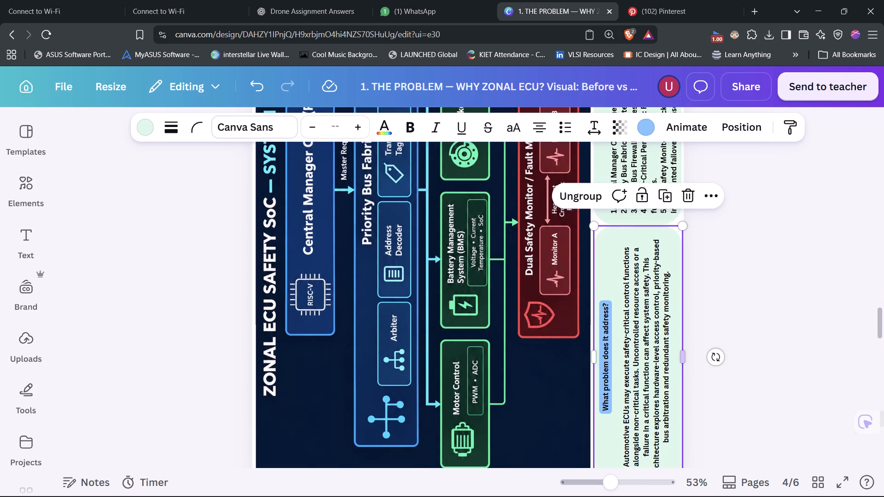
pyautogui.click(731, 311)
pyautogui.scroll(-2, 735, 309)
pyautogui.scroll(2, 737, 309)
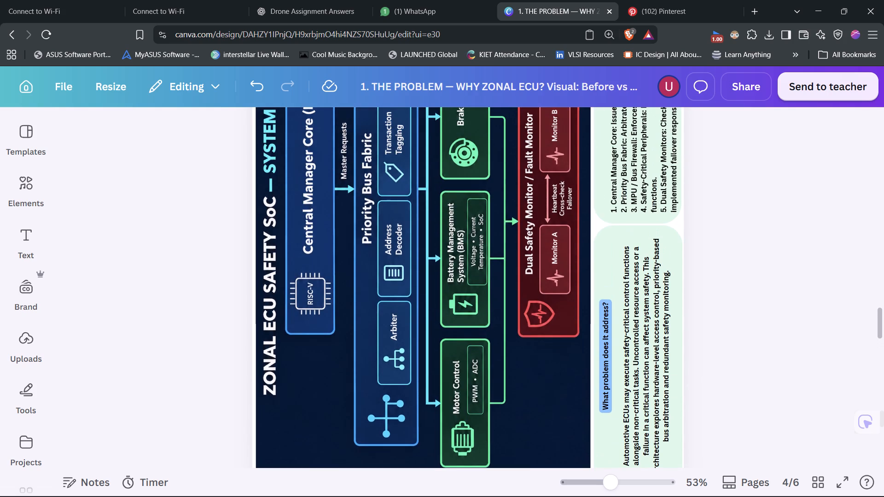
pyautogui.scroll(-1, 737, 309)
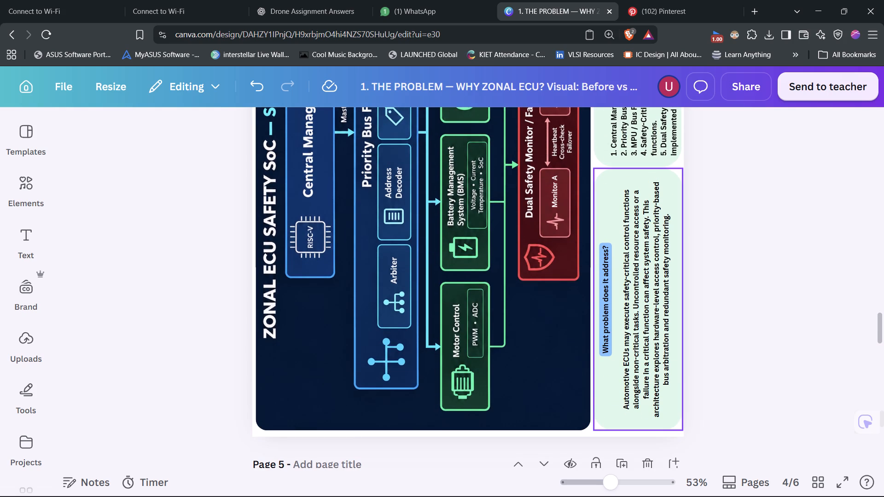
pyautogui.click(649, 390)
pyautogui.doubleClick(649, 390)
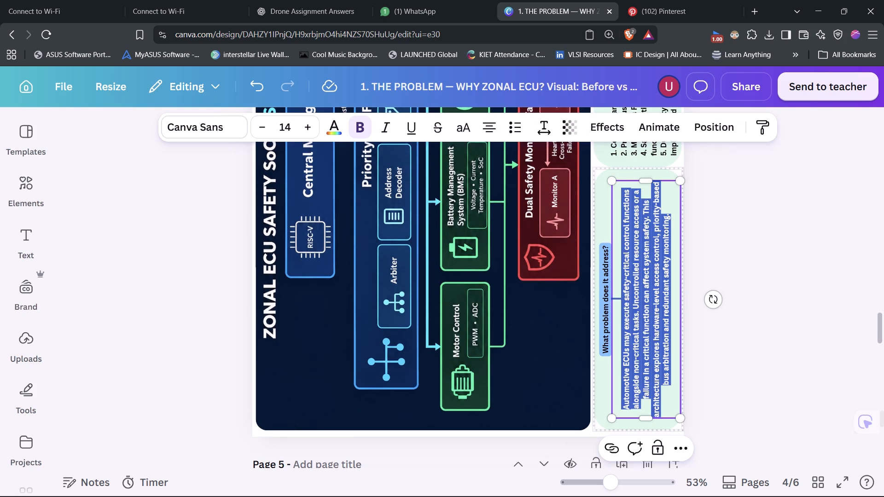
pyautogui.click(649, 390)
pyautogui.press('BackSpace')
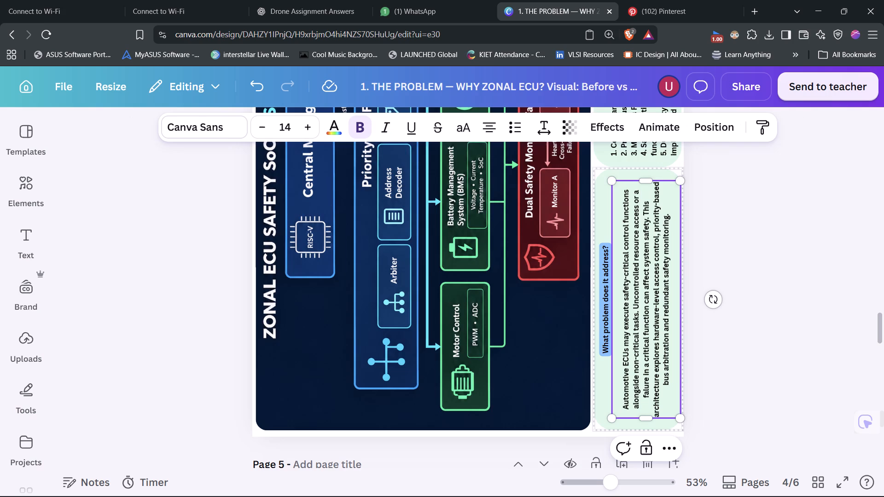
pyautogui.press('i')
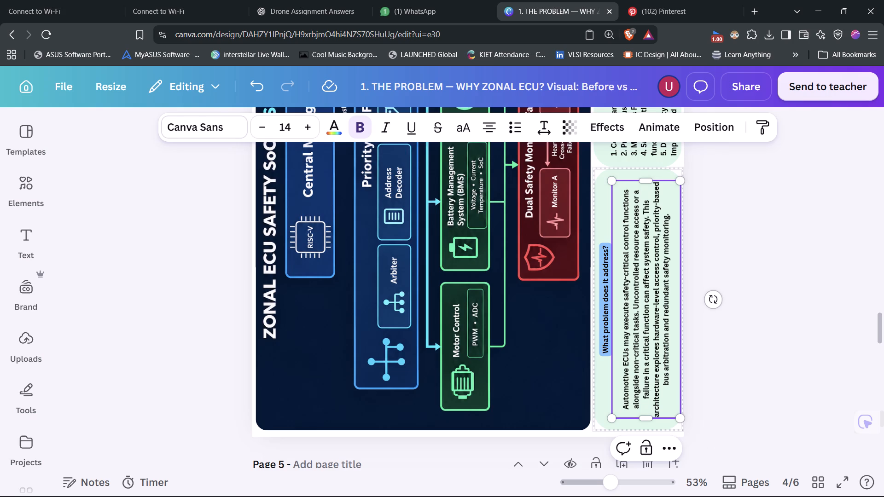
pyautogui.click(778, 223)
# Left-align the body text under the "What problem does it address?" heading.
pyautogui.scroll(1, 781, 233)
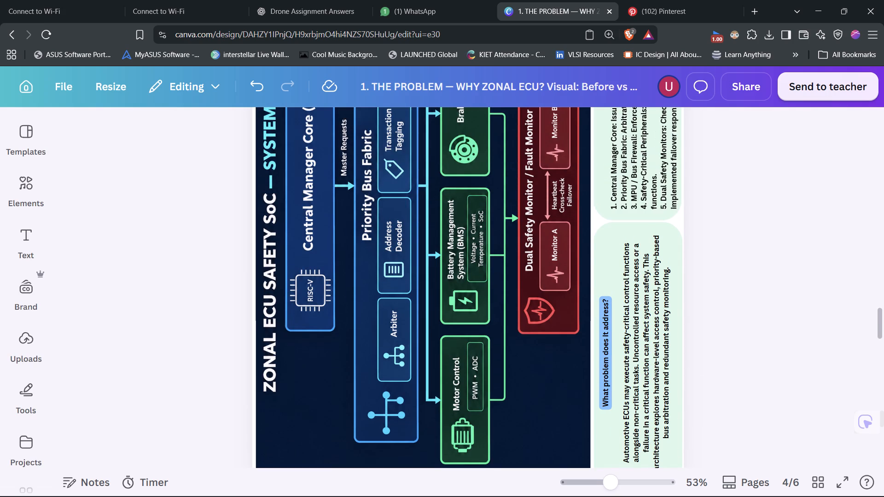
pyautogui.doubleClick(645, 326)
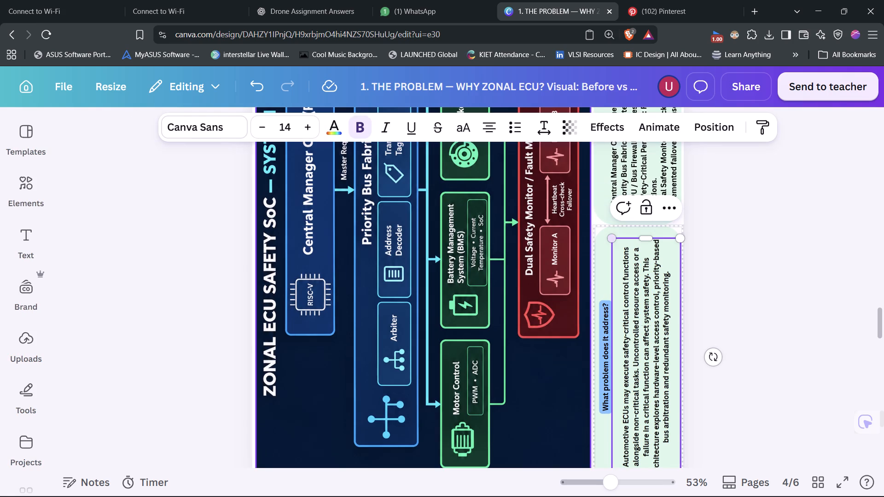
pyautogui.click(494, 124)
pyautogui.scroll(-1, 608, 201)
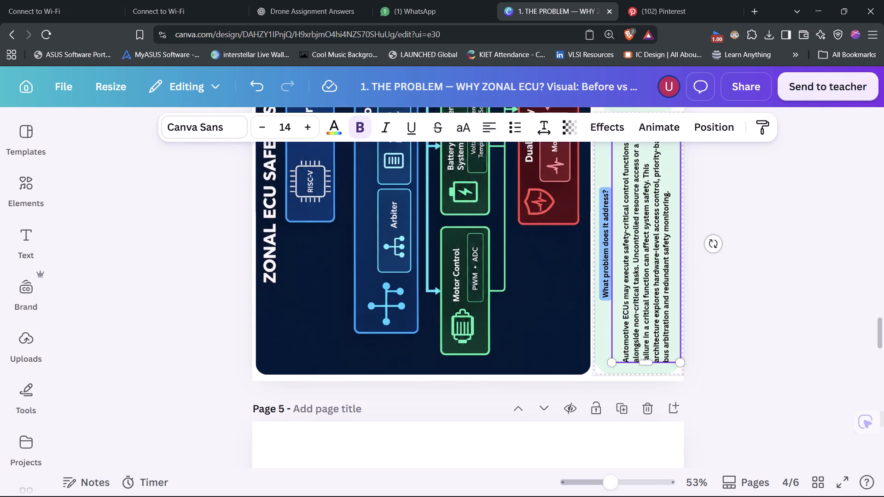
pyautogui.scroll(1, 663, 238)
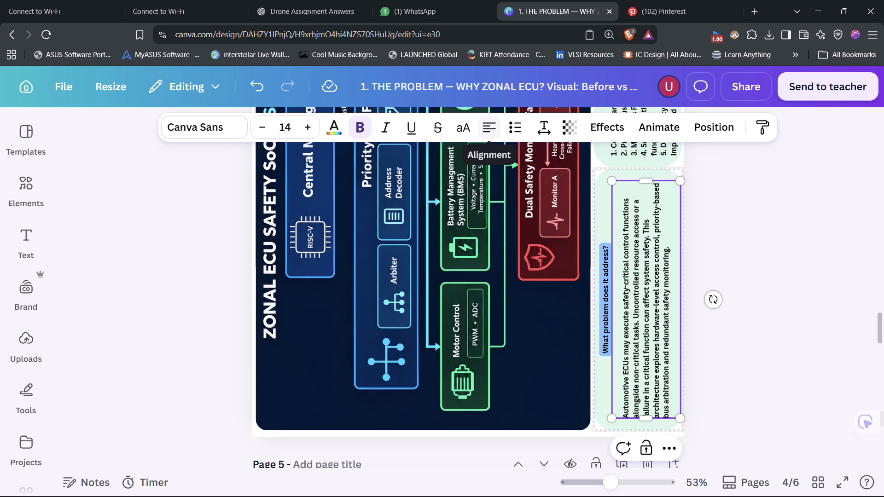
pyautogui.click(729, 242)
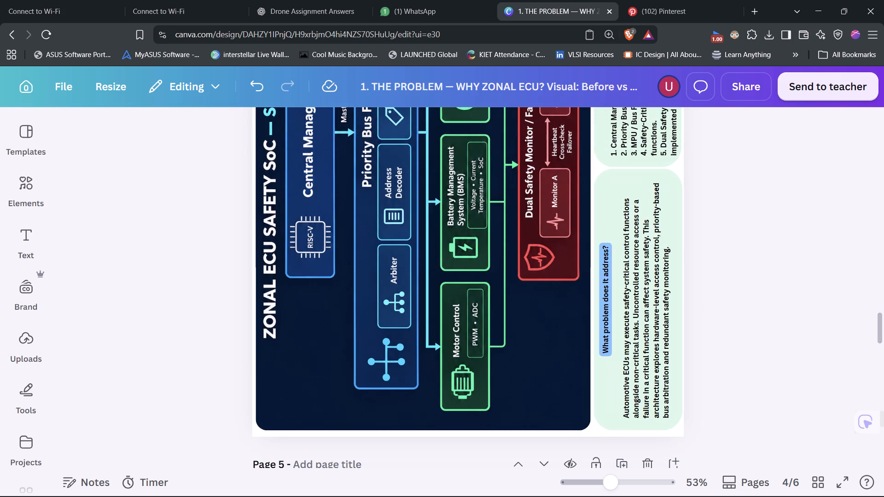
# Nudge the "How does it work?" heading away from the numbered text, toward the green background's edge nearest the diagram.
pyautogui.scroll(1, 774, 245)
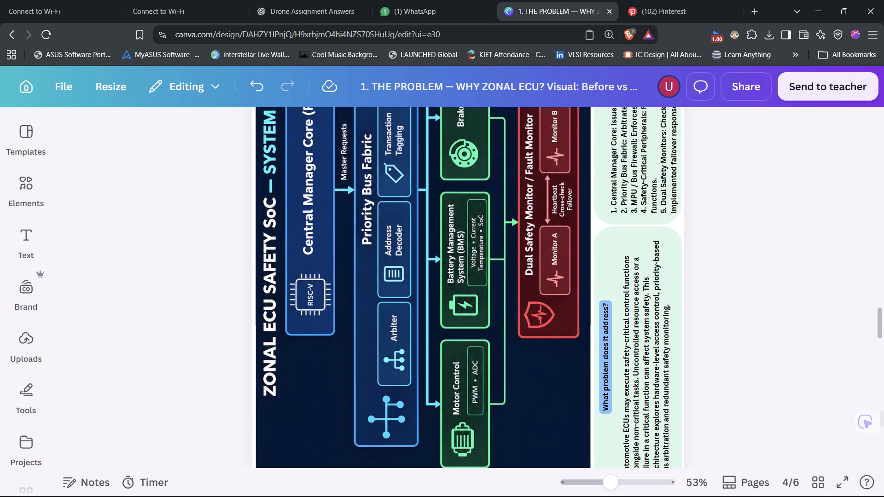
pyautogui.scroll(-1, 774, 245)
pyautogui.click(607, 289)
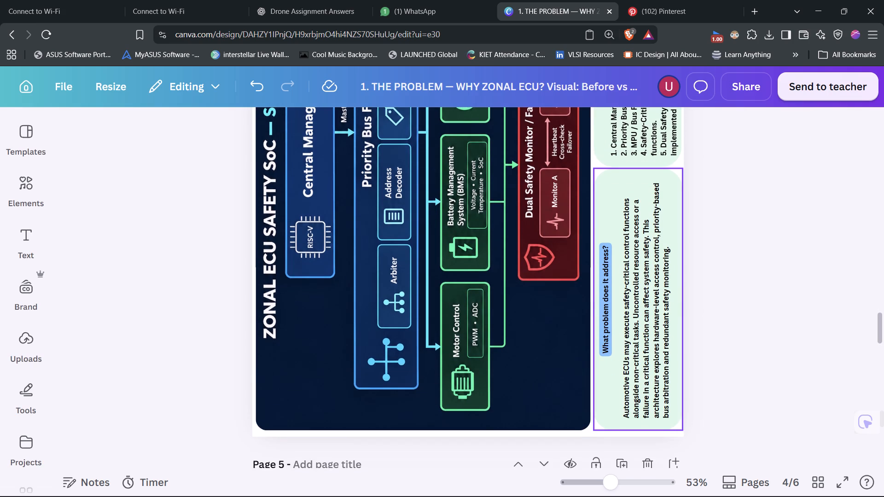
pyautogui.scroll(4, 742, 261)
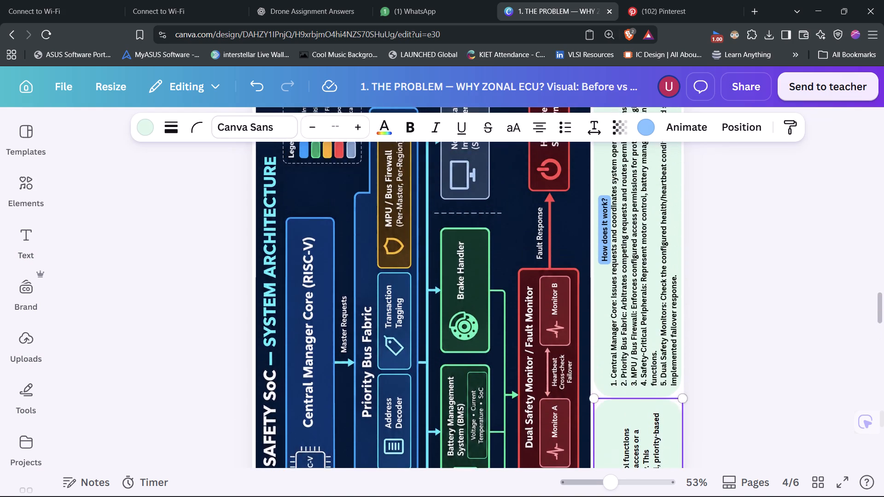
pyautogui.scroll(1, 737, 254)
pyautogui.click(600, 301)
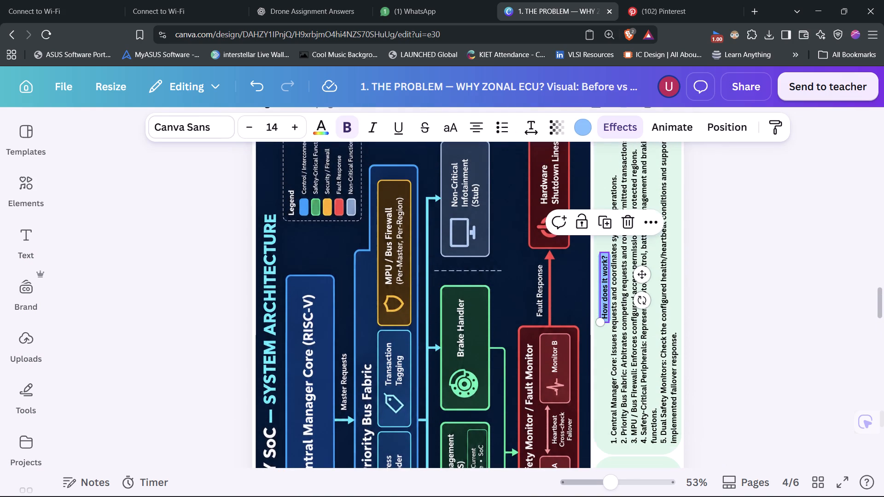
pyautogui.press('Left')
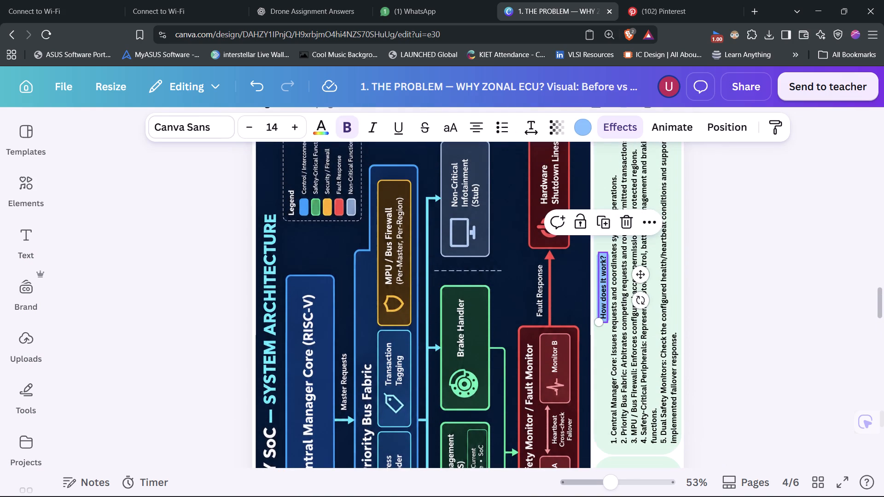
pyautogui.press('Left')
pyautogui.press('Right')
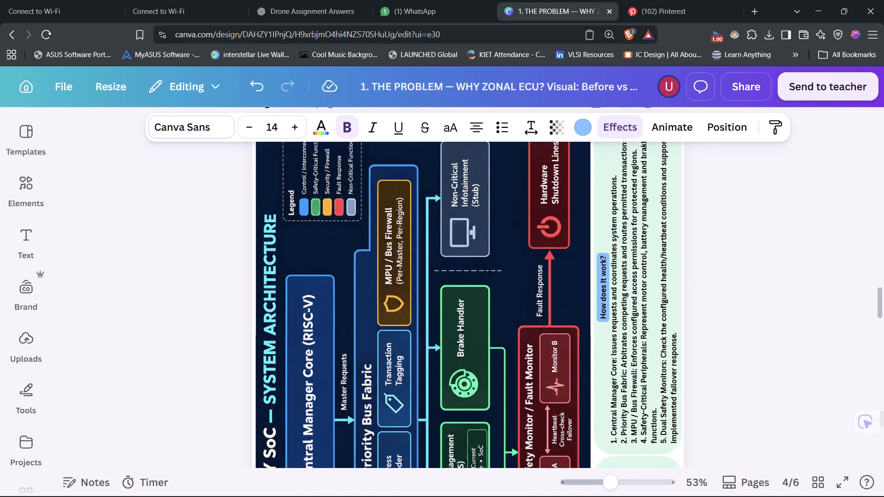
pyautogui.click(717, 276)
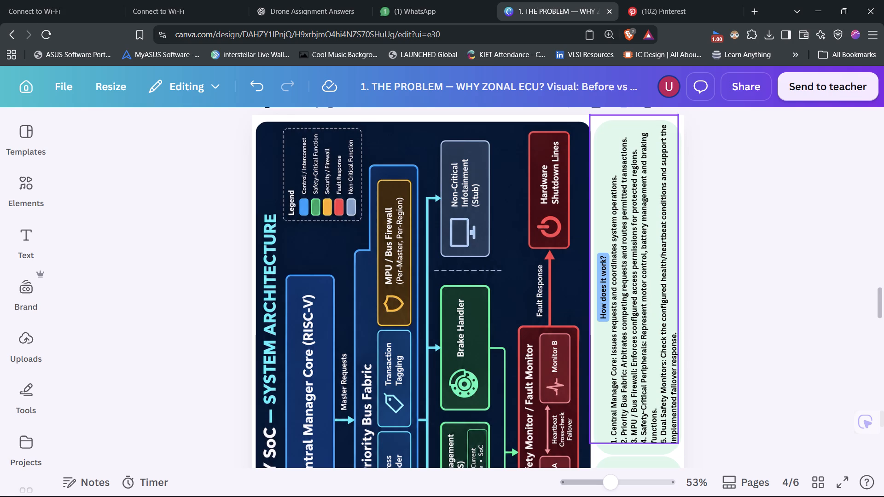
pyautogui.click(605, 451)
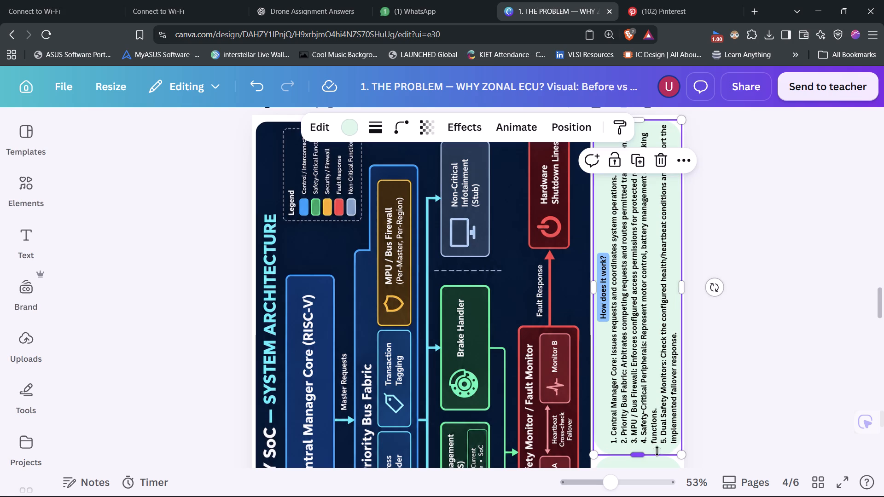
pyautogui.click(603, 317)
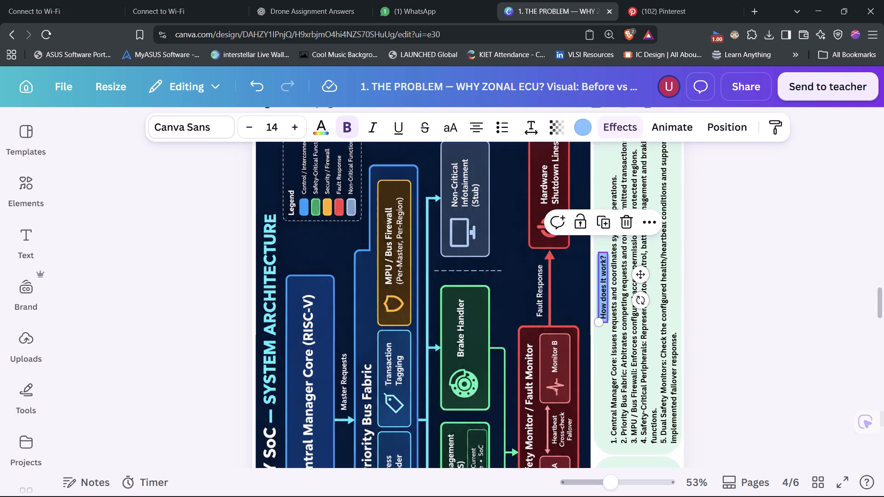
pyautogui.press('Left')
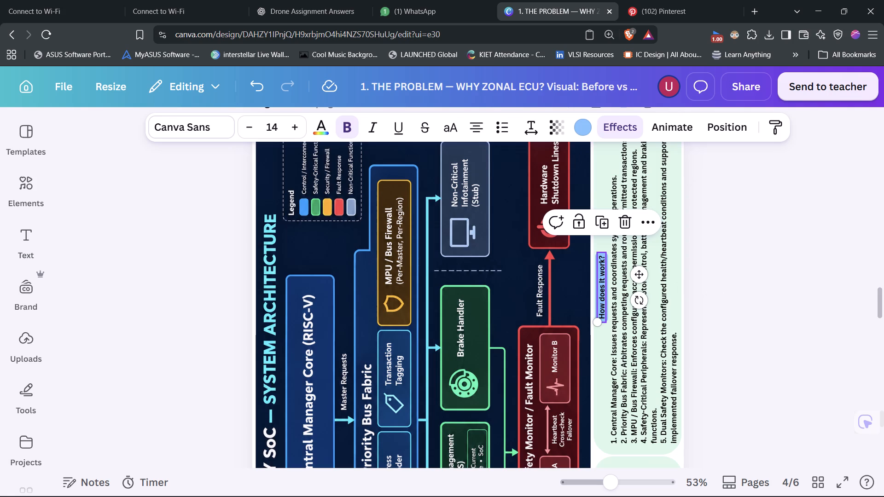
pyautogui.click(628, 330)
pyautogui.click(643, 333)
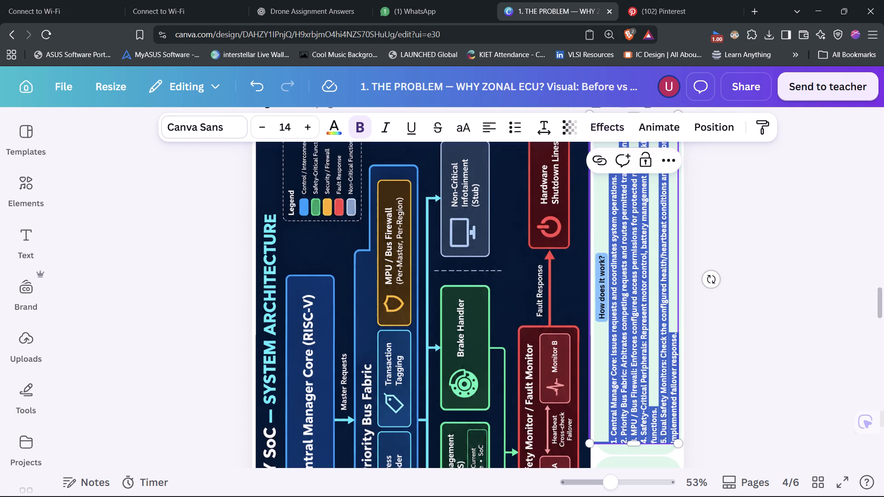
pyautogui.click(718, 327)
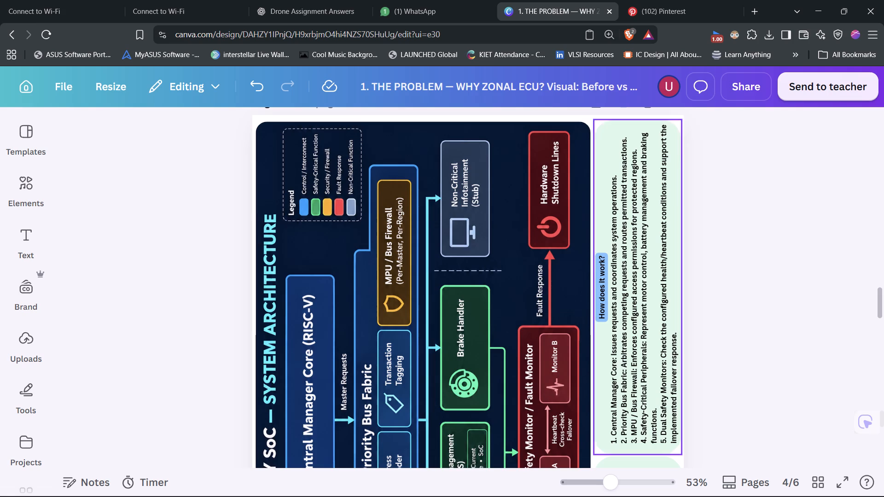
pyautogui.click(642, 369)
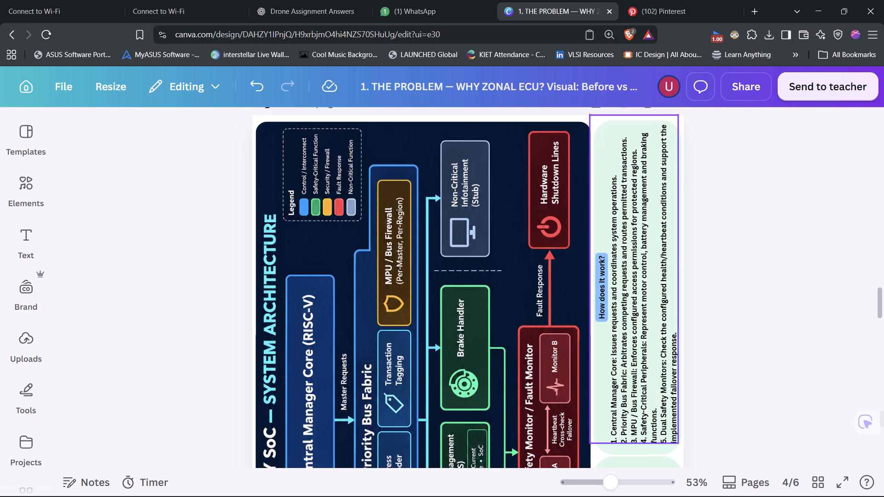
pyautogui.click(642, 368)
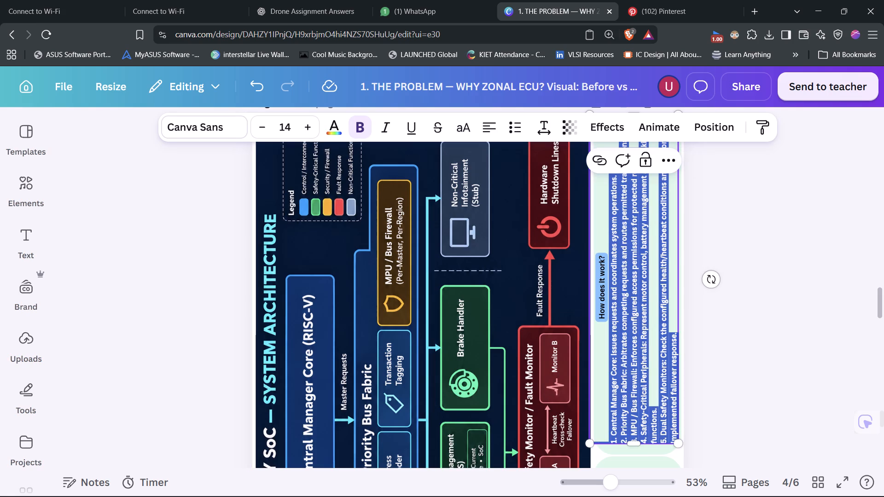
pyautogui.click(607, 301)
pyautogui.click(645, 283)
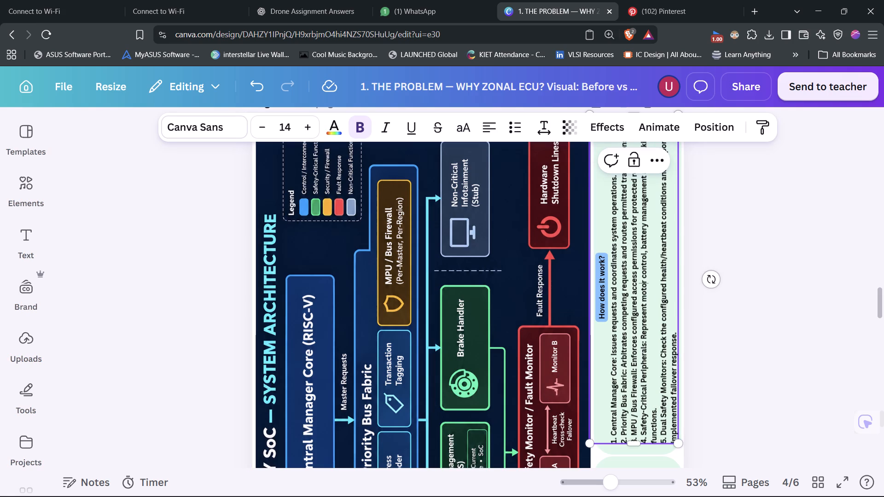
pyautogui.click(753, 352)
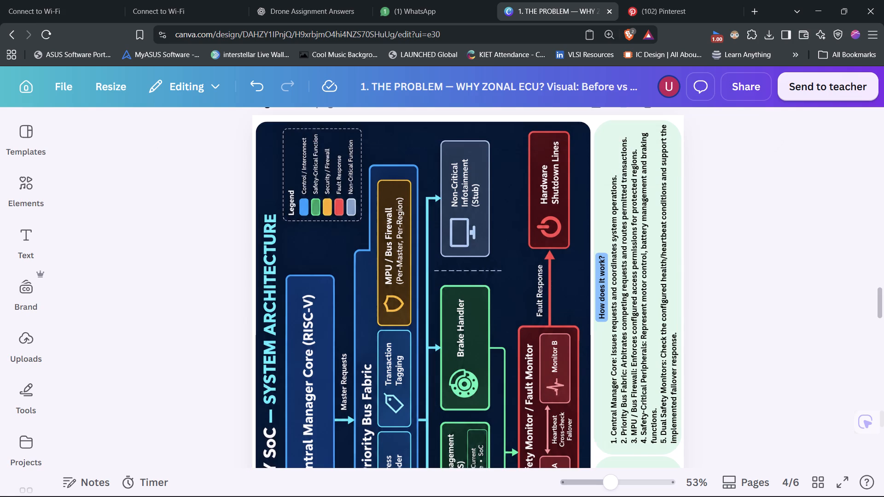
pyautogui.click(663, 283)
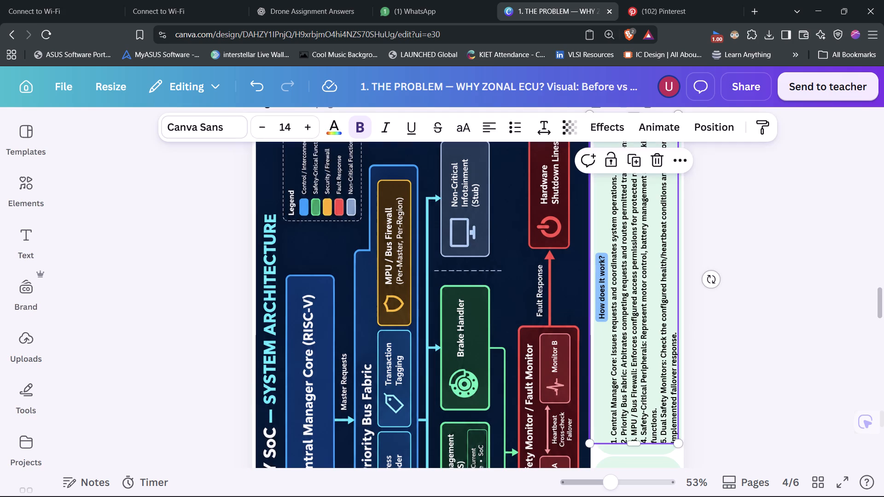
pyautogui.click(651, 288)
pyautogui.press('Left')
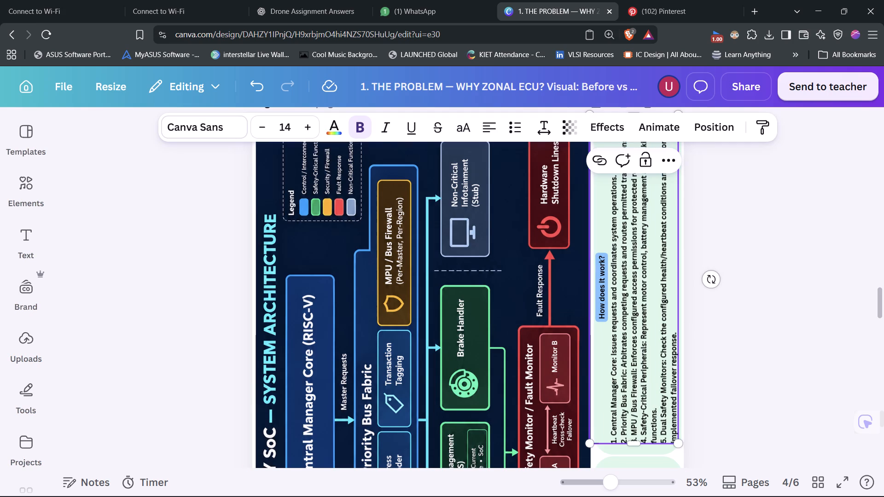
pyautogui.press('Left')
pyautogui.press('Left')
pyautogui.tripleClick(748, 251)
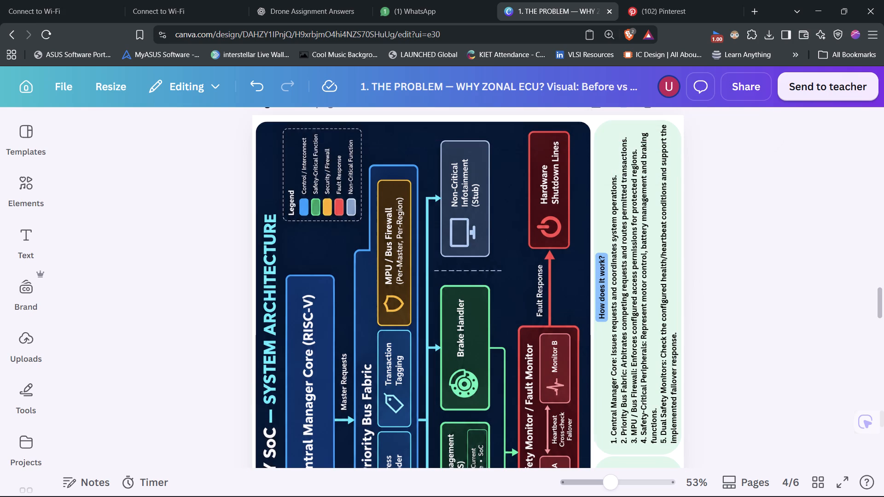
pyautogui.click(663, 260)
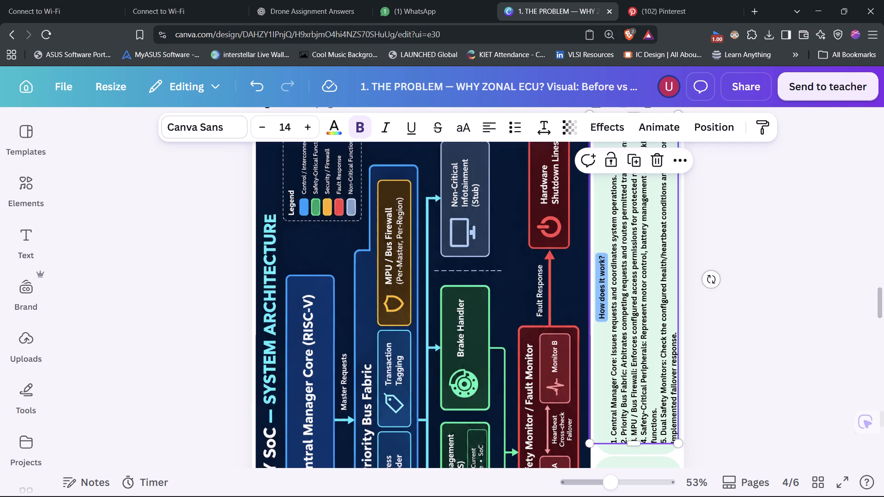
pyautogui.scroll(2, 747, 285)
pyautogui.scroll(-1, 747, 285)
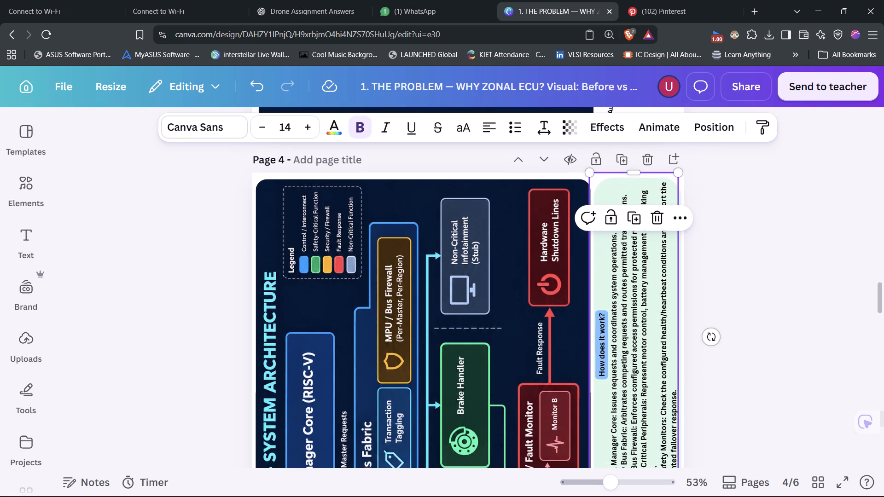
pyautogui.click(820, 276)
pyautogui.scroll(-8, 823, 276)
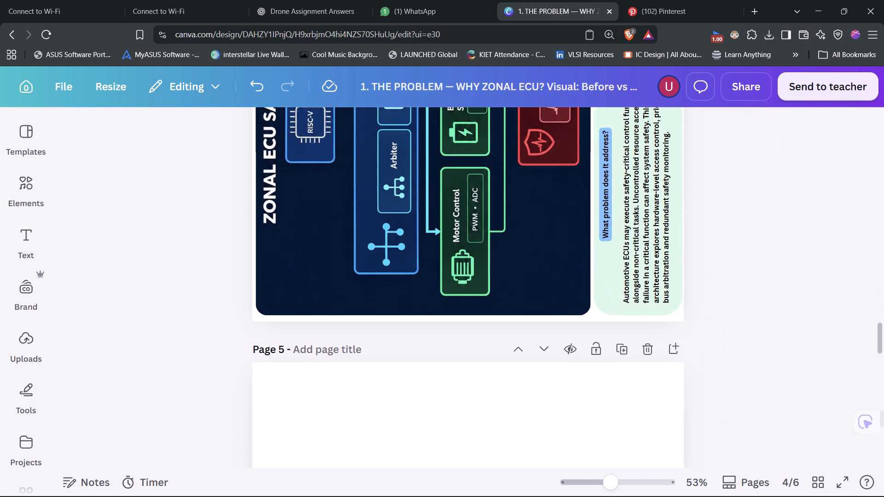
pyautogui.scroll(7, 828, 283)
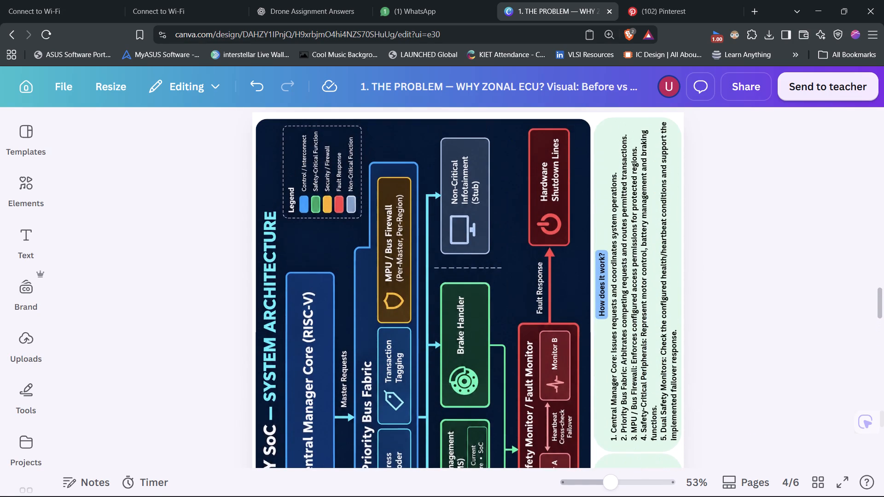
# Shorten the numbered "How does it work?" text box slightly so its end lines up with the green background near the page's top edge.
pyautogui.click(638, 122)
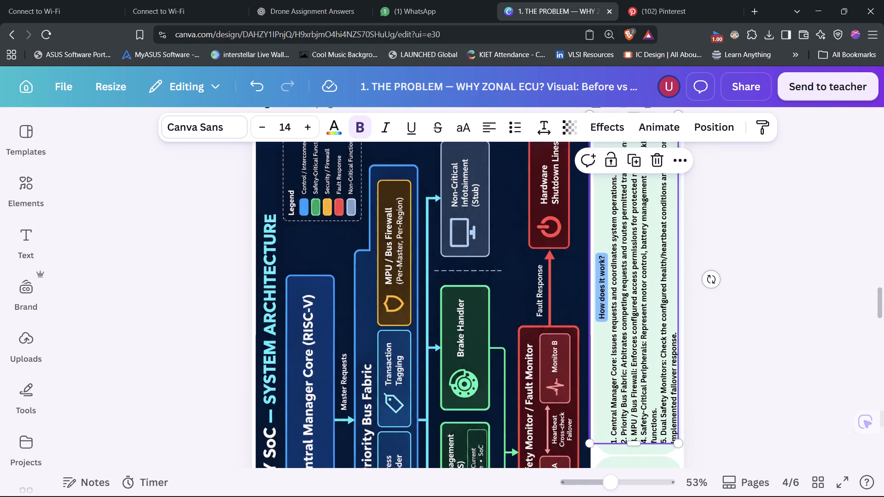
pyautogui.scroll(1, 704, 233)
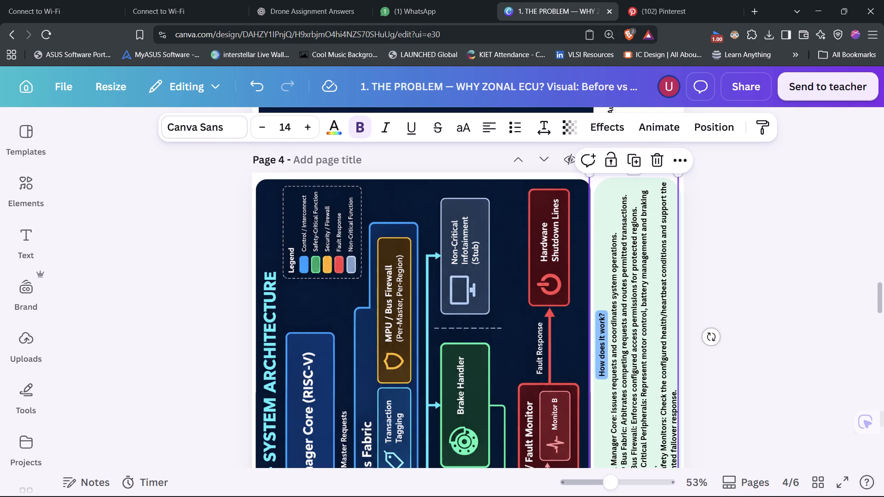
pyautogui.scroll(1, 632, 209)
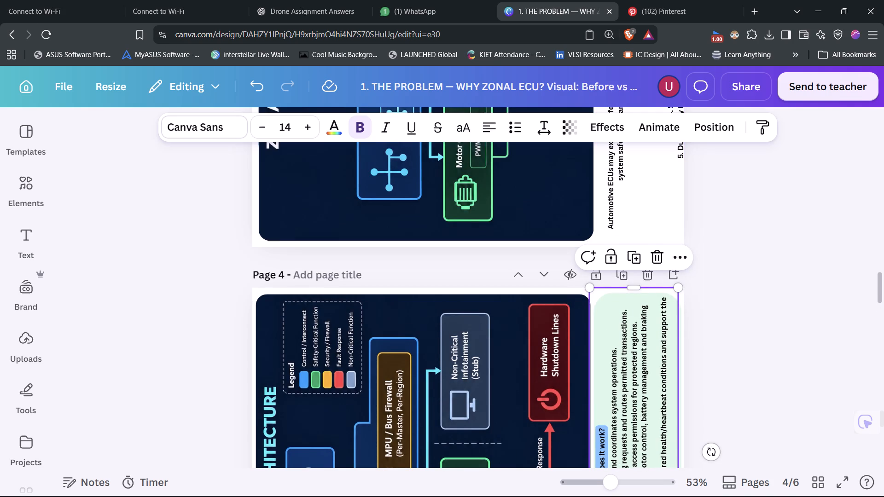
pyautogui.moveTo(635, 285); pyautogui.dragTo(639, 287)
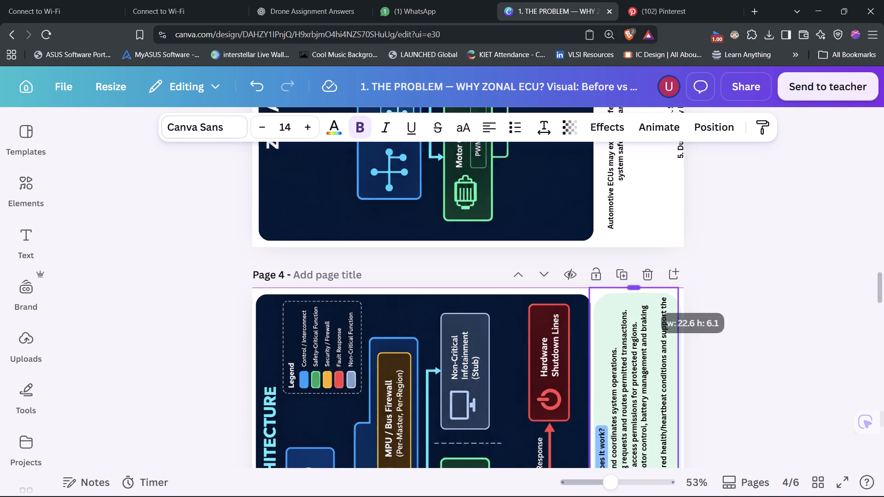
pyautogui.moveTo(639, 287); pyautogui.dragTo(639, 297)
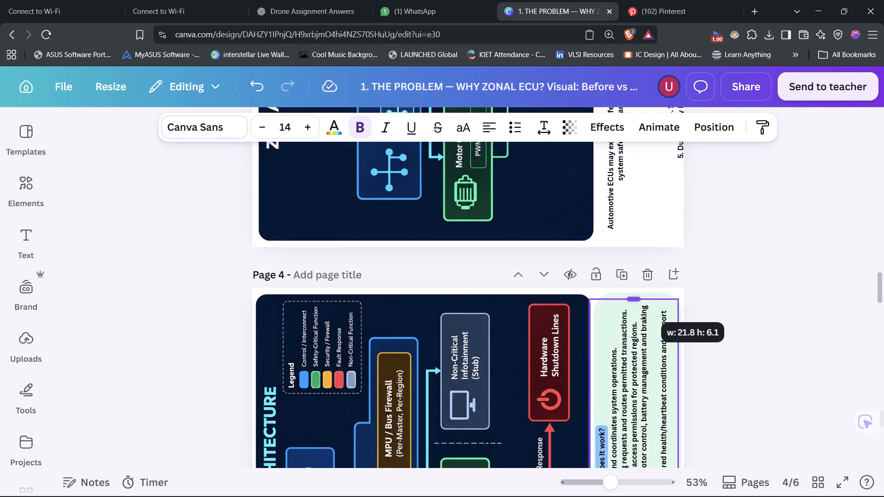
pyautogui.moveTo(639, 297); pyautogui.dragTo(640, 296)
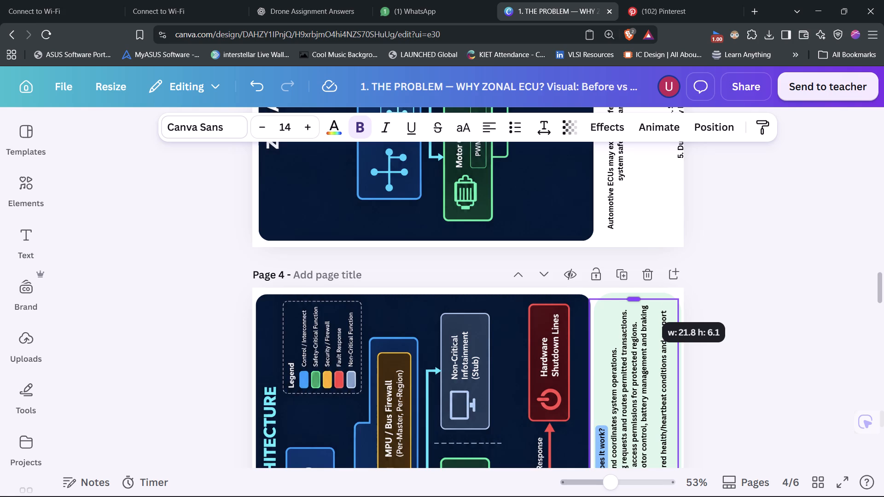
pyautogui.moveTo(640, 296); pyautogui.dragTo(641, 295)
pyautogui.moveTo(730, 306); pyautogui.dragTo(730, 311)
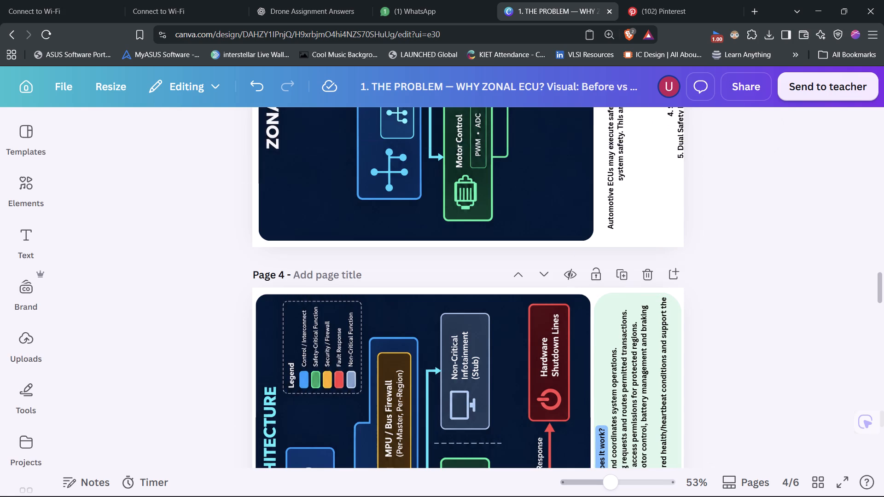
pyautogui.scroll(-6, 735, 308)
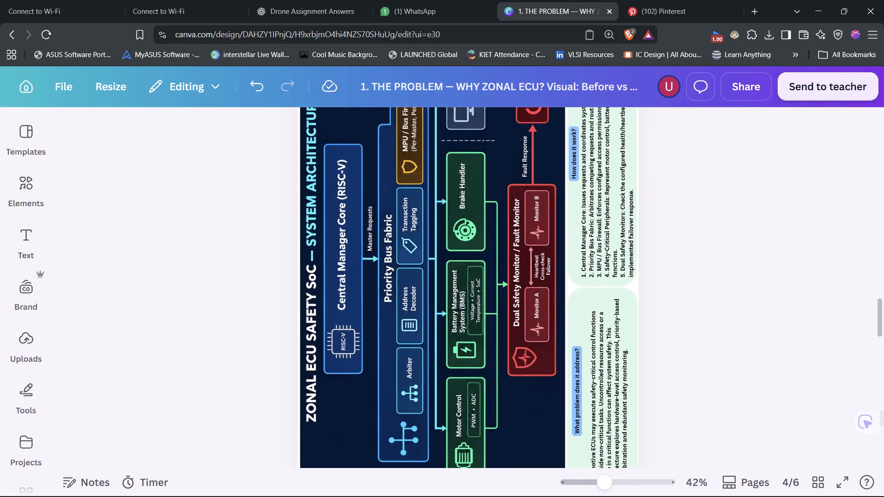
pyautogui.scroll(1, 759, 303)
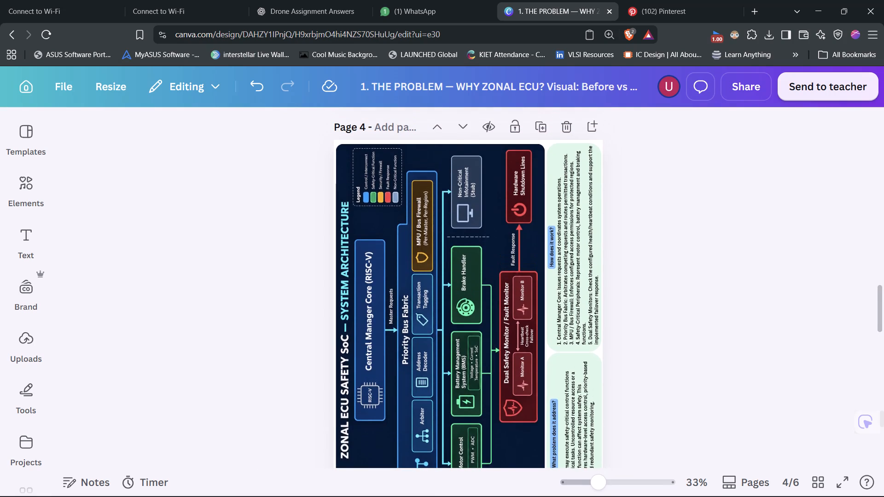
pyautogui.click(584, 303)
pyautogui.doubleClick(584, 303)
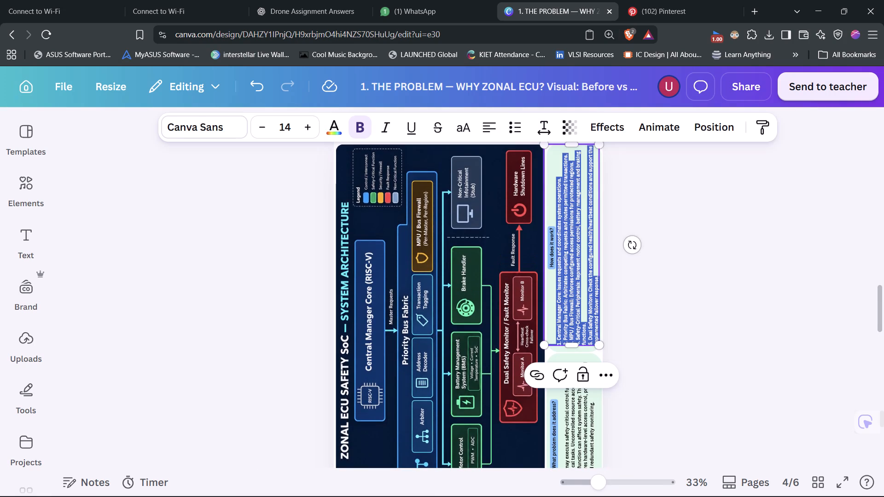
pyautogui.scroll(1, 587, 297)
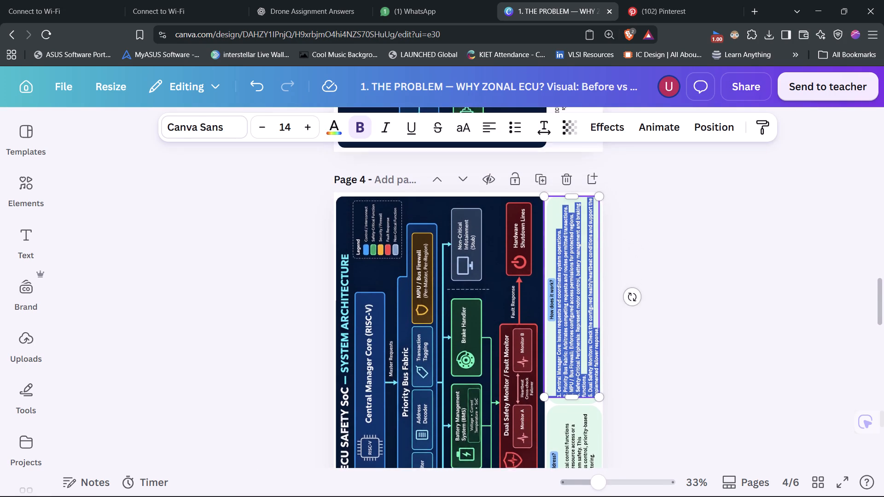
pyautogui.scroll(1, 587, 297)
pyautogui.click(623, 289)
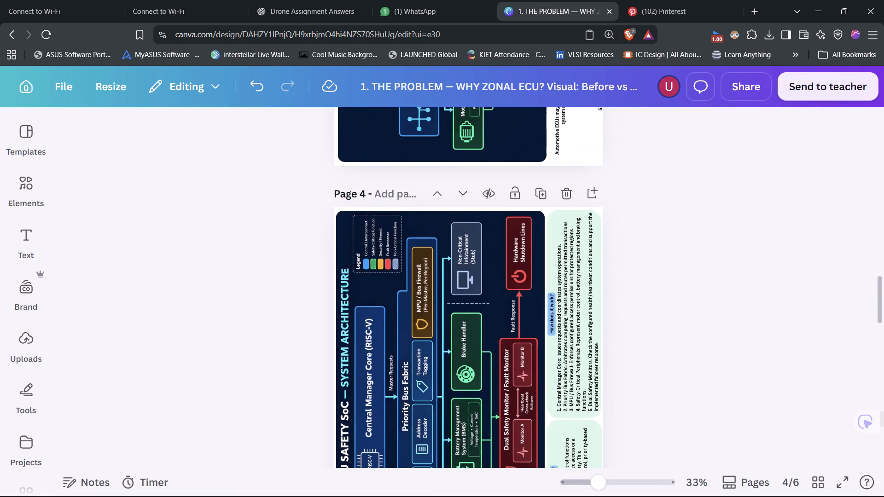
# Underline the "Central Manager Core" label at the start of item 1 in the numbered "How does it work?" text.
pyautogui.click(565, 318)
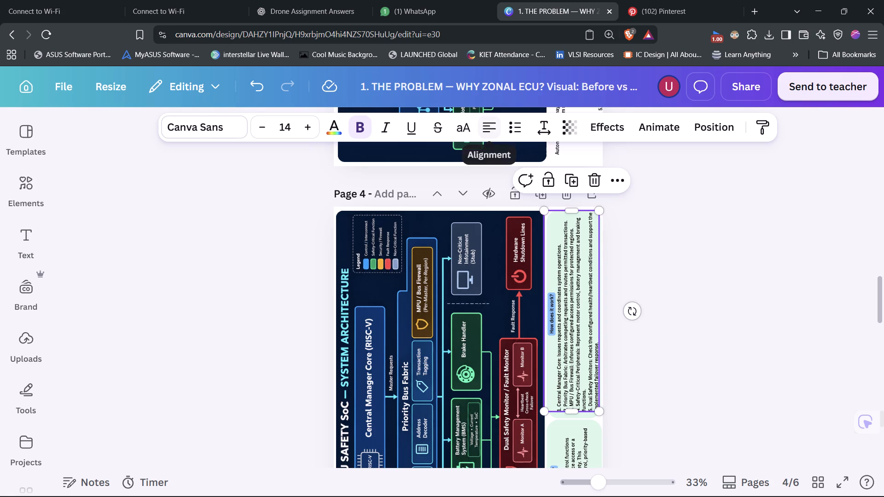
pyautogui.click(562, 359)
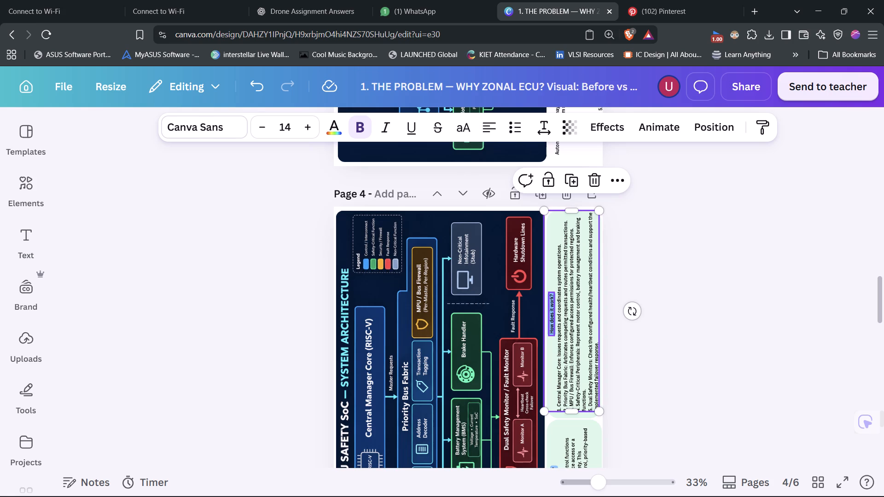
pyautogui.click(562, 361)
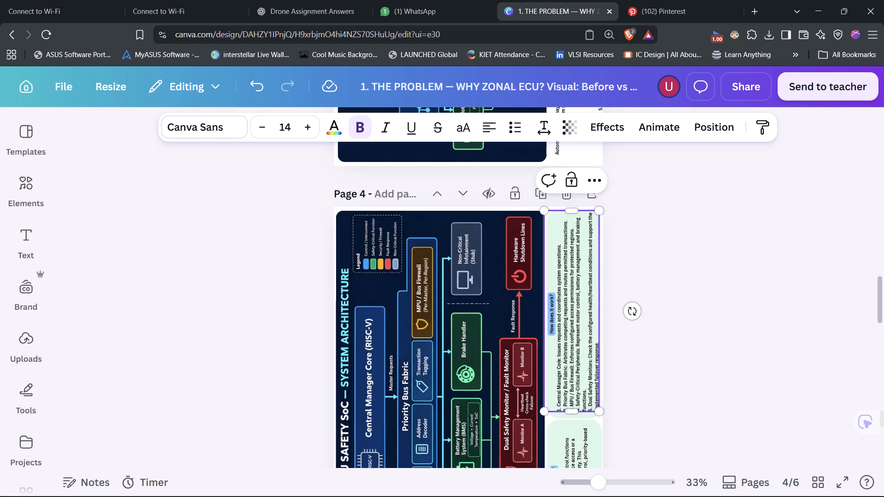
pyautogui.moveTo(558, 404); pyautogui.dragTo(558, 397)
pyautogui.click(558, 405)
pyautogui.moveTo(558, 405); pyautogui.dragTo(559, 400)
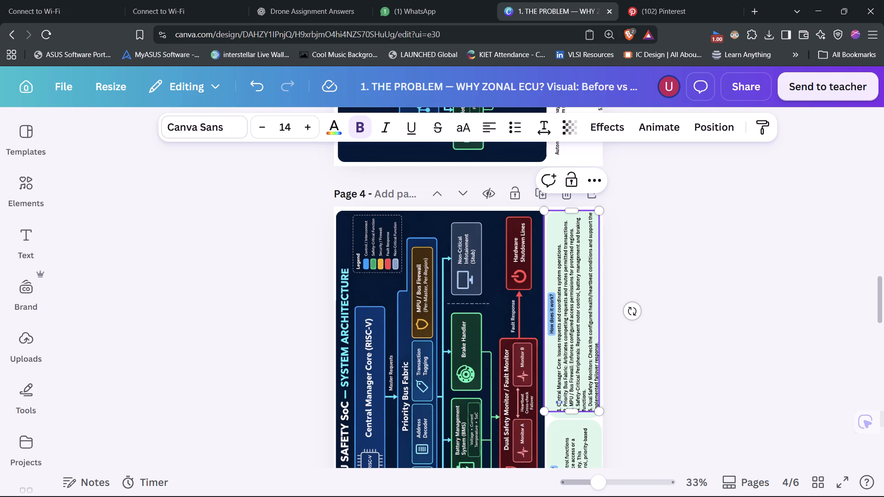
pyautogui.moveTo(559, 400); pyautogui.dragTo(558, 381)
pyautogui.click(559, 408)
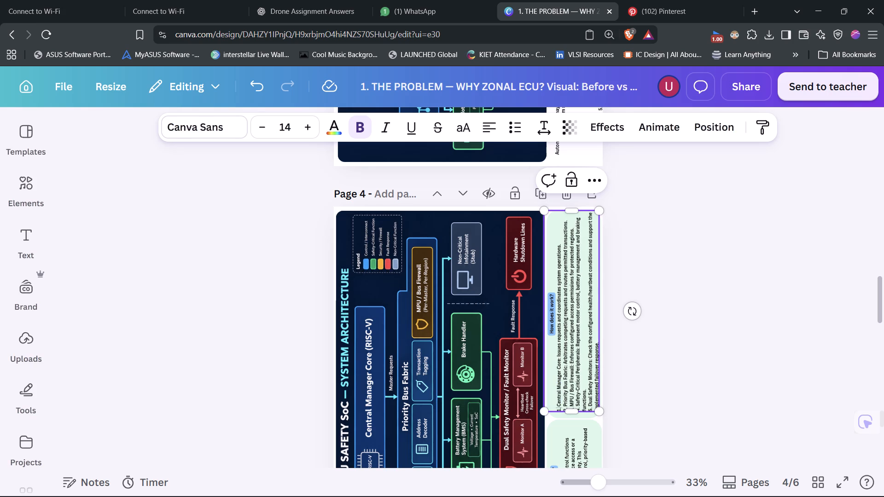
pyautogui.moveTo(560, 407); pyautogui.dragTo(558, 374)
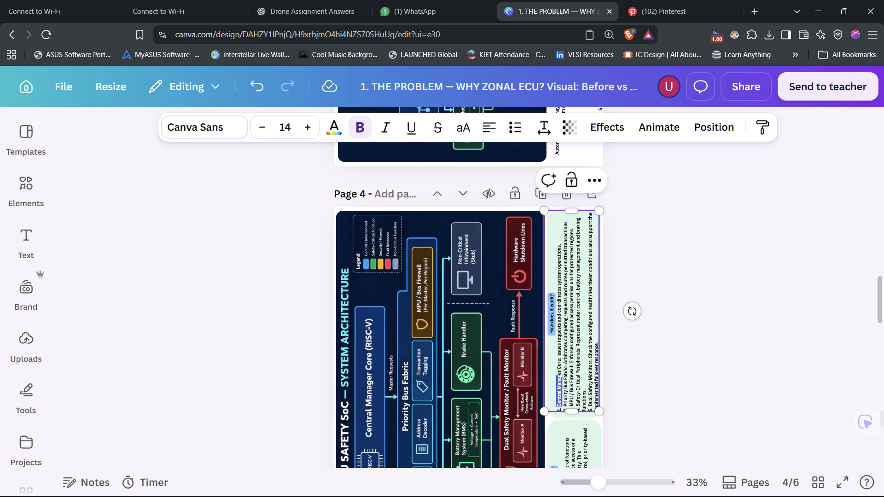
pyautogui.moveTo(558, 374); pyautogui.dragTo(558, 359)
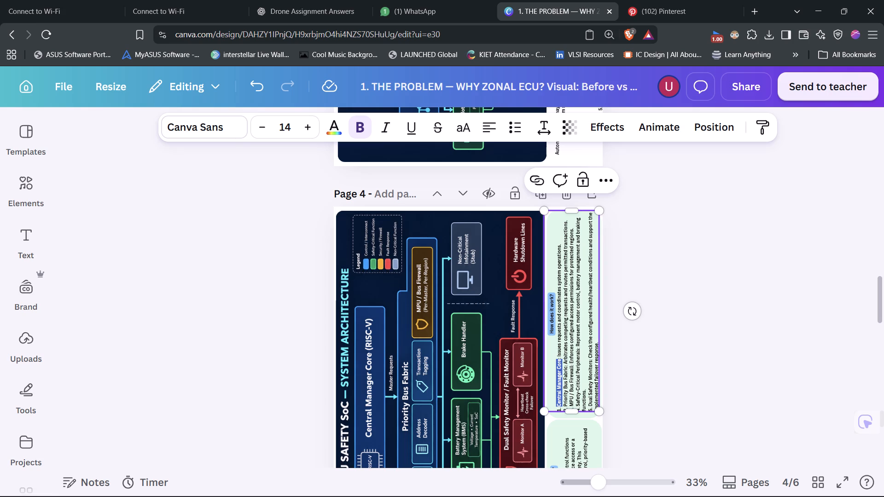
pyautogui.hotkey('ctrl', 'u')
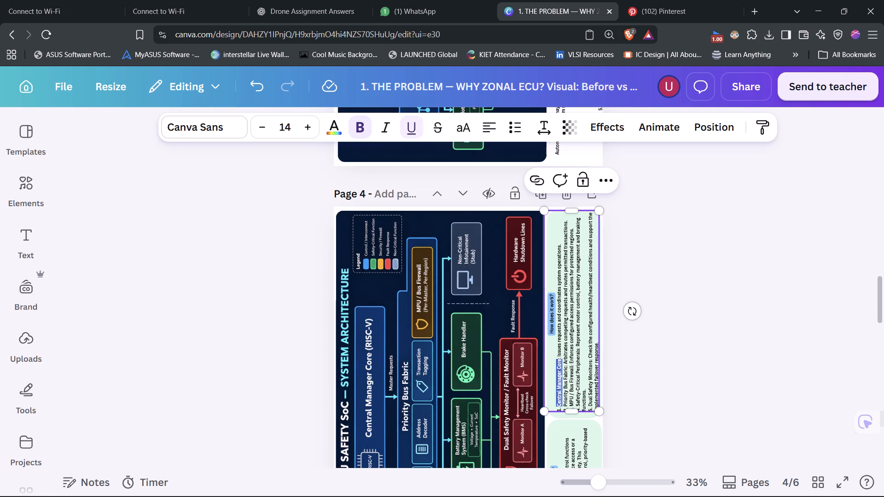
# Underline the "Priority Bus Fabric" label at the start of item 2 in the numbered "How does it work?" text.
pyautogui.click(566, 406)
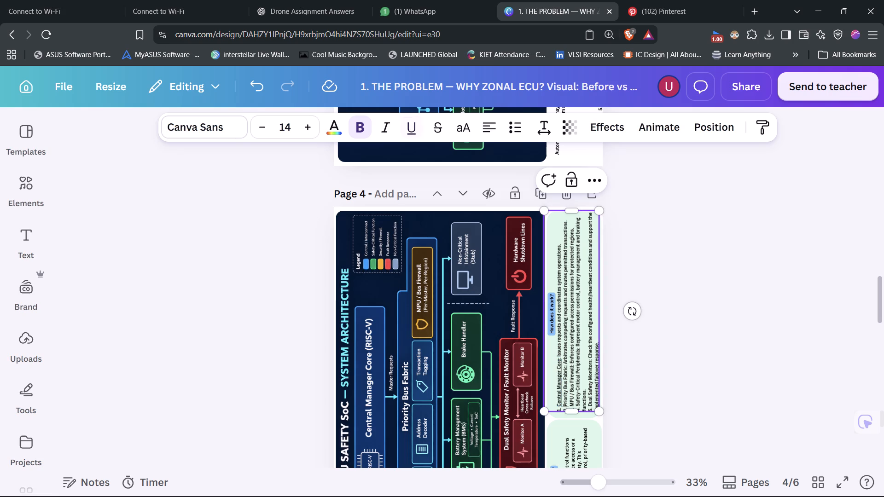
pyautogui.moveTo(566, 406); pyautogui.dragTo(565, 376)
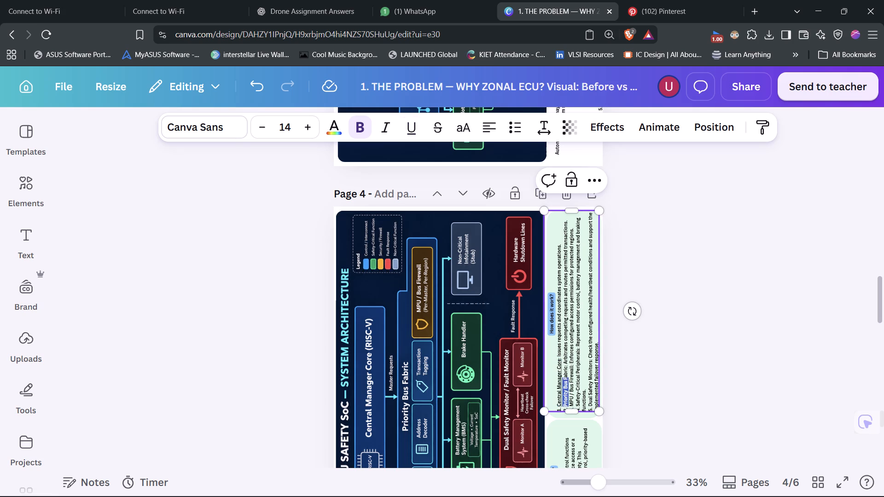
pyautogui.moveTo(565, 376); pyautogui.dragTo(565, 369)
pyautogui.moveTo(565, 369); pyautogui.dragTo(566, 366)
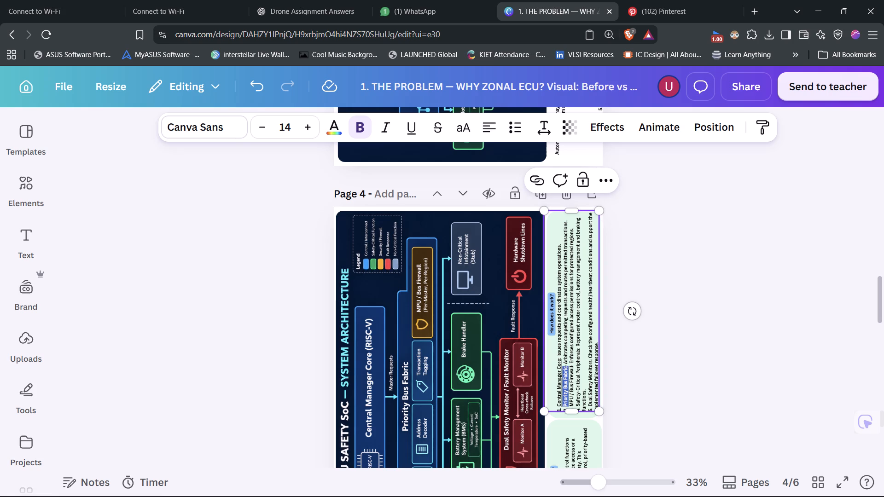
pyautogui.hotkey('ctrl', 'u')
# Underline the "MPU / Bus Firewall" label at the start of item 3 in the numbered text.
pyautogui.click(573, 404)
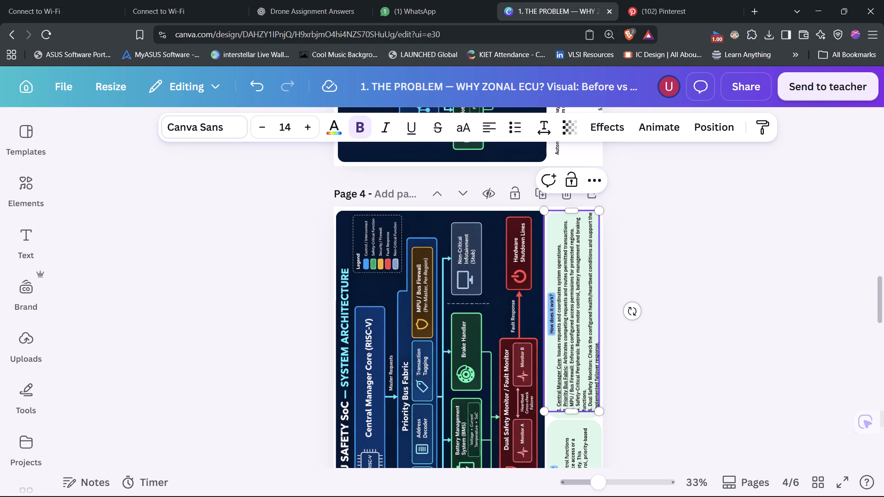
pyautogui.press('Left')
pyautogui.moveTo(573, 405); pyautogui.dragTo(571, 389)
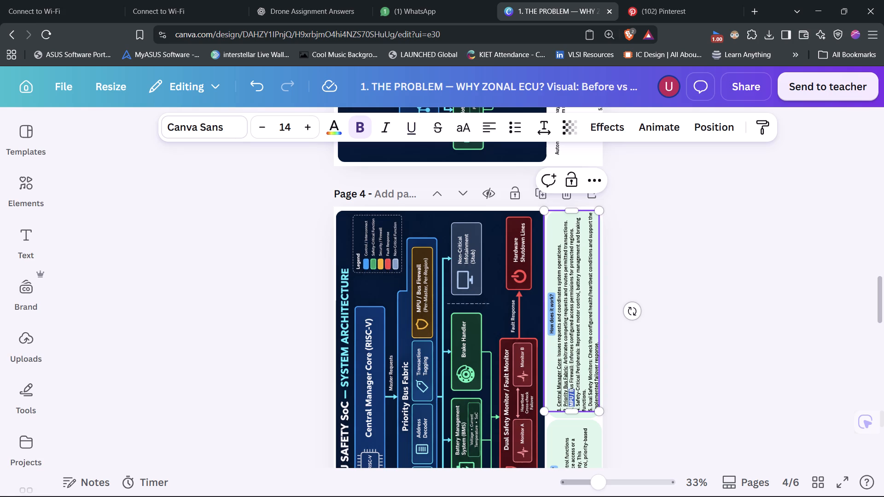
pyautogui.moveTo(571, 389); pyautogui.dragTo(572, 366)
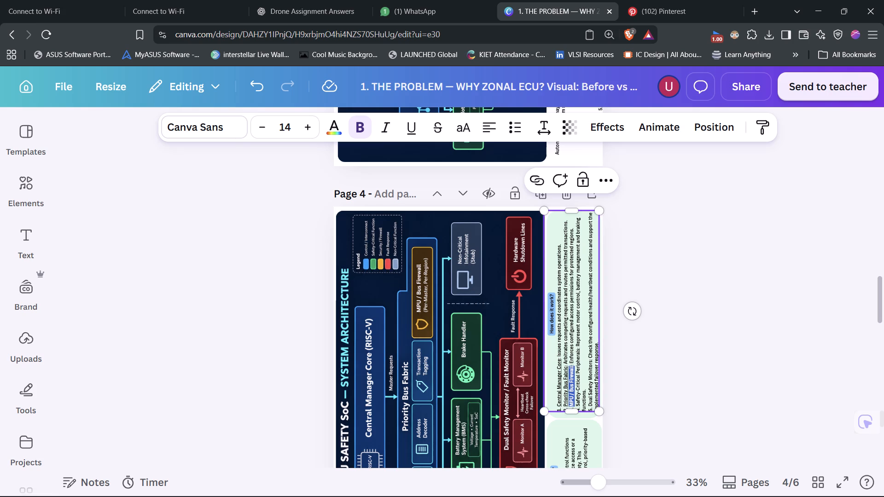
pyautogui.hotkey('ctrl', 'u')
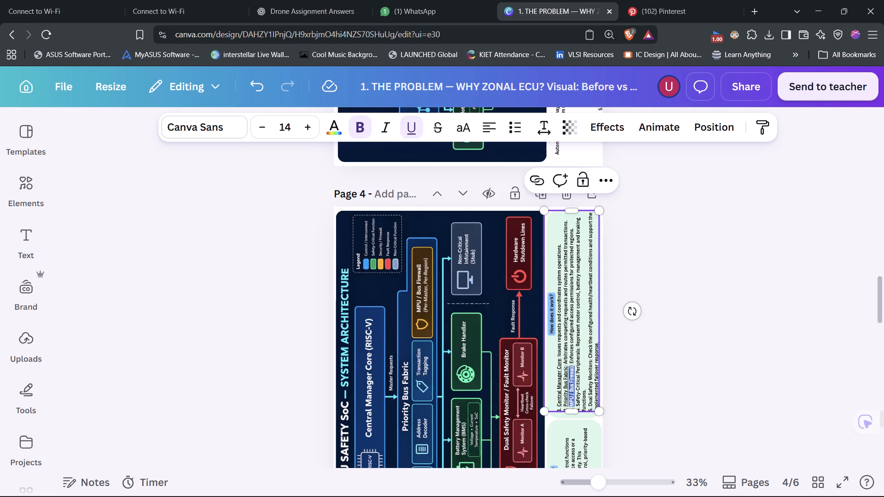
# Underline the "Safety-Critical Peripherals" label at the start of item 4 in the numbered text.
pyautogui.click(580, 404)
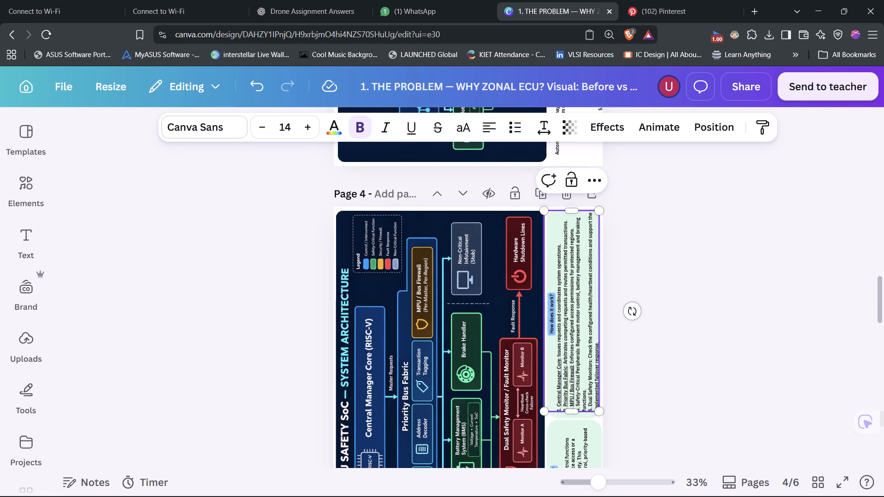
pyautogui.click(579, 405)
pyautogui.moveTo(579, 405); pyautogui.dragTo(578, 384)
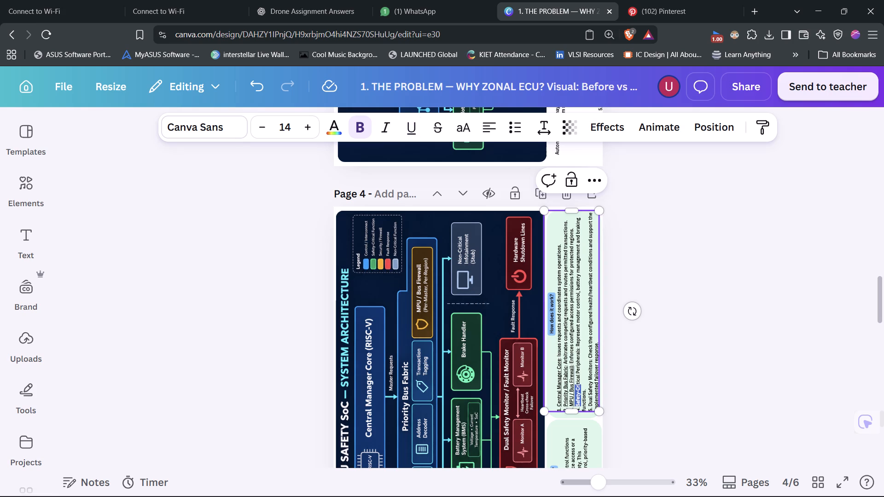
pyautogui.moveTo(578, 384); pyautogui.dragTo(580, 349)
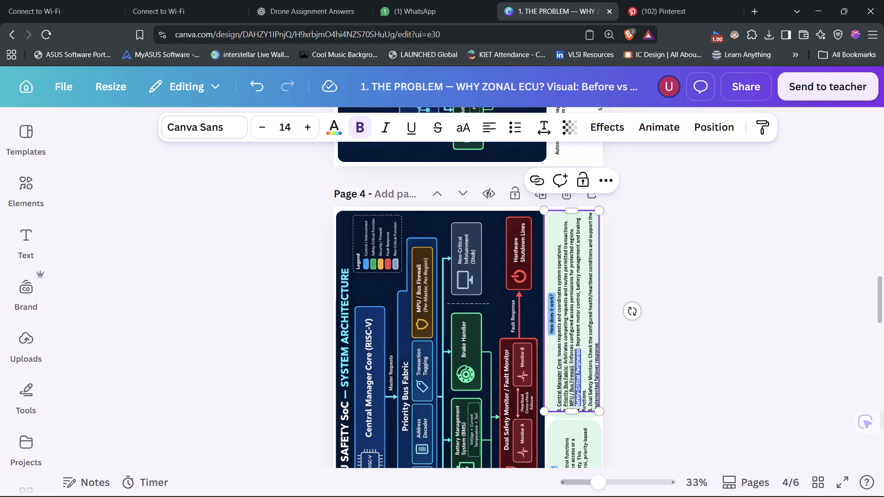
pyautogui.hotkey('ctrl', 'u')
# Underline the "Dual Safety Monitors" label at the start of item 5 in the numbered text.
pyautogui.click(593, 404)
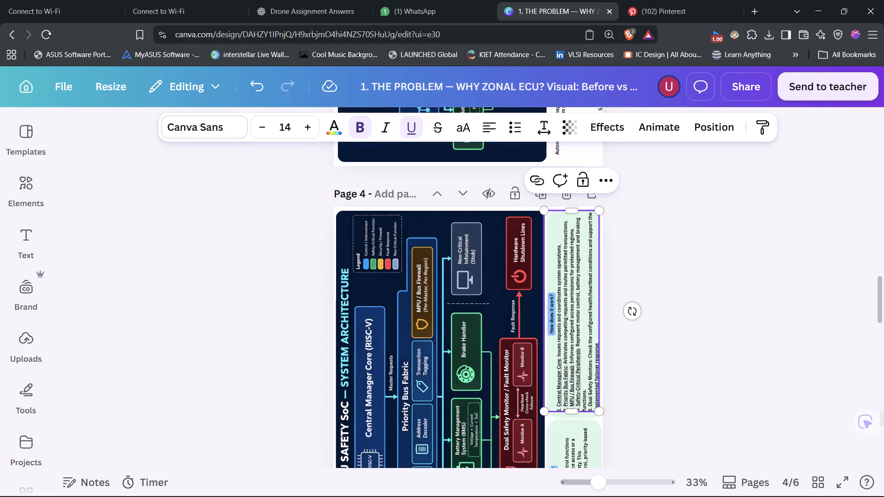
pyautogui.press('Left')
pyautogui.moveTo(593, 404); pyautogui.dragTo(594, 408)
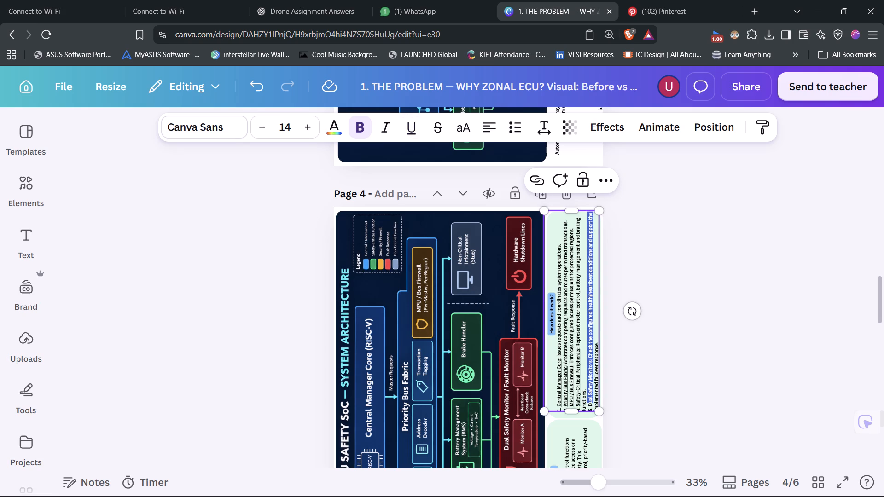
pyautogui.click(593, 408)
pyautogui.click(593, 407)
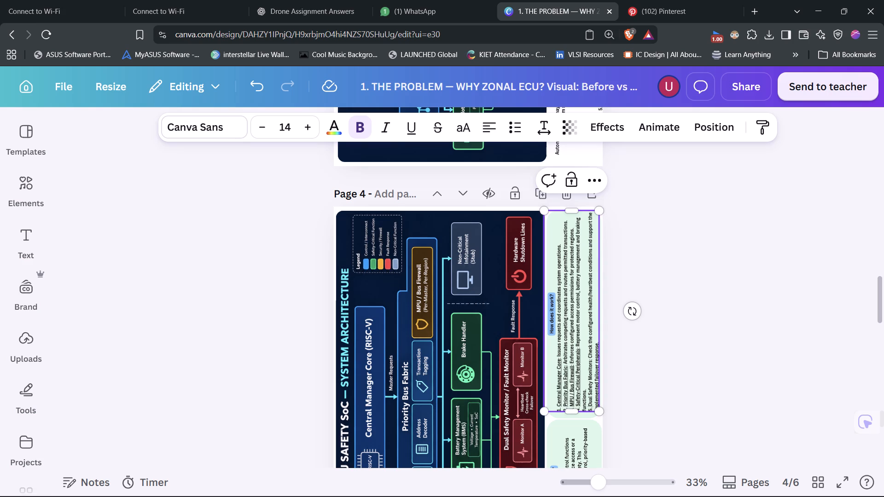
pyautogui.moveTo(593, 407); pyautogui.dragTo(594, 363)
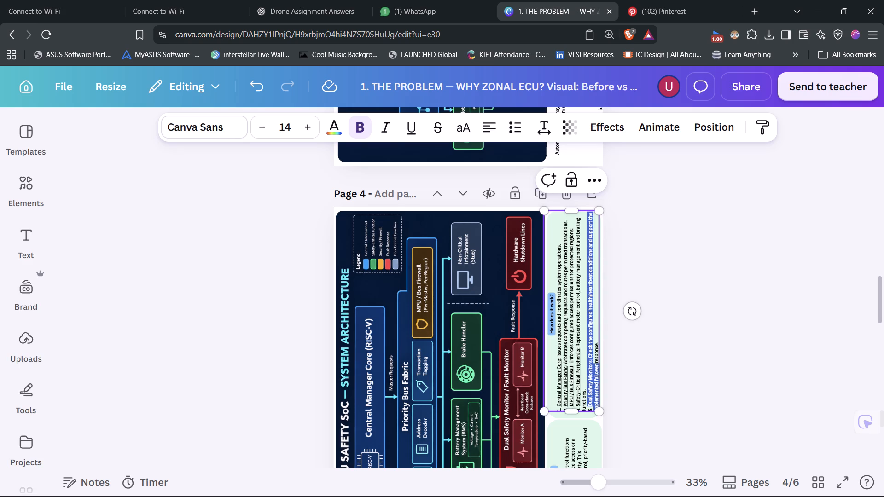
pyautogui.moveTo(594, 363); pyautogui.dragTo(590, 361)
pyautogui.hotkey('ctrl', 'u')
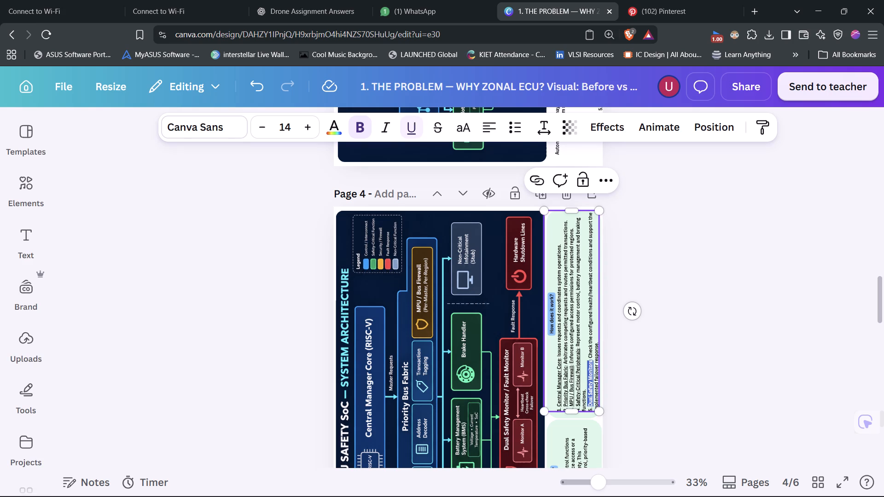
pyautogui.click(611, 381)
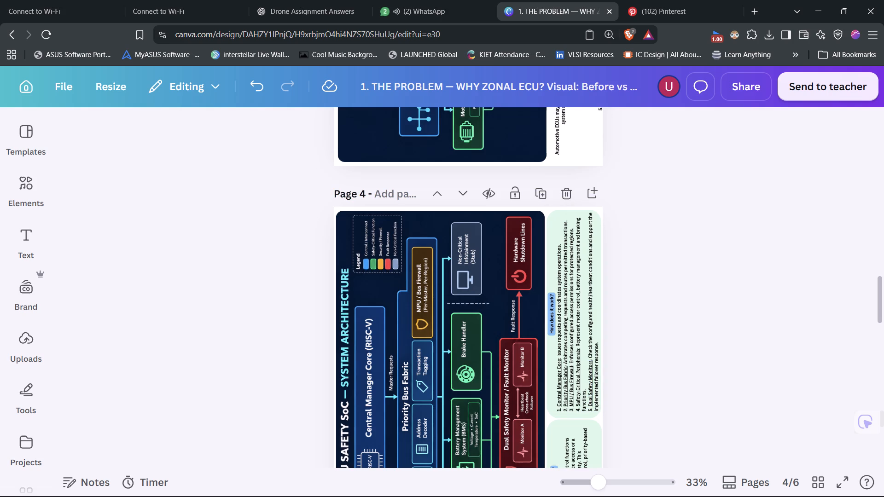
# Reduce the font size of the whole numbered "How does it work?" text to 13.
pyautogui.click(580, 299)
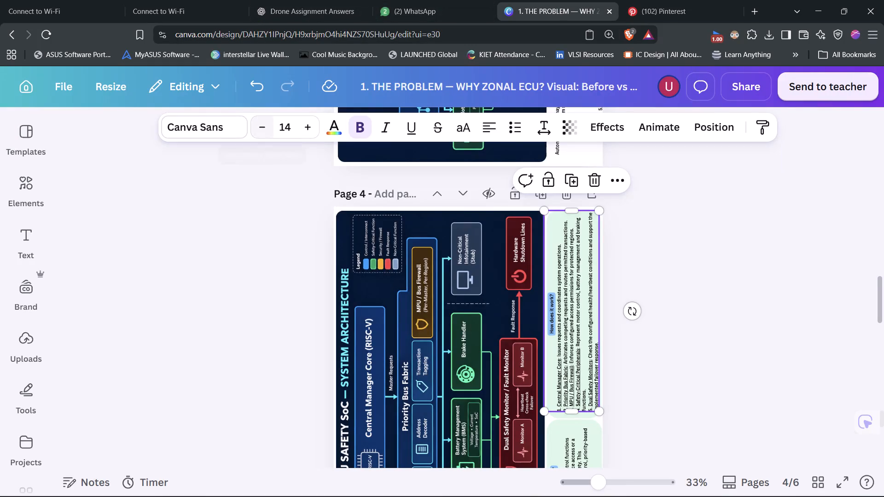
pyautogui.click(270, 126)
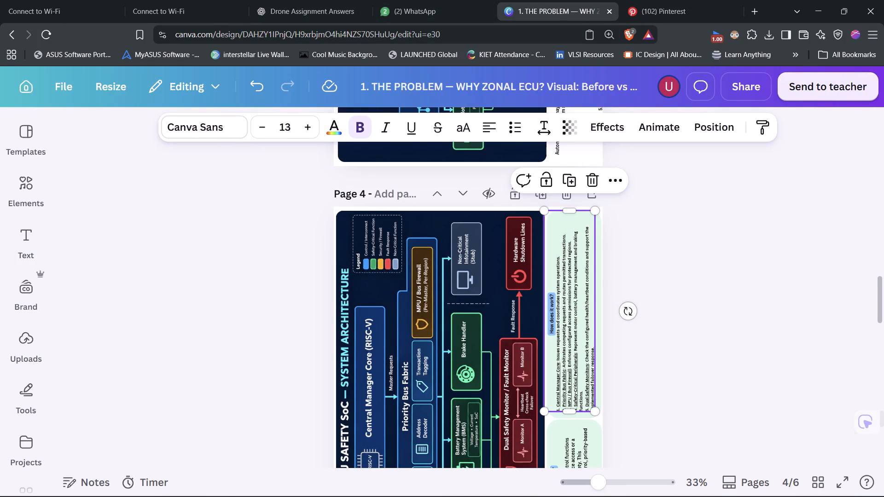
# Nudge the numbered text box toward the page's top edge and slightly away from the diagram, keeping the text within its green background.
pyautogui.press('Down')
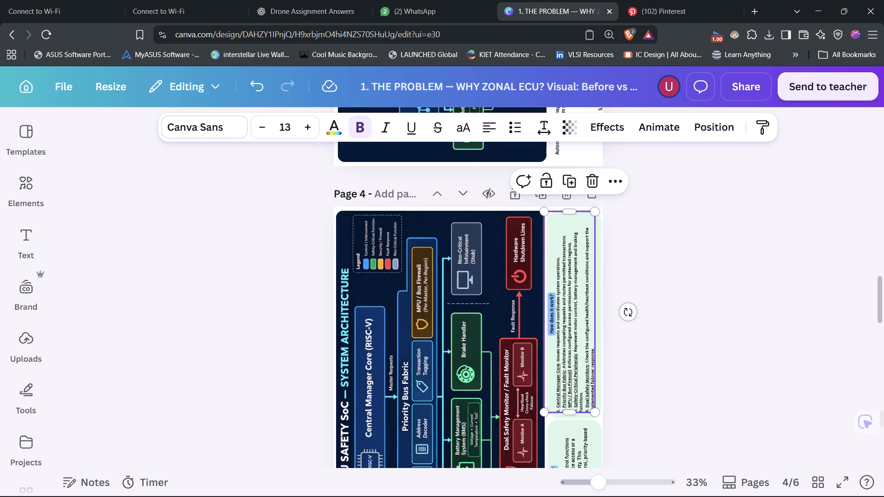
pyautogui.press('Right')
pyautogui.press('Right')
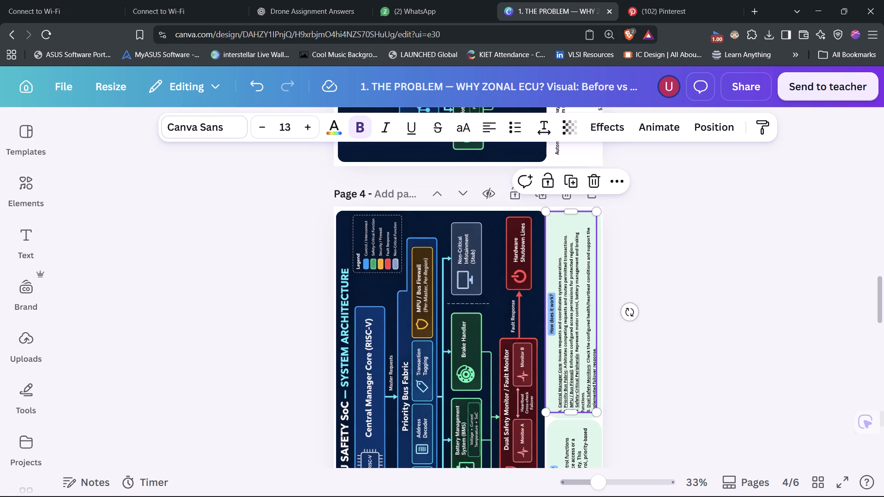
pyautogui.press('Left')
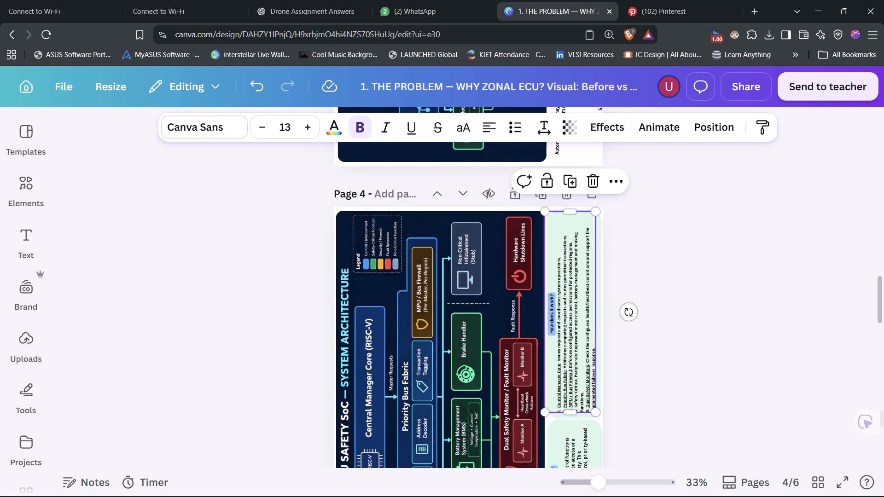
pyautogui.press('Up')
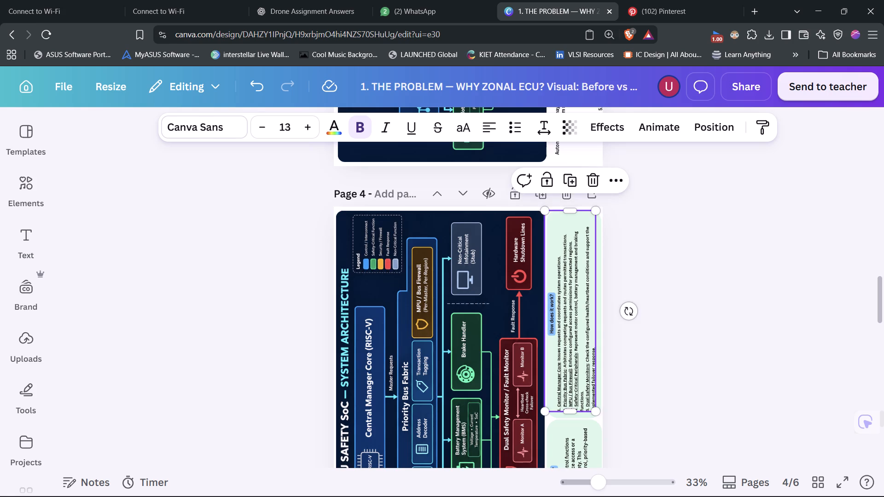
pyautogui.press('Up')
pyautogui.press('Up')
pyautogui.press('Up')
pyautogui.press('Up')
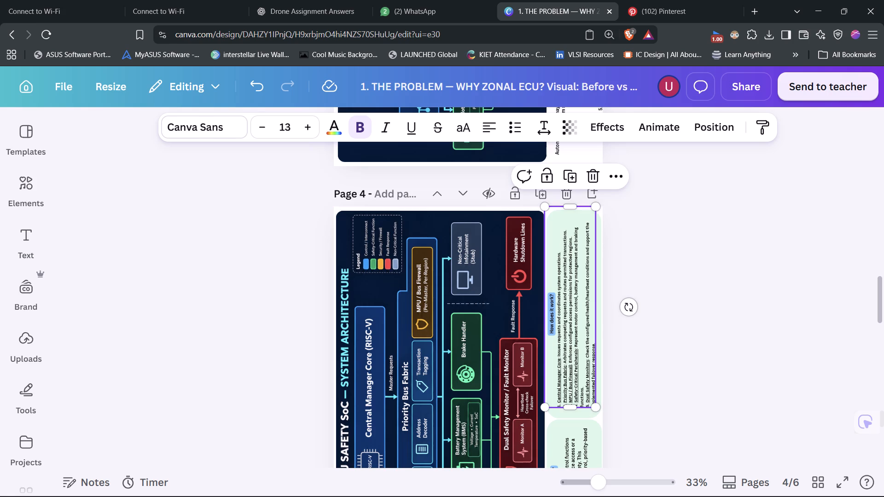
pyautogui.click(736, 335)
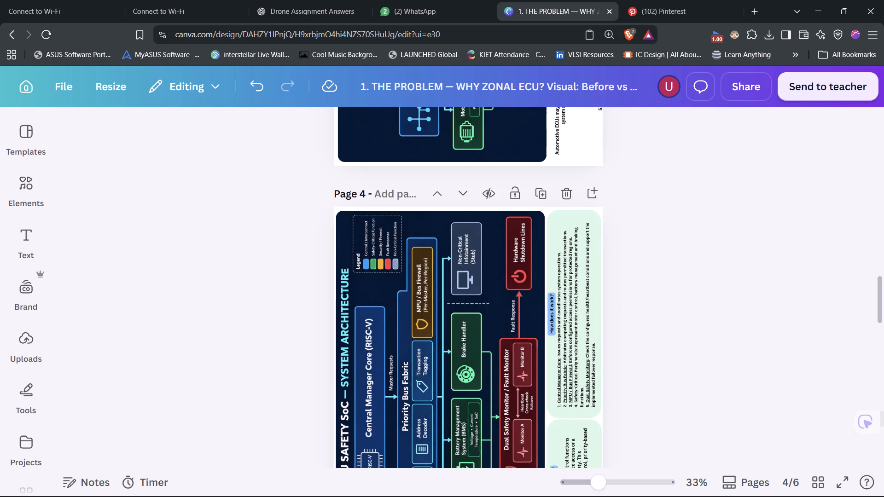
# Reorder the pages so the rotated architecture diagram with the green explanatory blocks moves from page 4 to page 2.
pyautogui.scroll(2, 883, 280)
pyautogui.scroll(2, 663, 356)
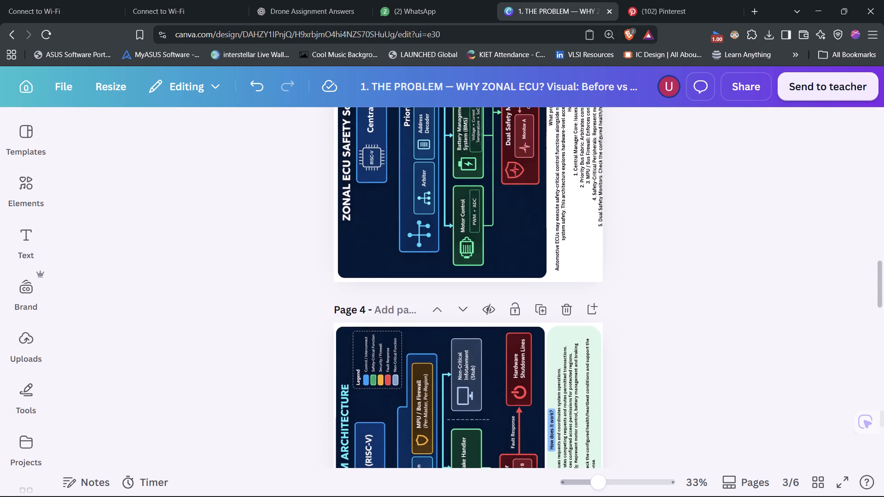
pyautogui.scroll(5, 645, 356)
pyautogui.click(453, 276)
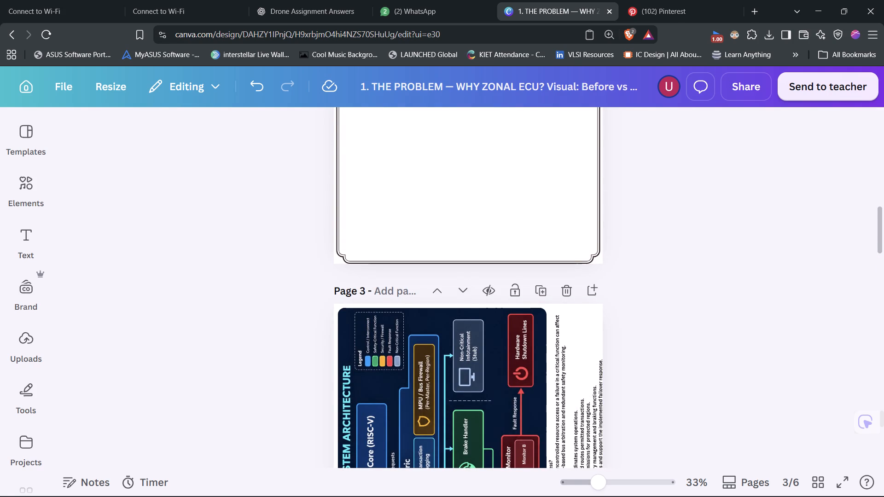
pyautogui.click(454, 286)
pyautogui.scroll(5, 483, 277)
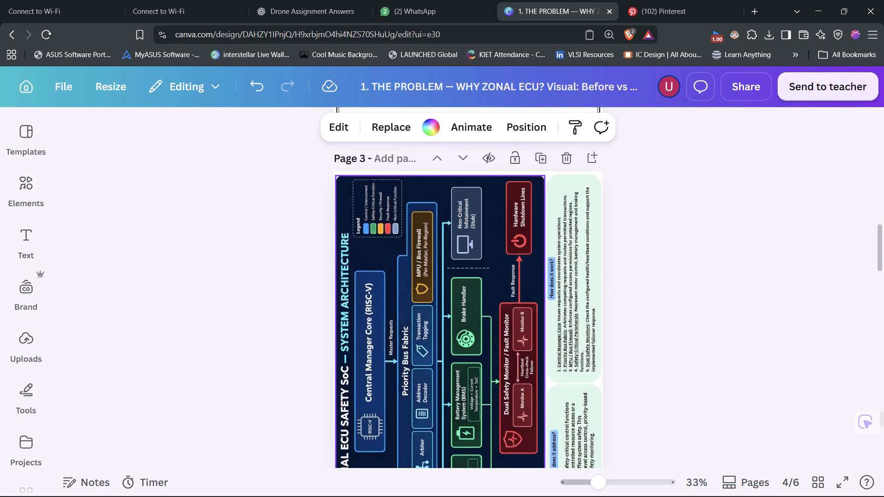
pyautogui.scroll(9, 493, 313)
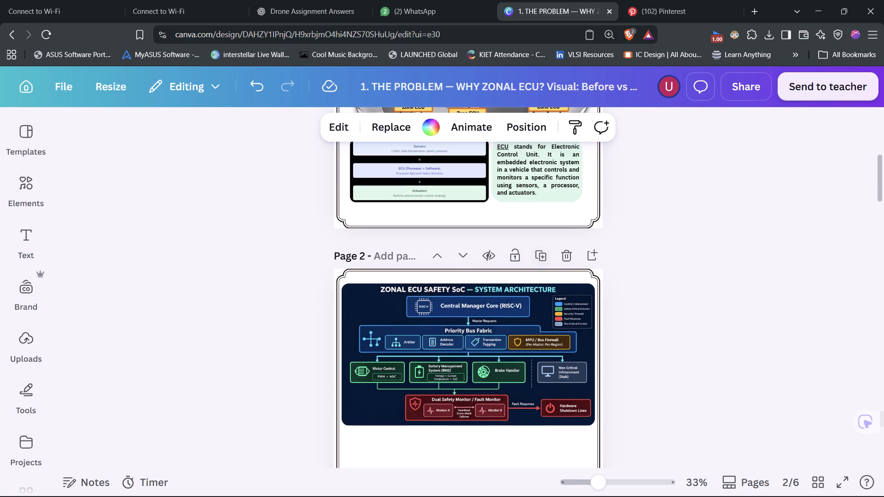
pyautogui.click(462, 261)
# Look through all the document's pages to check their content and new order.
pyautogui.scroll(5, 478, 260)
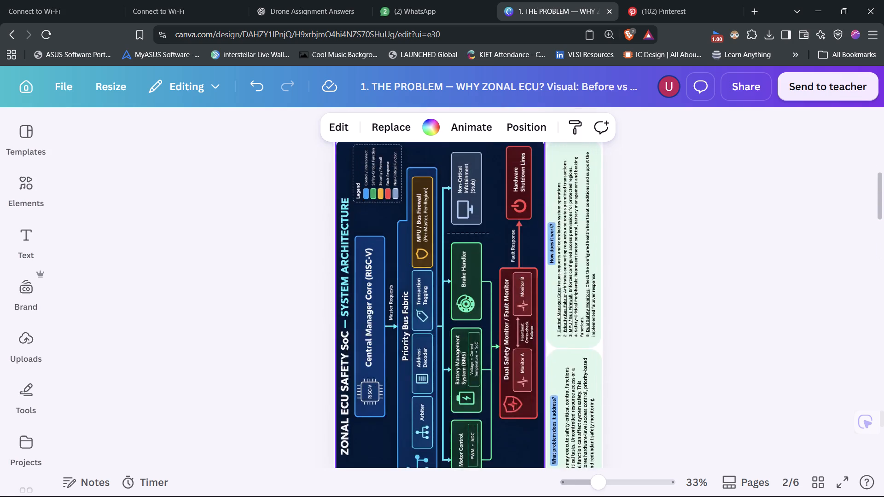
pyautogui.scroll(9, 479, 260)
pyautogui.scroll(-11, 480, 259)
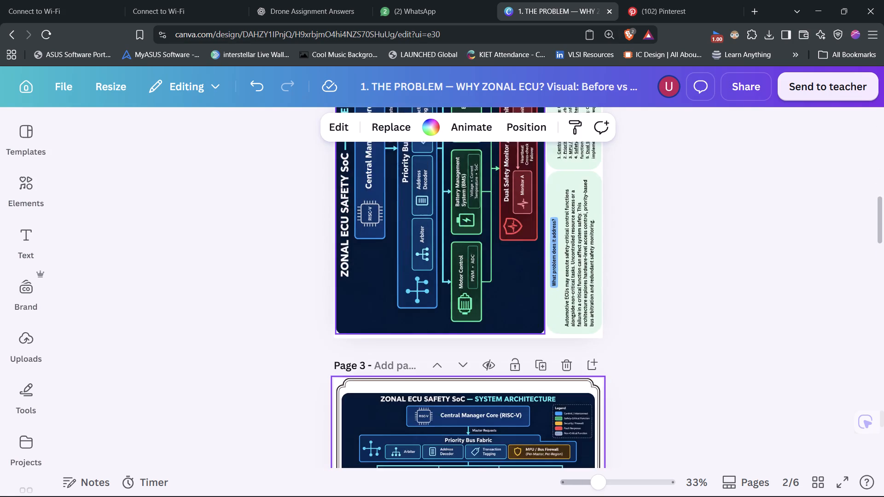
pyautogui.scroll(-17, 510, 242)
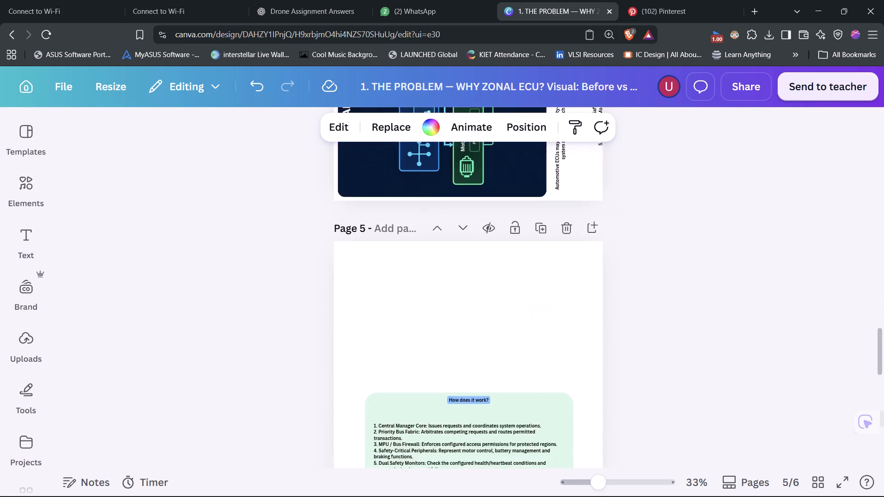
pyautogui.scroll(-13, 549, 239)
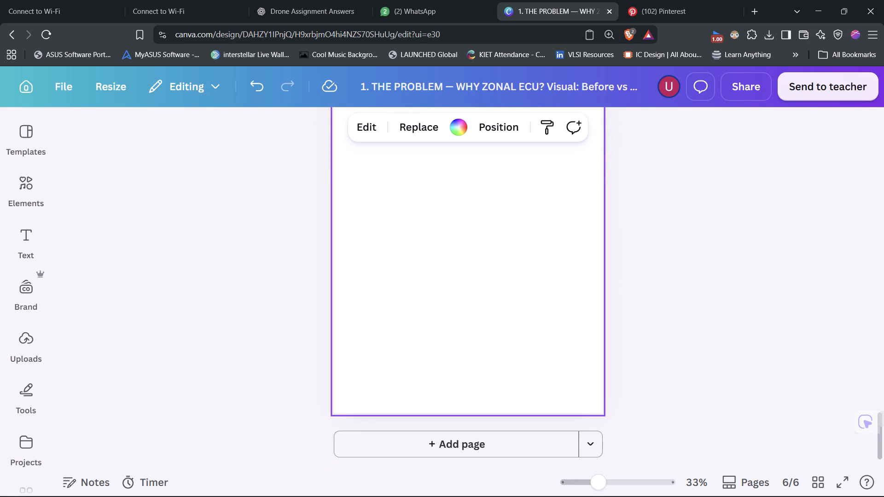
pyautogui.scroll(6, 623, 101)
pyautogui.scroll(14, 592, 292)
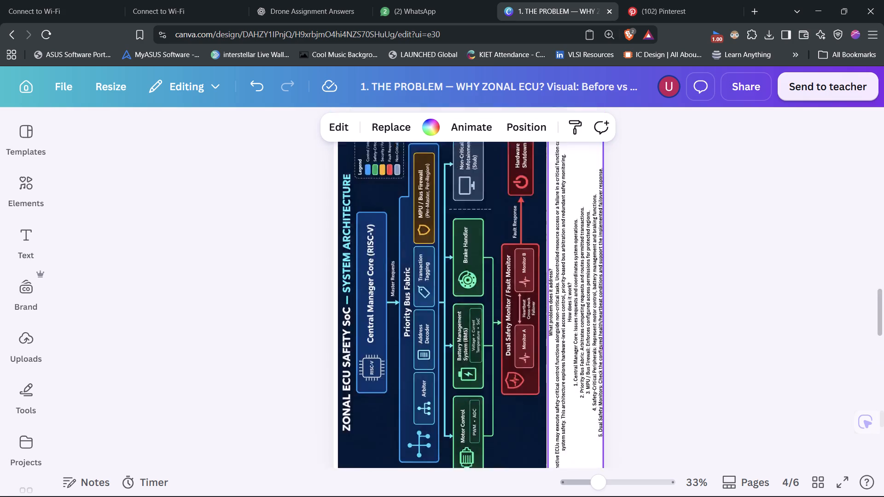
pyautogui.scroll(20, 587, 297)
pyautogui.scroll(3, 587, 297)
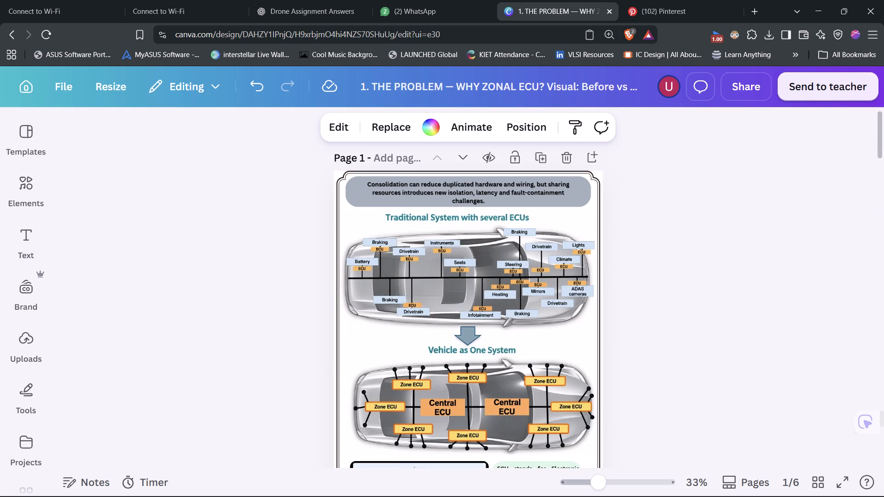
# Rename the design as "Zonal ECU".
pyautogui.click(756, 85)
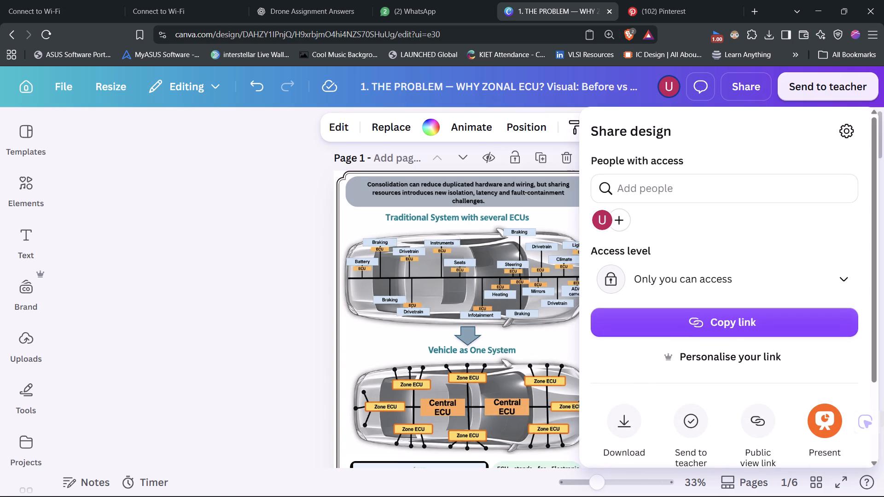
pyautogui.doubleClick(521, 87)
pyautogui.hotkey('ctrl', 'a')
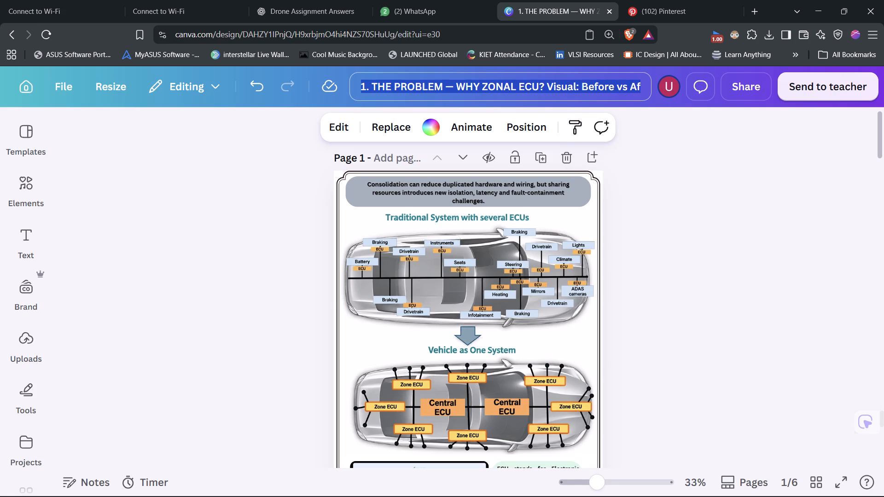
pyautogui.write('Zo')
pyautogui.write('na;')
pyautogui.press('l')
pyautogui.press('BackSpace')
pyautogui.press('BackSpace')
pyautogui.write('l ECU')
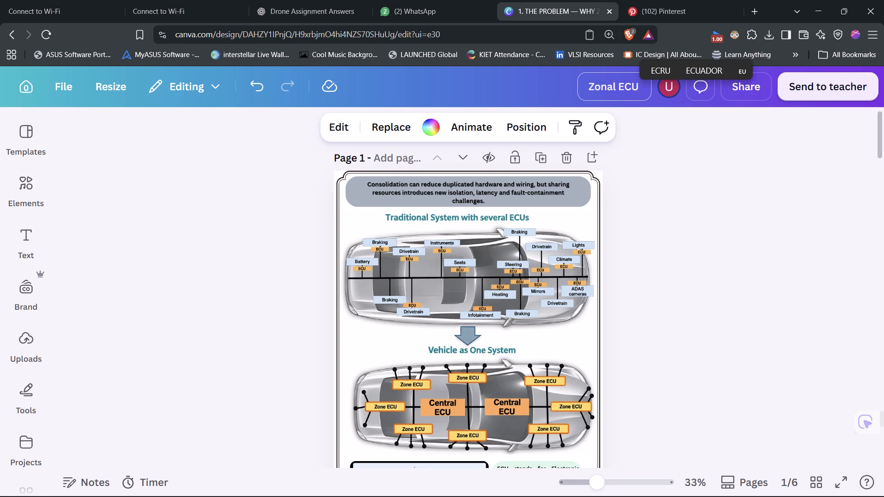
pyautogui.click(710, 145)
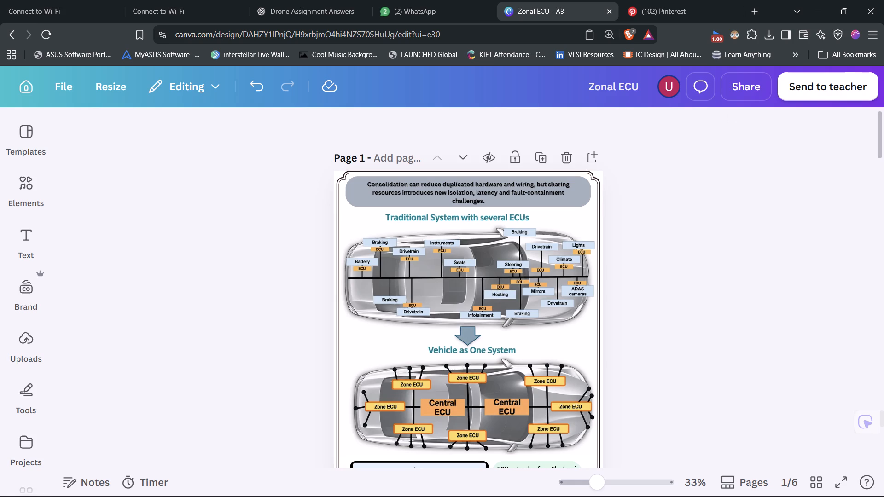
# Set the design's download format to PDF with the Print preset and the CMYK (best for professional printing) colour profile.
pyautogui.click(761, 89)
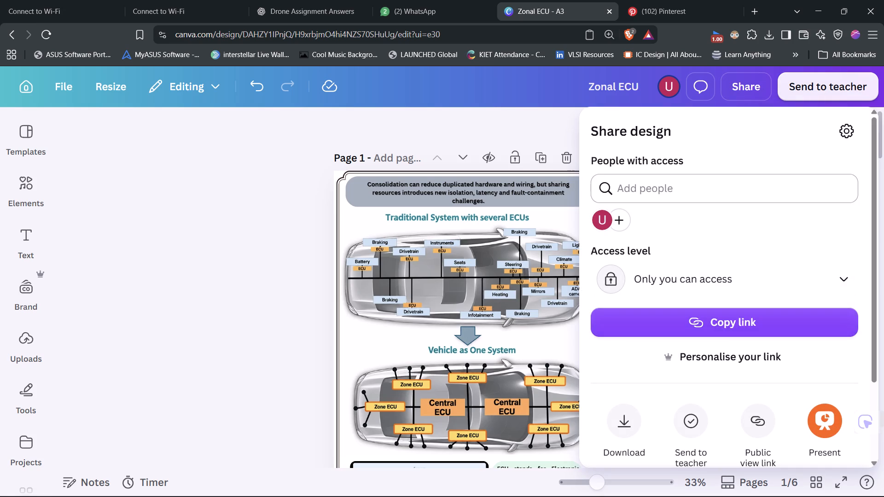
pyautogui.scroll(-2, 657, 277)
pyautogui.click(627, 327)
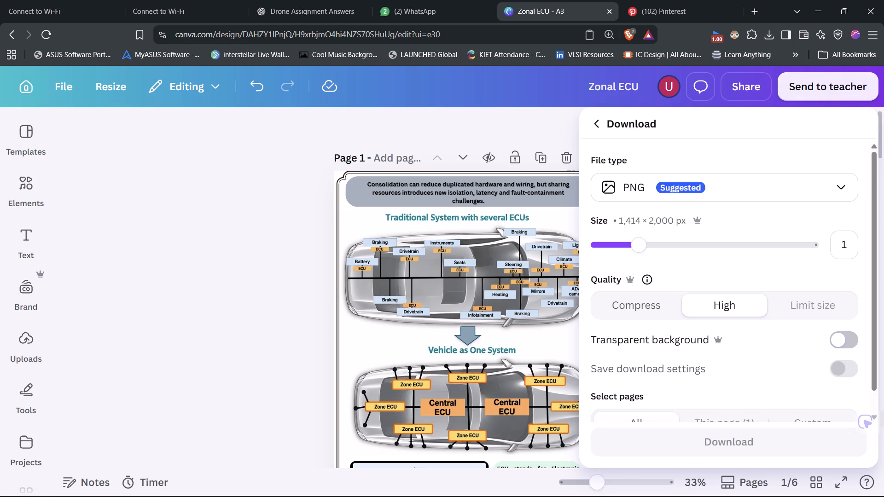
pyautogui.click(733, 193)
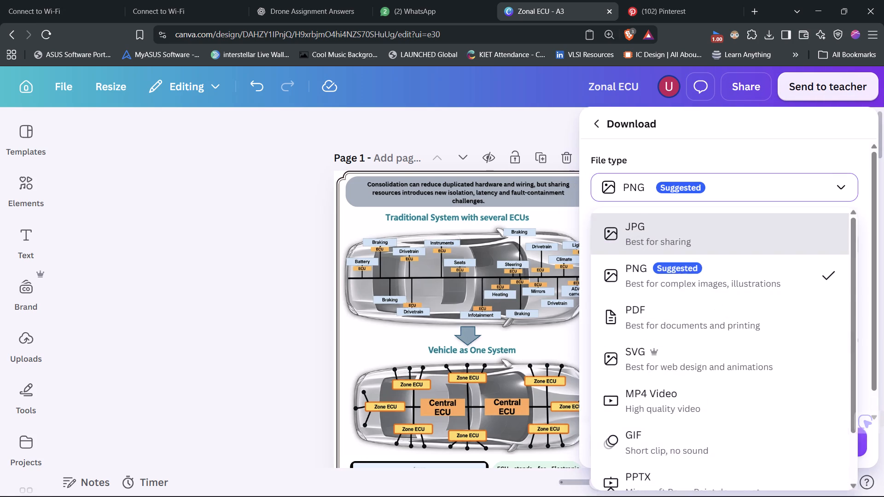
pyautogui.click(730, 316)
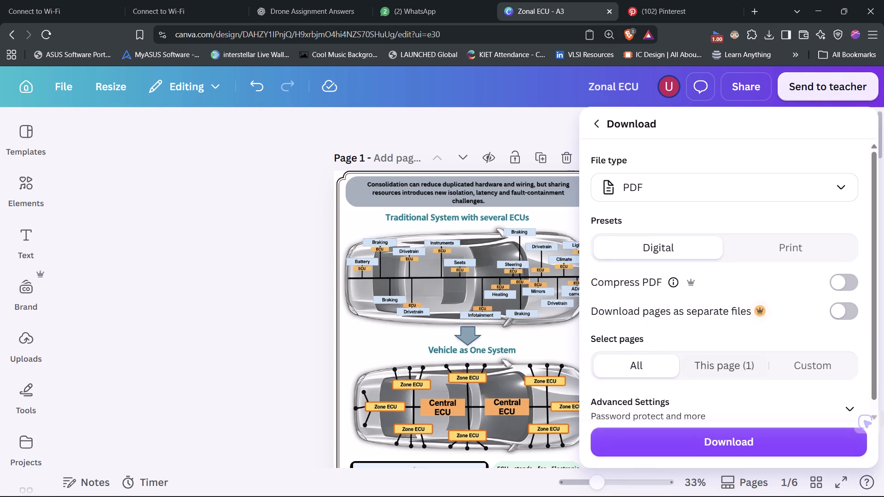
pyautogui.click(779, 250)
pyautogui.click(801, 303)
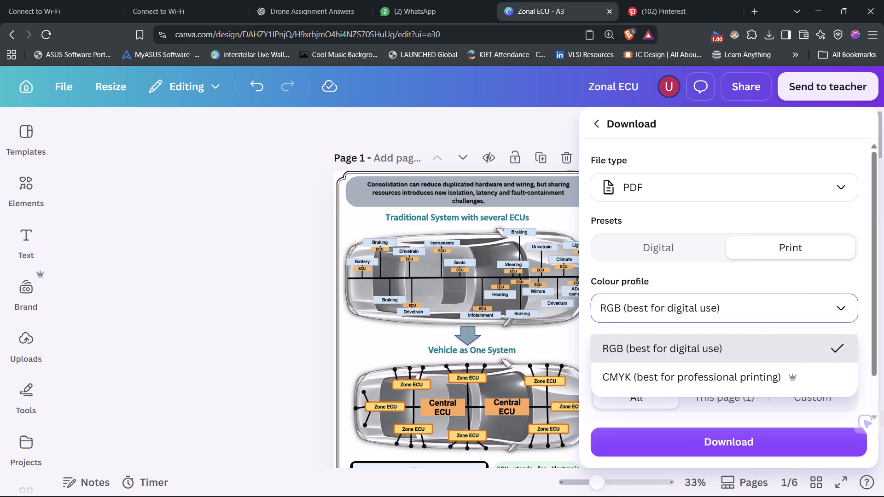
pyautogui.click(789, 374)
pyautogui.scroll(-2, 747, 260)
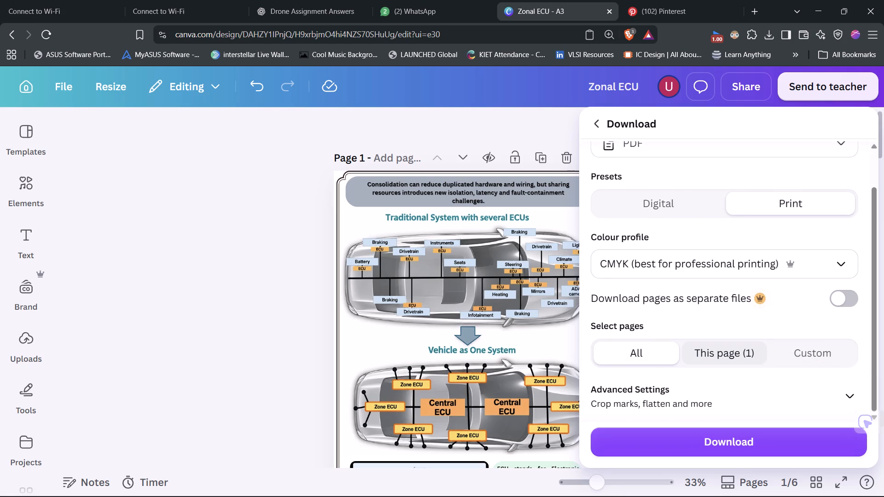
# Limit the export to the custom page range 1–2 and download the PDF.
pyautogui.click(792, 353)
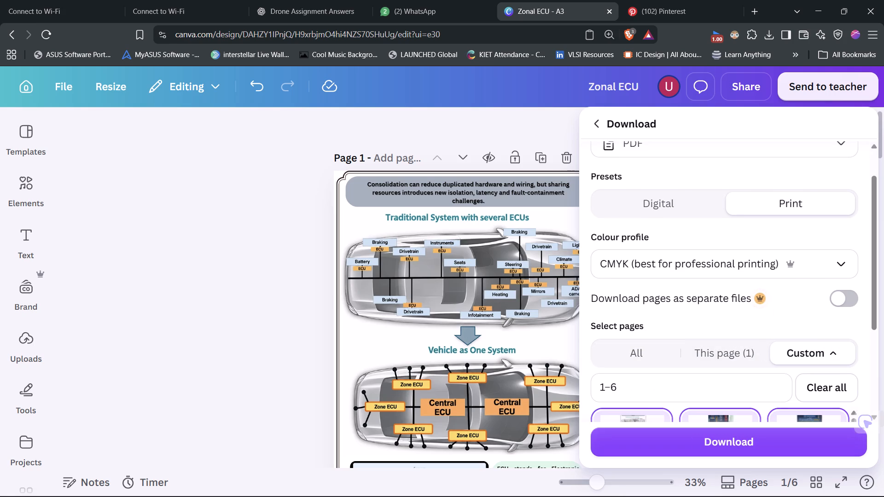
pyautogui.click(726, 395)
pyautogui.press('BackSpace')
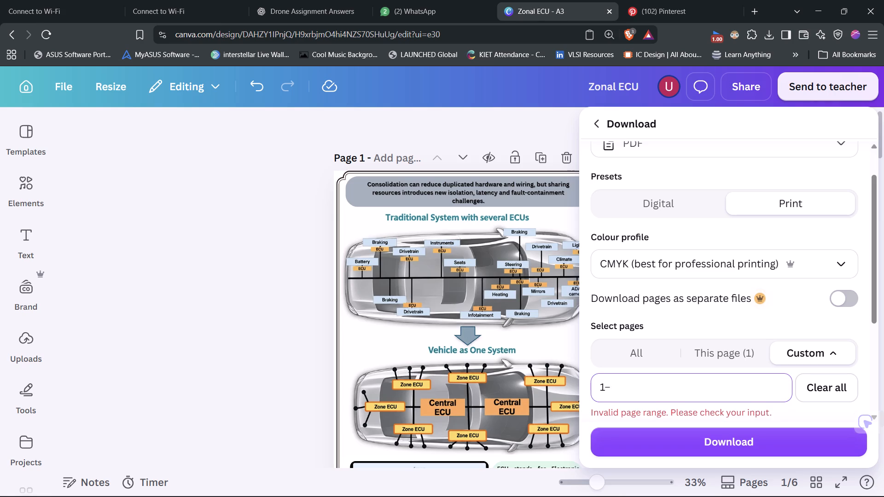
pyautogui.press('2')
pyautogui.scroll(-2, 602, 377)
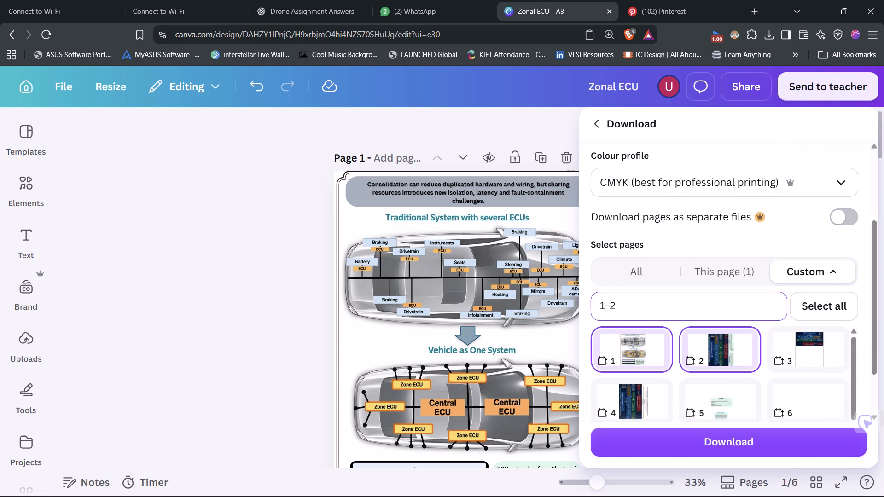
pyautogui.click(651, 450)
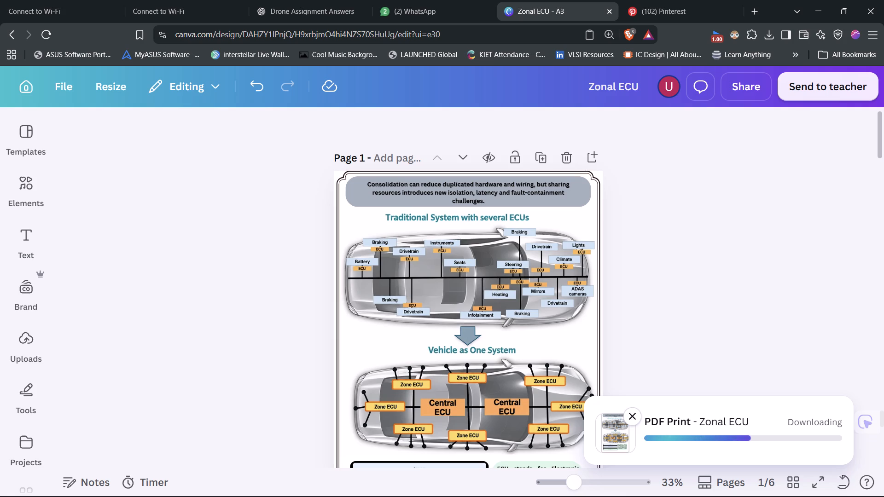
# Delete page 4, the older rotated architecture diagram whose explanatory text has no green backgrounds.
pyautogui.scroll(-11, 656, 254)
pyautogui.scroll(-10, 743, 9)
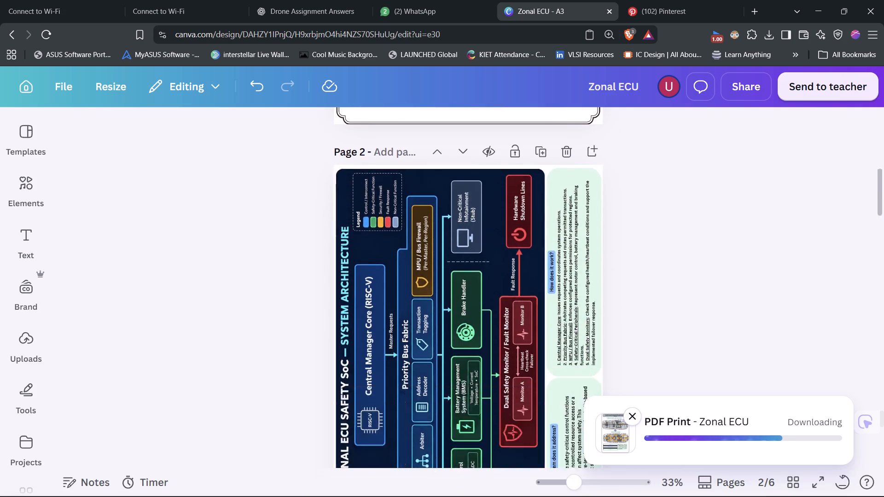
pyautogui.scroll(-7, 298, 432)
pyautogui.scroll(-11, 381, 255)
pyautogui.scroll(7, 396, 247)
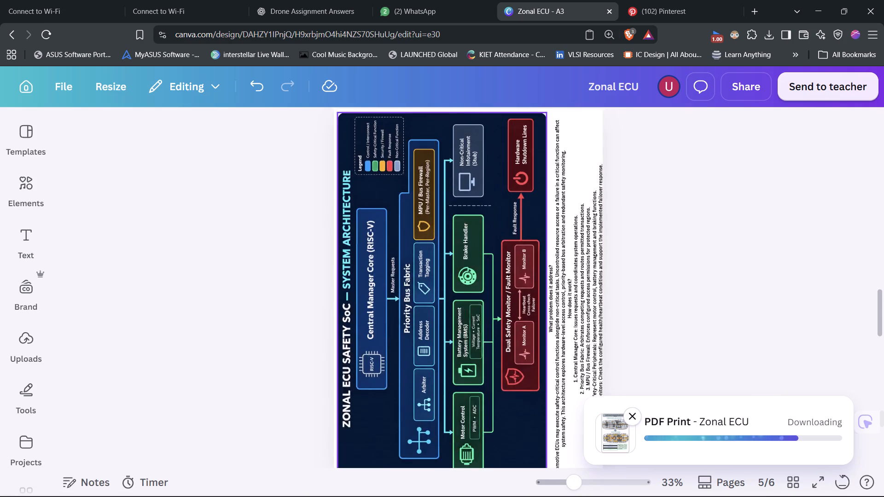
pyautogui.scroll(2, 396, 249)
pyautogui.click(566, 264)
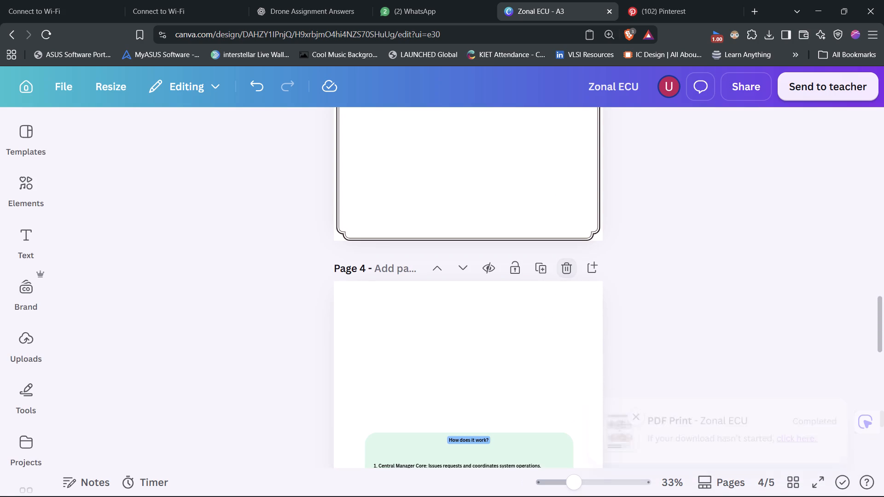
# Delete page 4, which holds the unrotated "How does it work?" text on a green background.
pyautogui.click(566, 264)
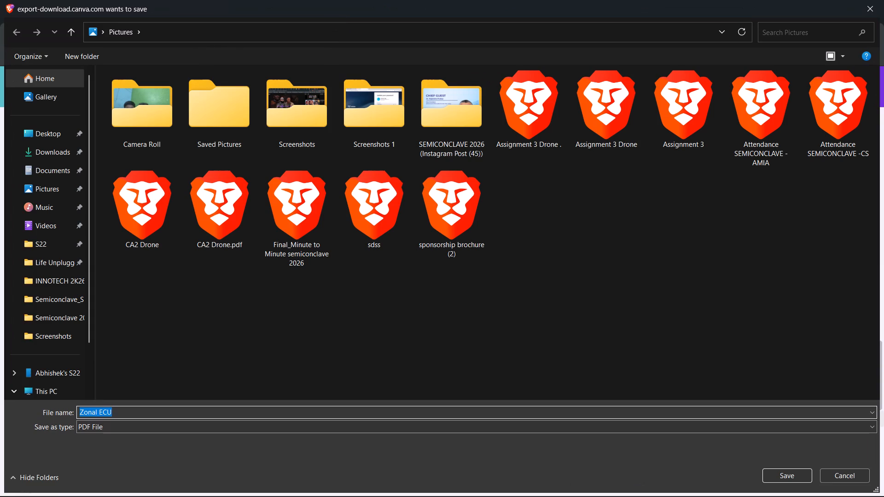
# Save the exported PDF in the Pictures folder as Zonal ECU.
pyautogui.click(769, 473)
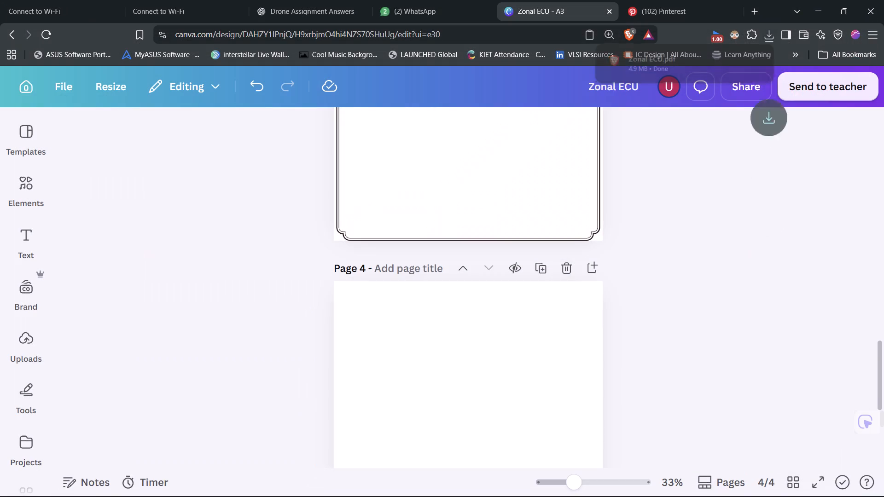
# Delete the remaining extra pages: page 4 at the end and page 3 with the bordered, unrotated architecture diagram.
pyautogui.click(569, 265)
pyautogui.scroll(4, 570, 266)
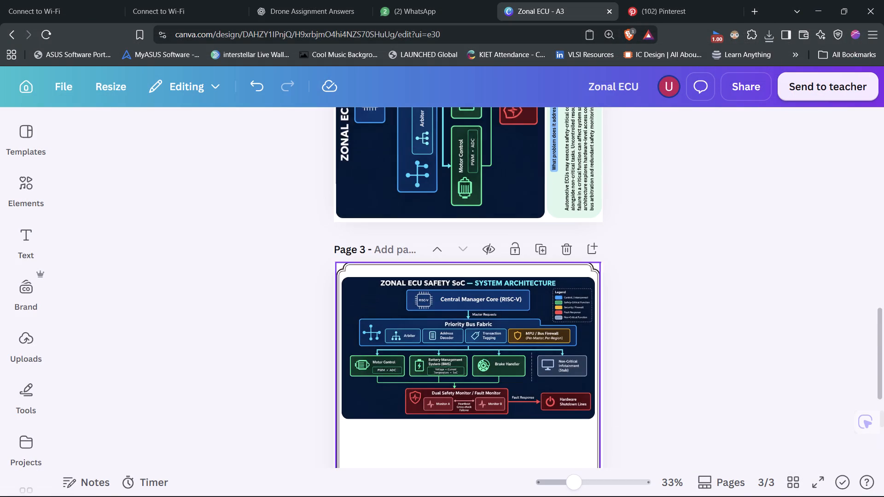
pyautogui.click(566, 249)
pyautogui.scroll(2, 639, 269)
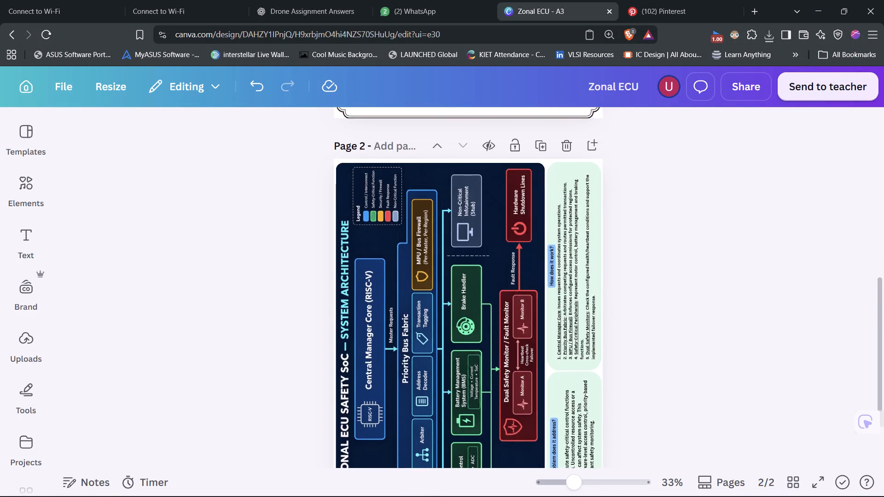
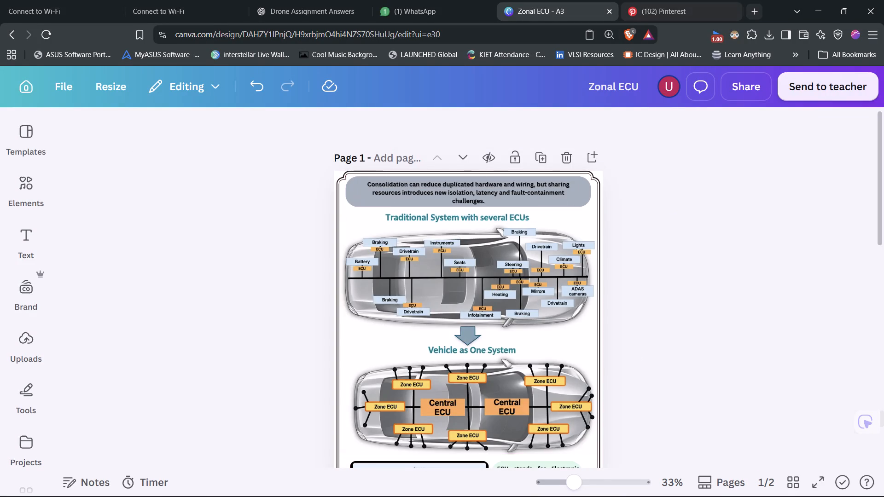
# Open the Canva home page in a new browser tab and bring up the list of accounts available for switching.
pyautogui.click(760, 6)
pyautogui.click(523, 119)
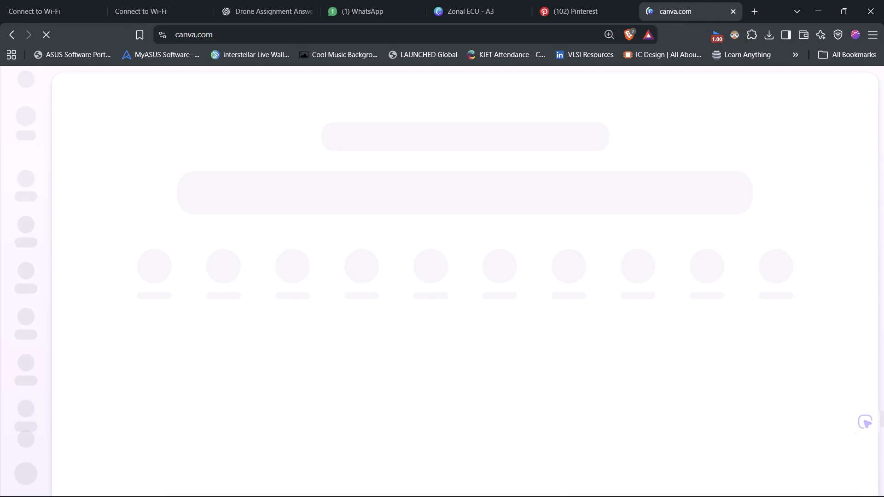
pyautogui.click(37, 466)
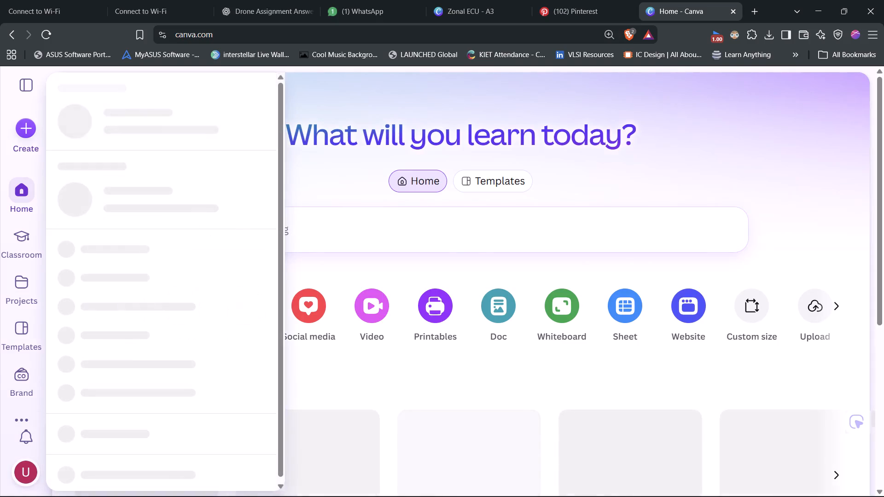
pyautogui.click(224, 130)
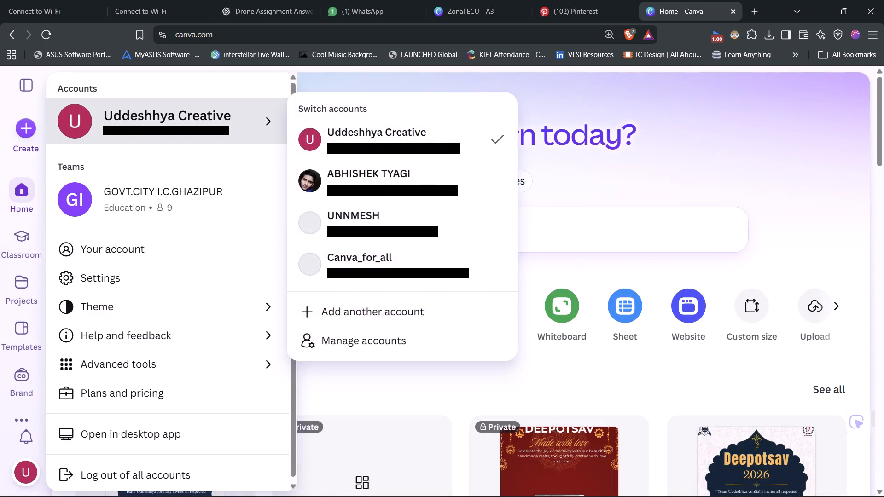
# Switch to the second saved account in the account list.
pyautogui.click(372, 171)
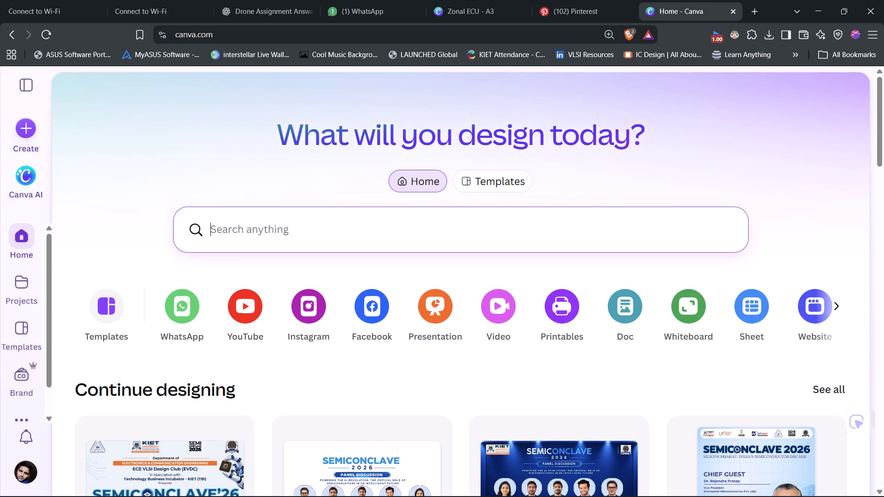
# Search the design types for "a3" and create a blank Document (A3, Portrait).
pyautogui.click(34, 137)
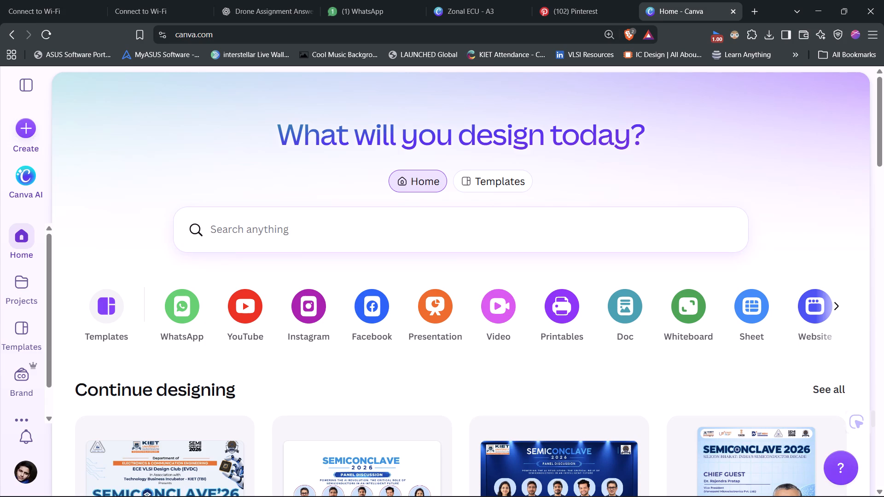
pyautogui.click(20, 126)
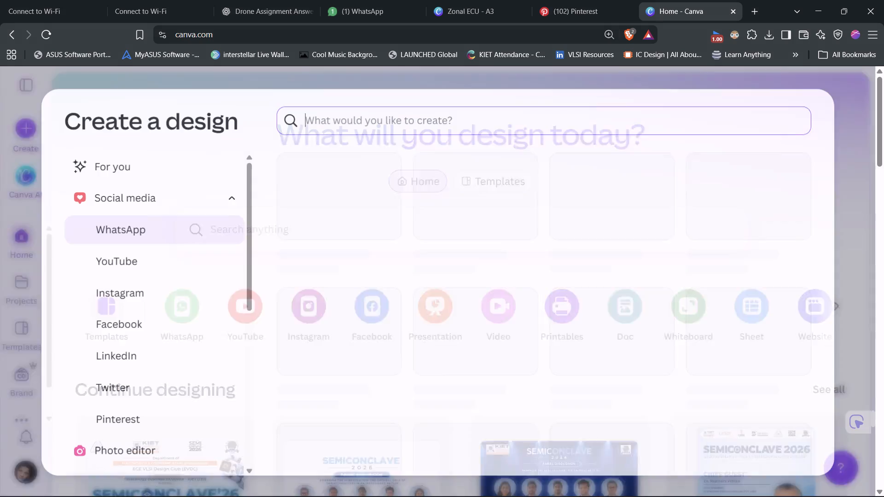
pyautogui.press('a')
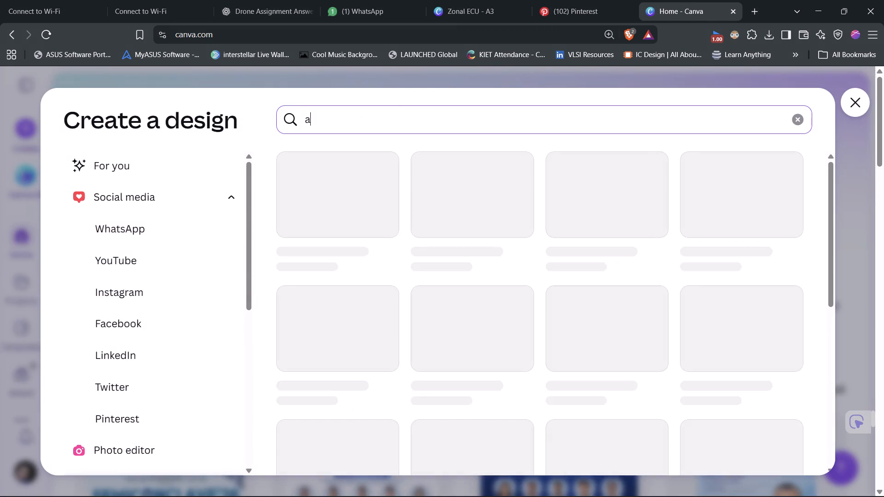
pyautogui.press('3')
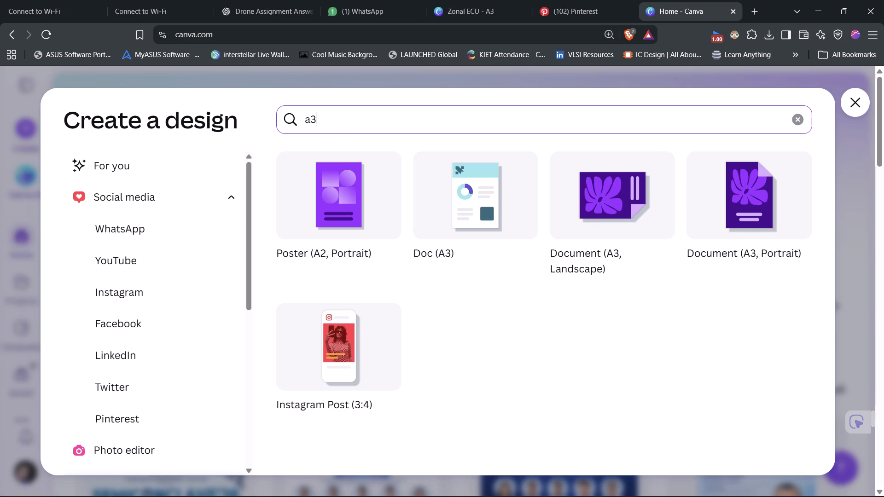
pyautogui.click(764, 256)
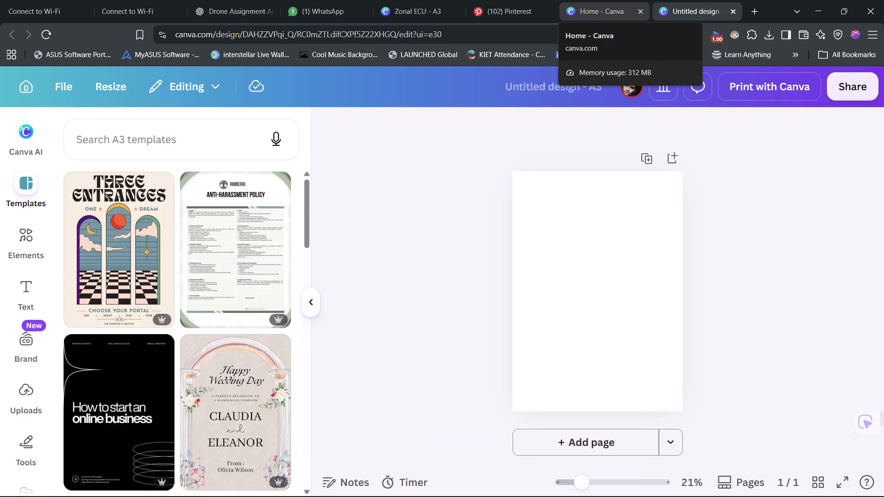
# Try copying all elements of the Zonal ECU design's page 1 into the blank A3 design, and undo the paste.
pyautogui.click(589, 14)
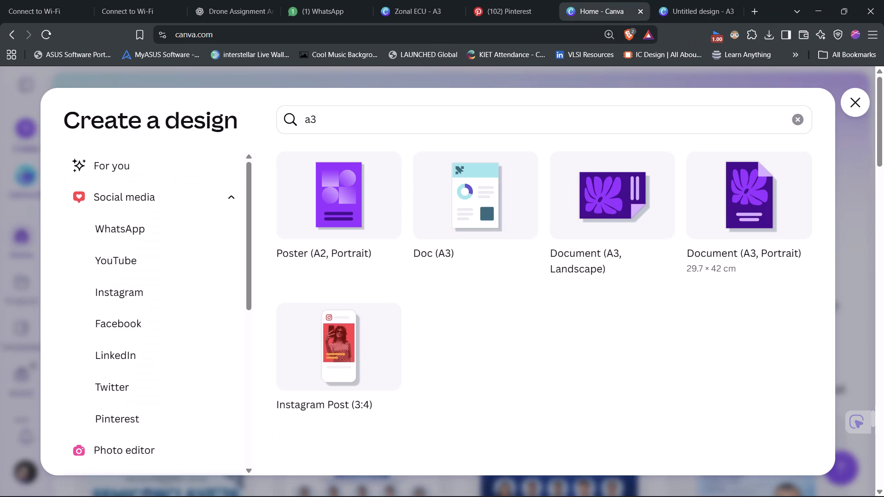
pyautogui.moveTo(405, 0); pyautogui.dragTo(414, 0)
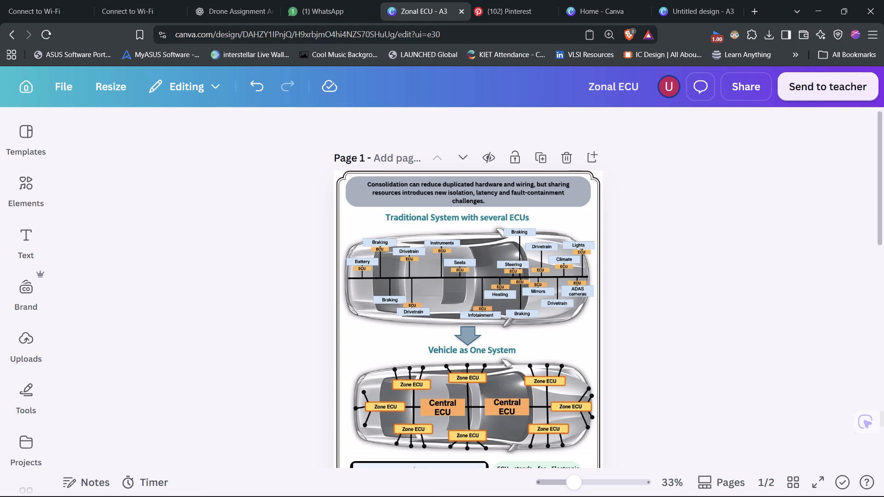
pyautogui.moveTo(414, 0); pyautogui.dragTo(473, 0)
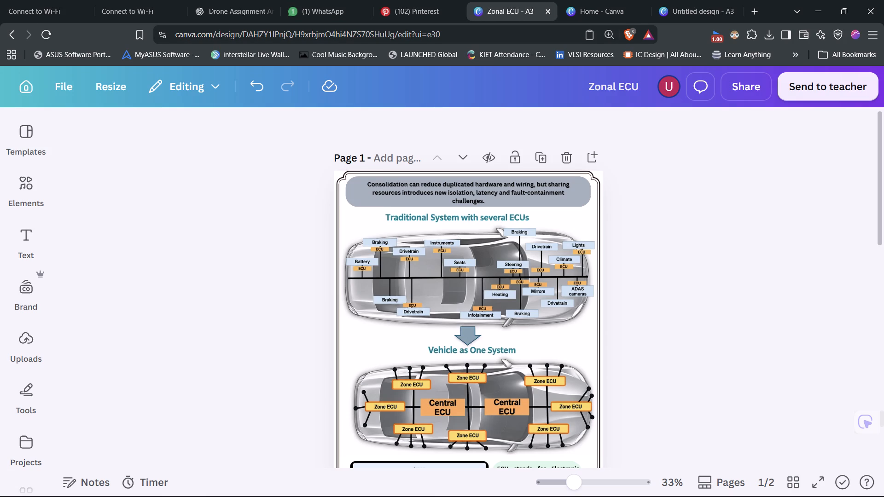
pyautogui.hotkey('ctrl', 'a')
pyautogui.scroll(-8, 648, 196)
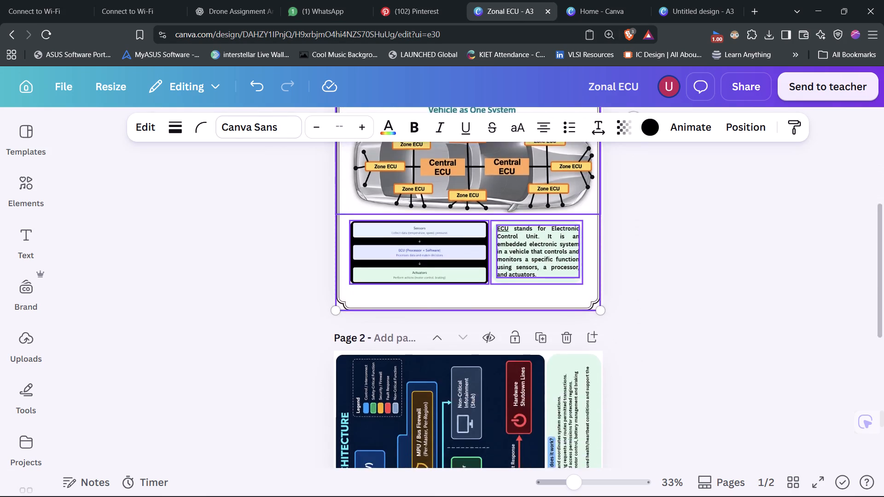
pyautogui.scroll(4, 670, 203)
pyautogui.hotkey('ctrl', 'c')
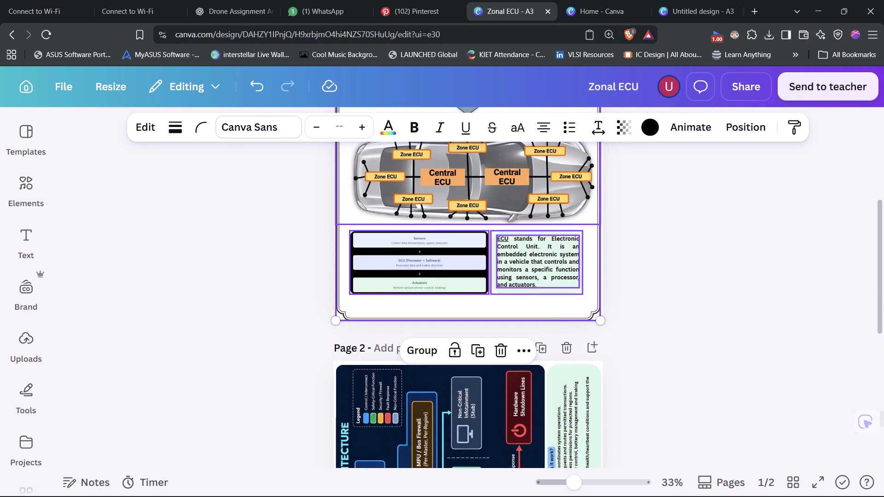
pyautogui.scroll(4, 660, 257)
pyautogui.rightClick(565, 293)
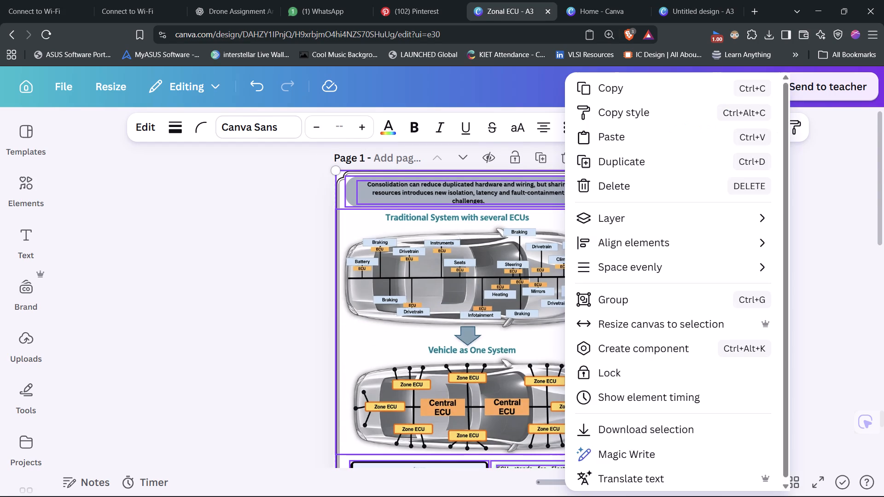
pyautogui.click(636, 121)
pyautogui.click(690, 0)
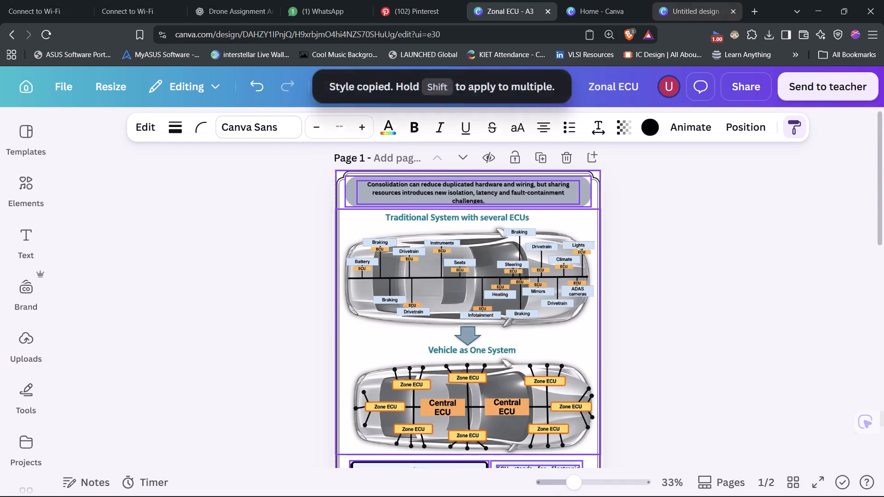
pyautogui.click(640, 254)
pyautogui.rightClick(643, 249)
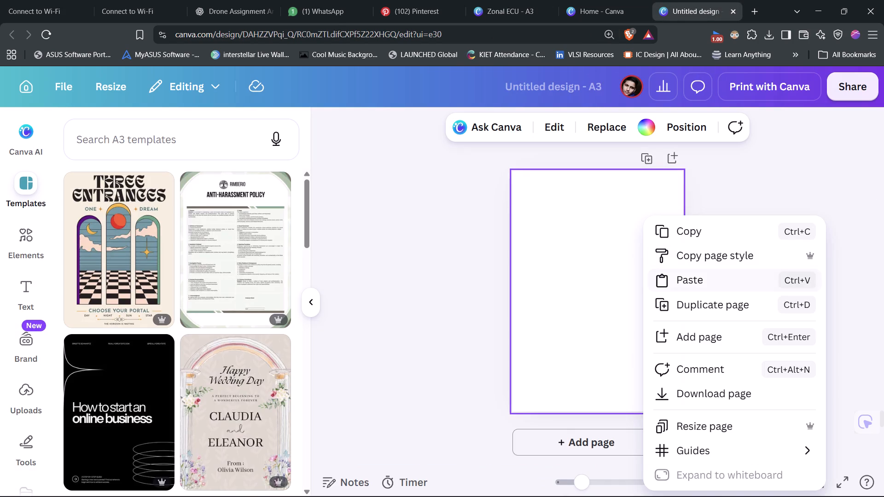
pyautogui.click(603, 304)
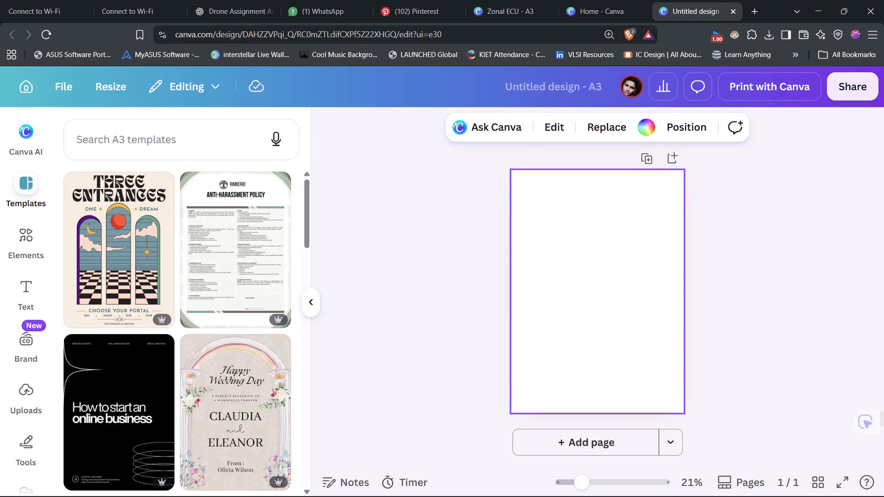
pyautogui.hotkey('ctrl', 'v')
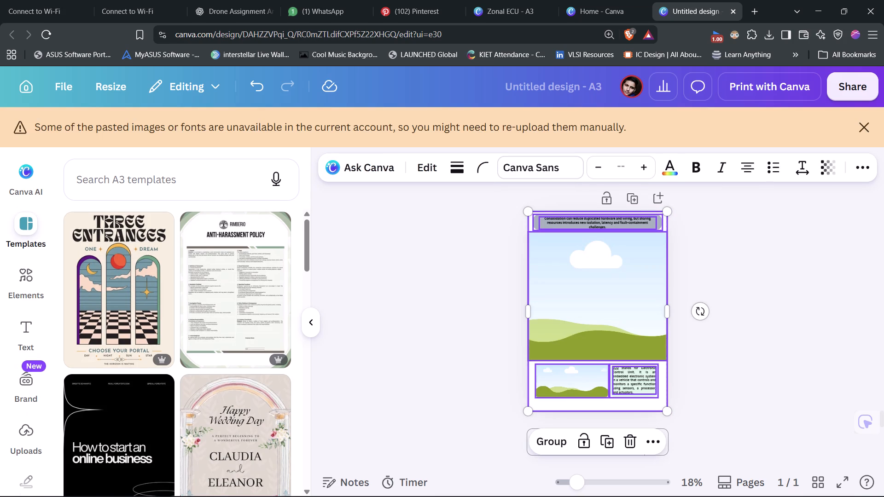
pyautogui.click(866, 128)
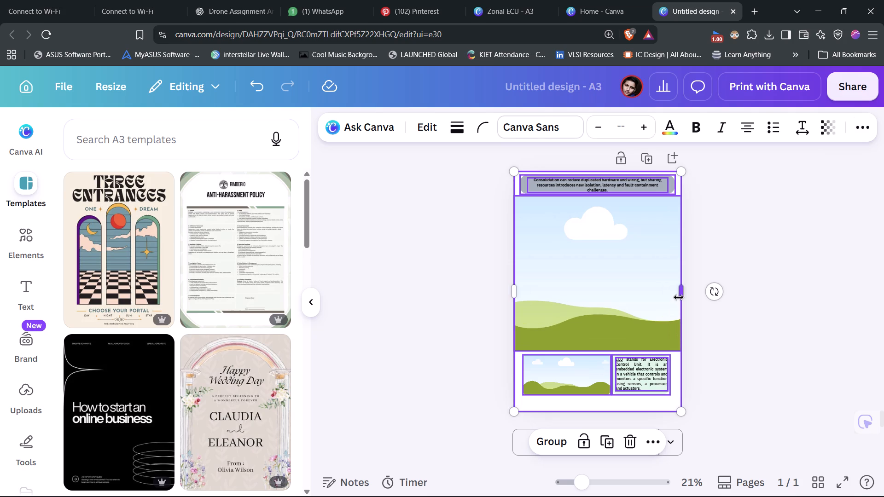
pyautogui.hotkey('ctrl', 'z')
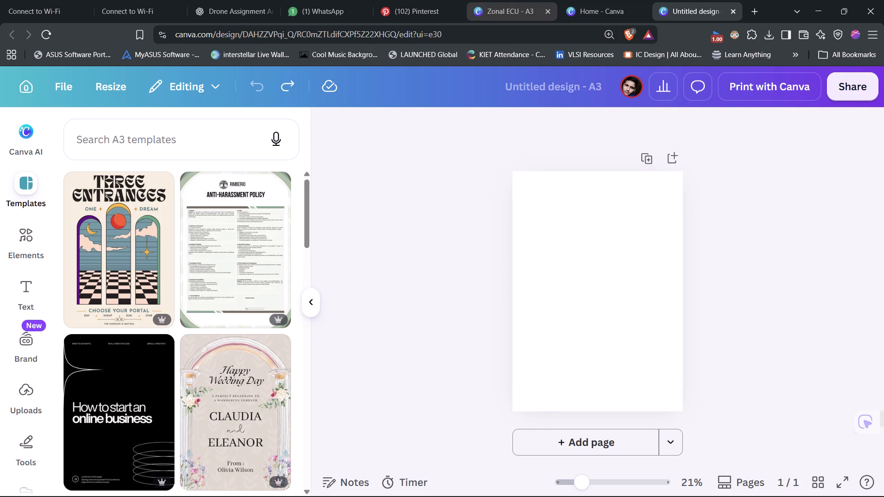
# Copy all elements of the Zonal ECU design's page 2 and paste them onto the blank page of the new A3 design.
pyautogui.click(544, 0)
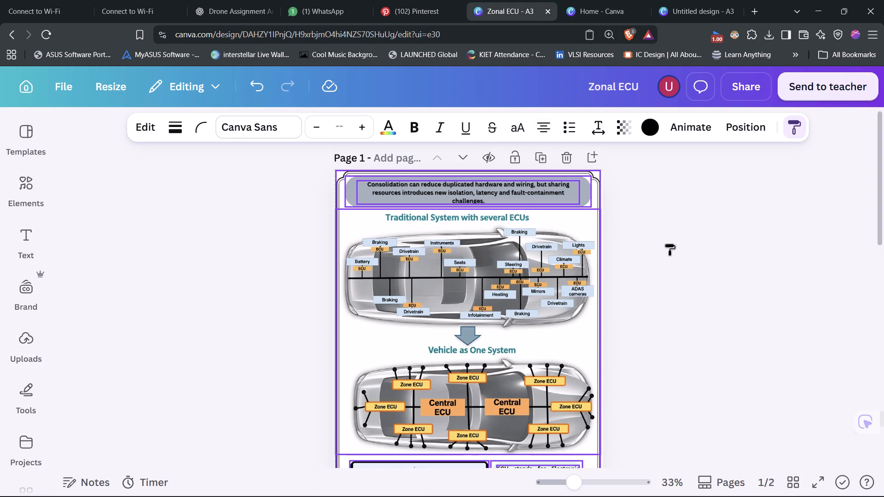
pyautogui.click(673, 243)
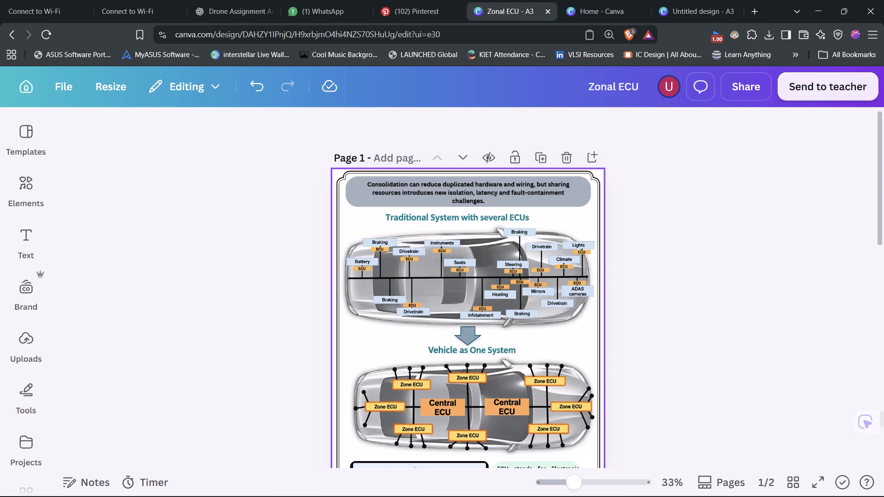
pyautogui.scroll(-8, 587, 235)
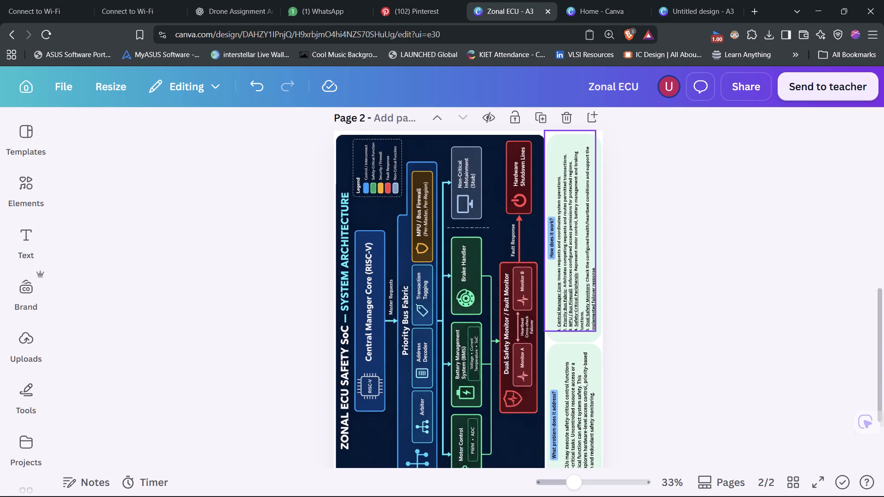
pyautogui.click(544, 317)
pyautogui.hotkey('ctrl', 'a')
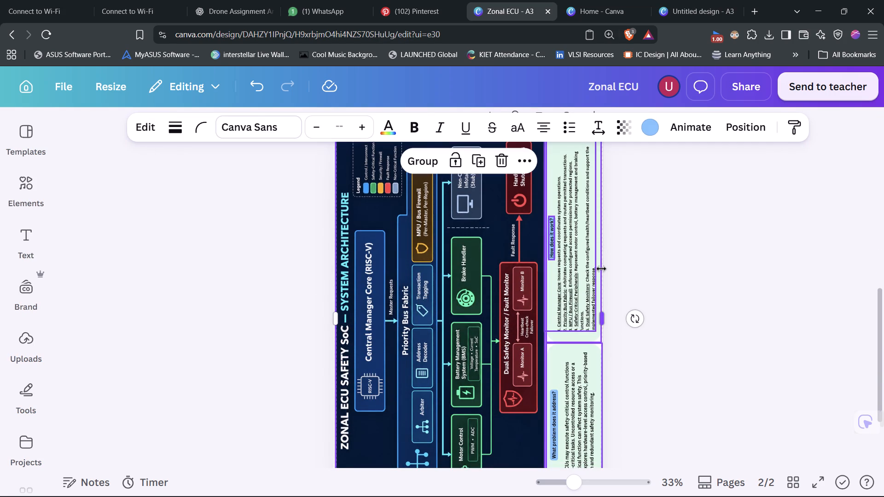
pyautogui.hotkey('ctrl', 'c')
pyautogui.click(683, 0)
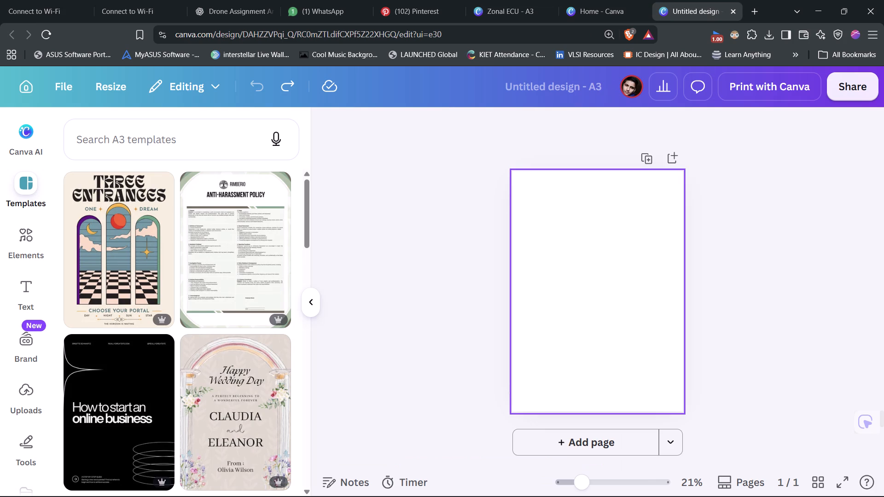
pyautogui.hotkey('ctrl', 'v')
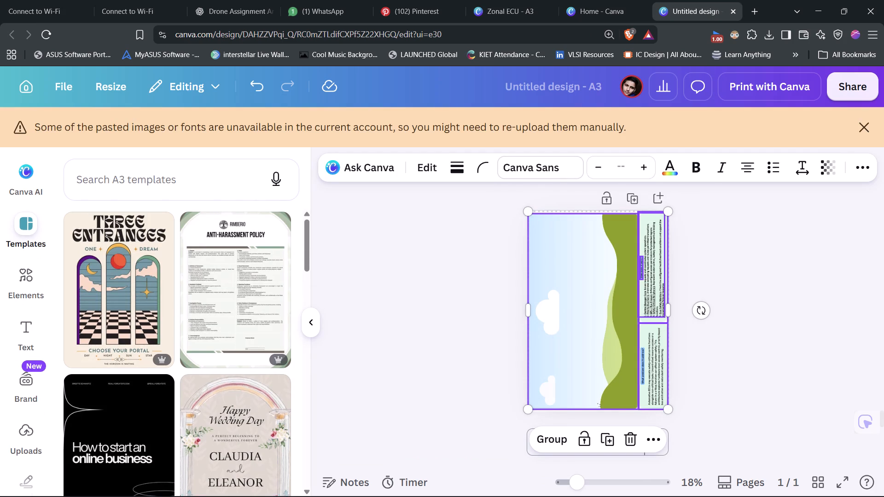
pyautogui.click(611, 259)
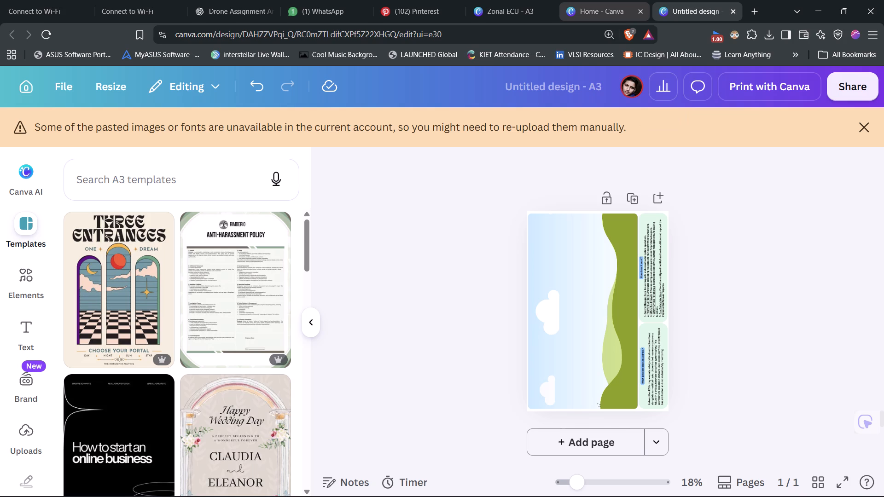
# Add the downloaded Zonal ECU Safety SoC Architecture.png to the page, placing it over the large landscape placeholder.
pyautogui.click(770, 33)
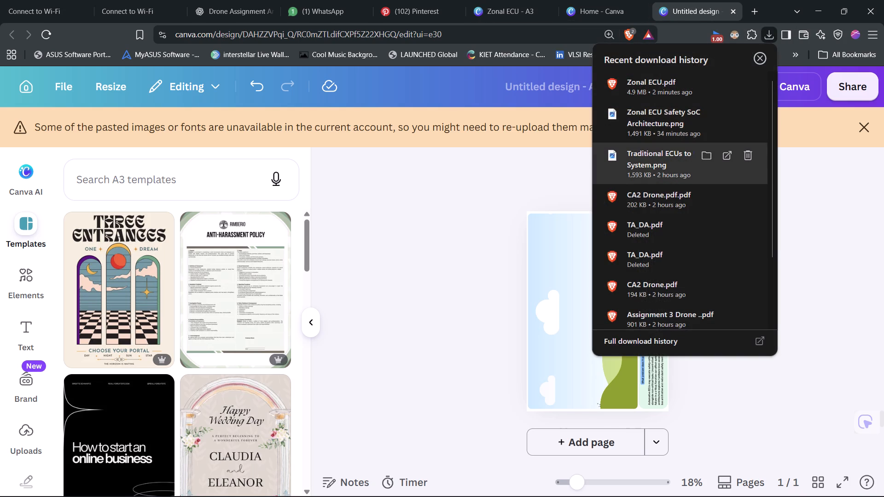
pyautogui.moveTo(668, 110); pyautogui.dragTo(573, 345)
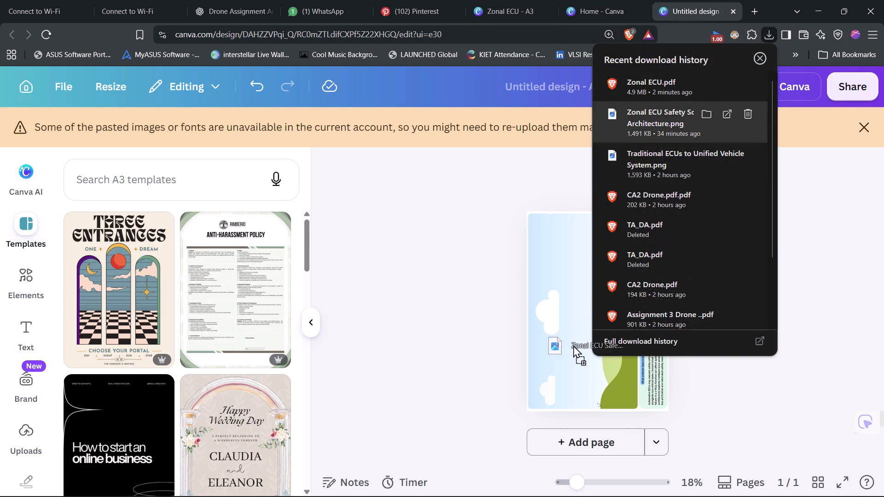
pyautogui.moveTo(573, 345); pyautogui.dragTo(572, 346)
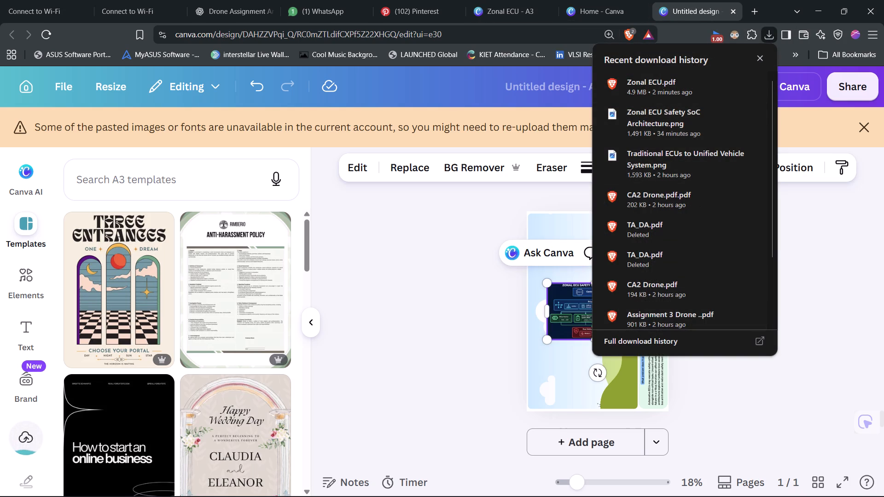
pyautogui.click(840, 352)
pyautogui.moveTo(617, 324); pyautogui.dragTo(605, 320)
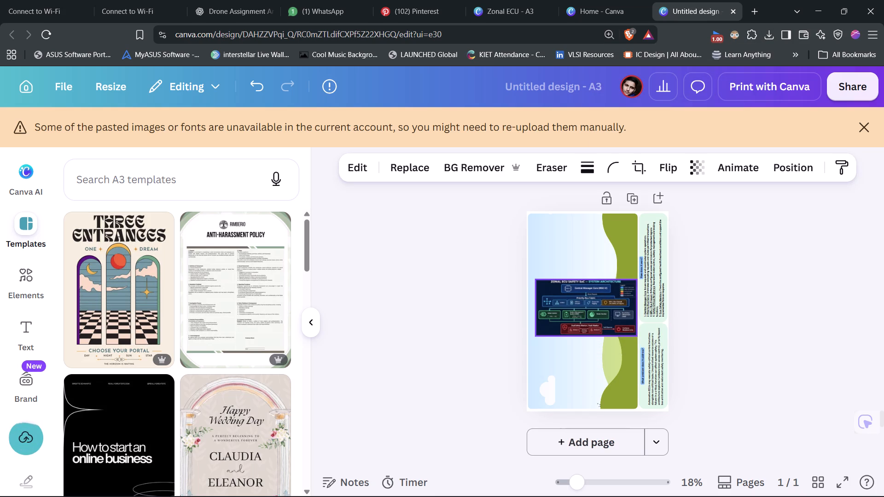
pyautogui.moveTo(605, 320); pyautogui.dragTo(602, 305)
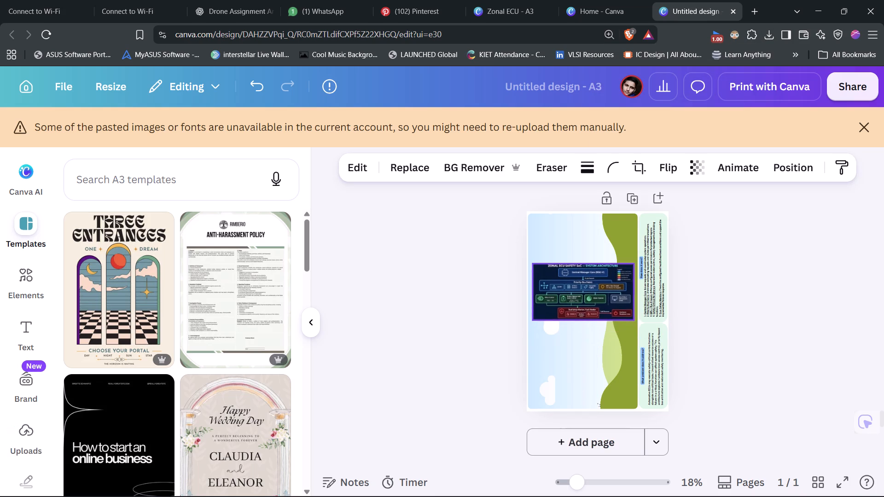
pyautogui.moveTo(602, 305); pyautogui.dragTo(602, 304)
pyautogui.moveTo(608, 310); pyautogui.dragTo(611, 324)
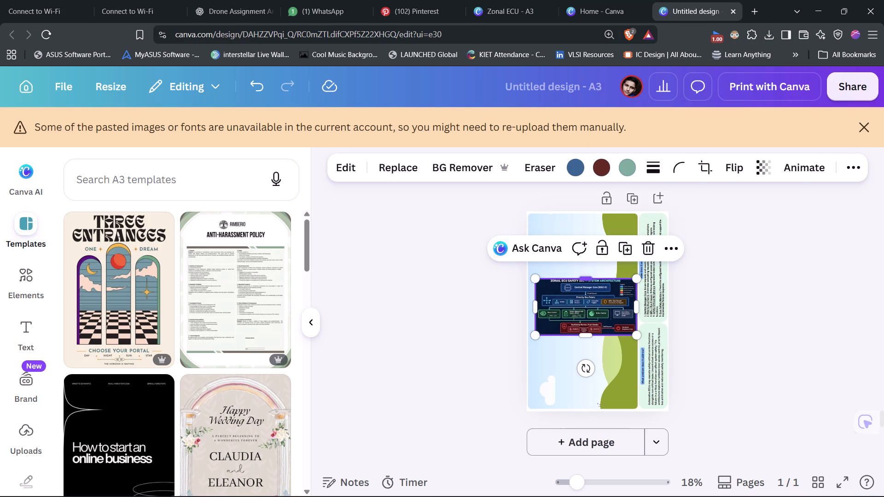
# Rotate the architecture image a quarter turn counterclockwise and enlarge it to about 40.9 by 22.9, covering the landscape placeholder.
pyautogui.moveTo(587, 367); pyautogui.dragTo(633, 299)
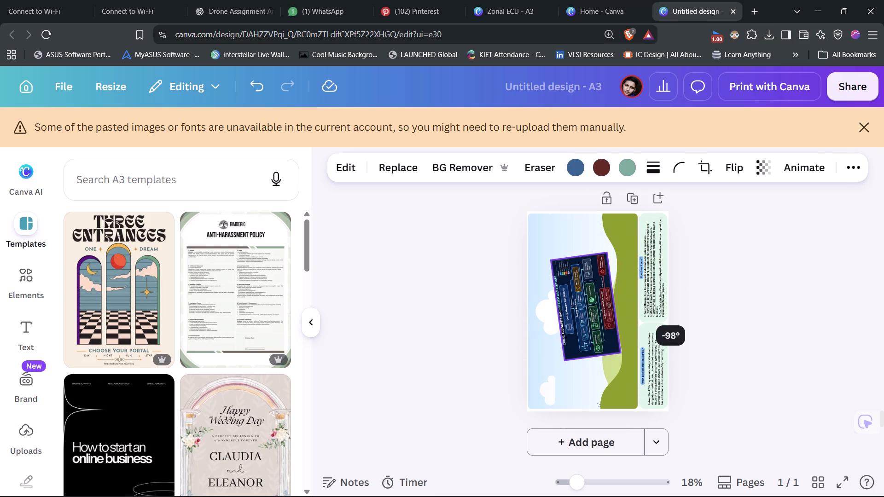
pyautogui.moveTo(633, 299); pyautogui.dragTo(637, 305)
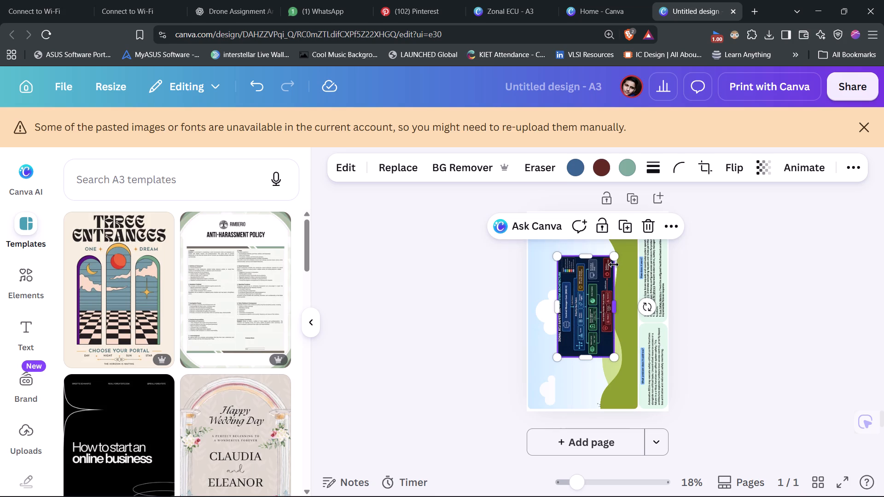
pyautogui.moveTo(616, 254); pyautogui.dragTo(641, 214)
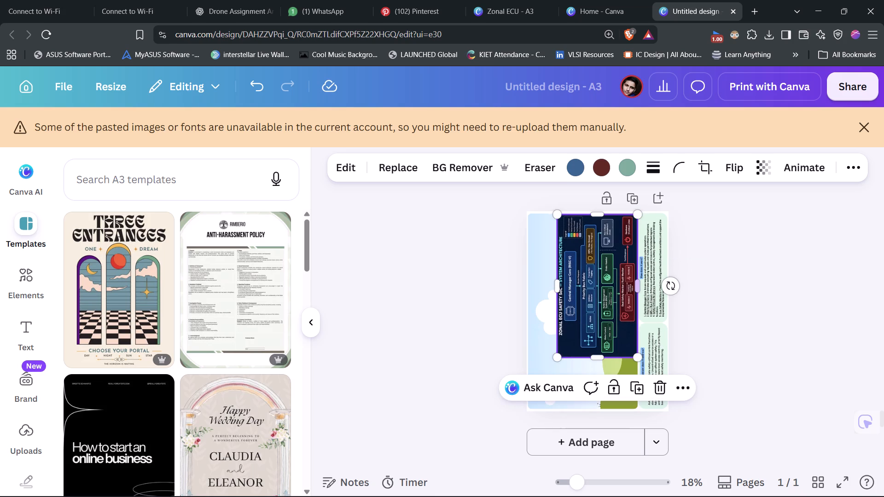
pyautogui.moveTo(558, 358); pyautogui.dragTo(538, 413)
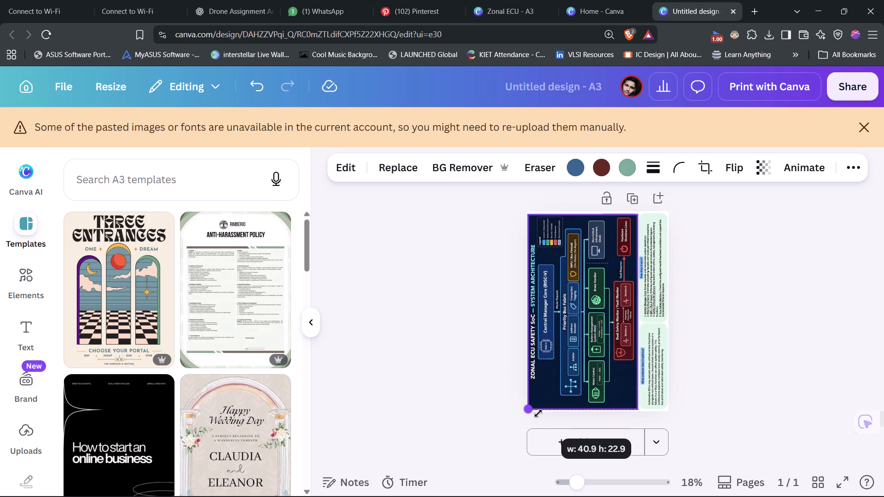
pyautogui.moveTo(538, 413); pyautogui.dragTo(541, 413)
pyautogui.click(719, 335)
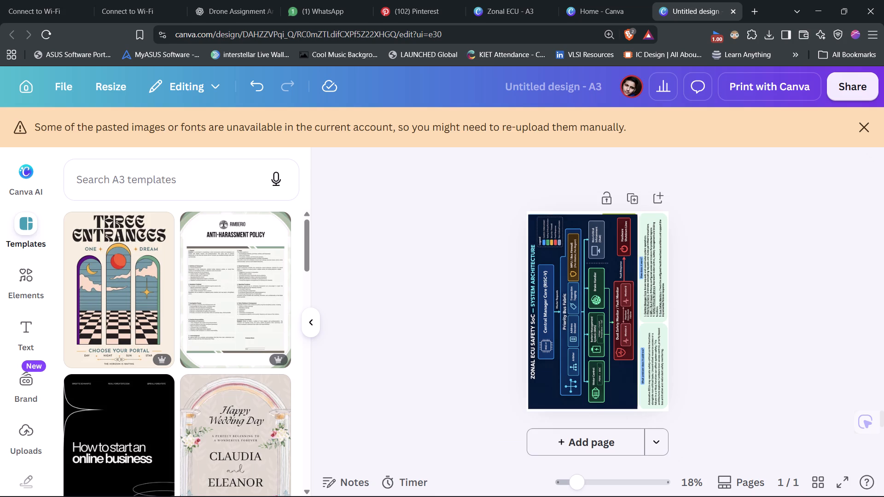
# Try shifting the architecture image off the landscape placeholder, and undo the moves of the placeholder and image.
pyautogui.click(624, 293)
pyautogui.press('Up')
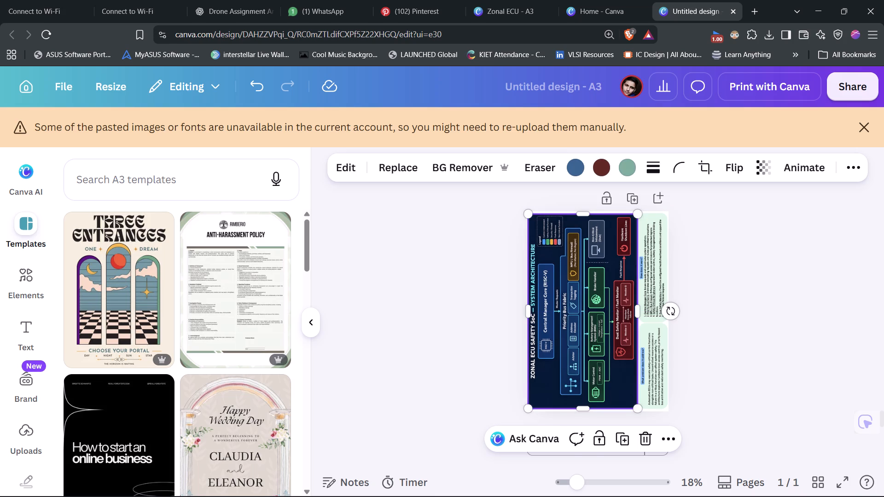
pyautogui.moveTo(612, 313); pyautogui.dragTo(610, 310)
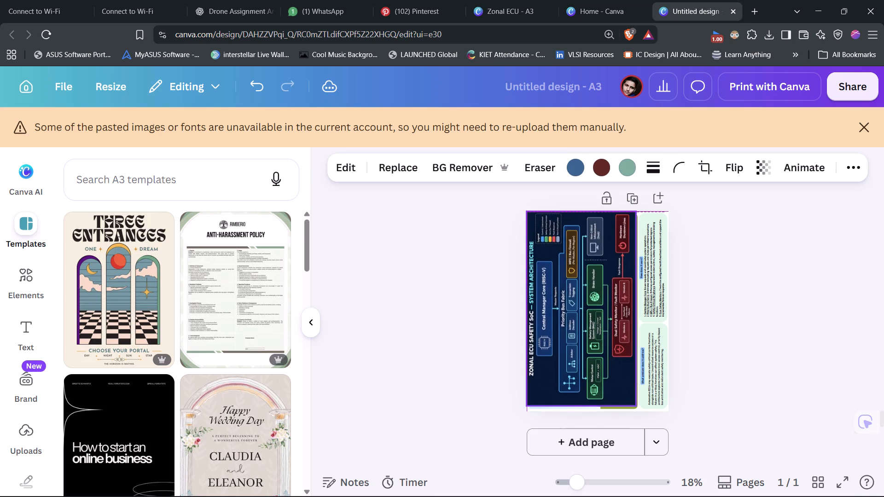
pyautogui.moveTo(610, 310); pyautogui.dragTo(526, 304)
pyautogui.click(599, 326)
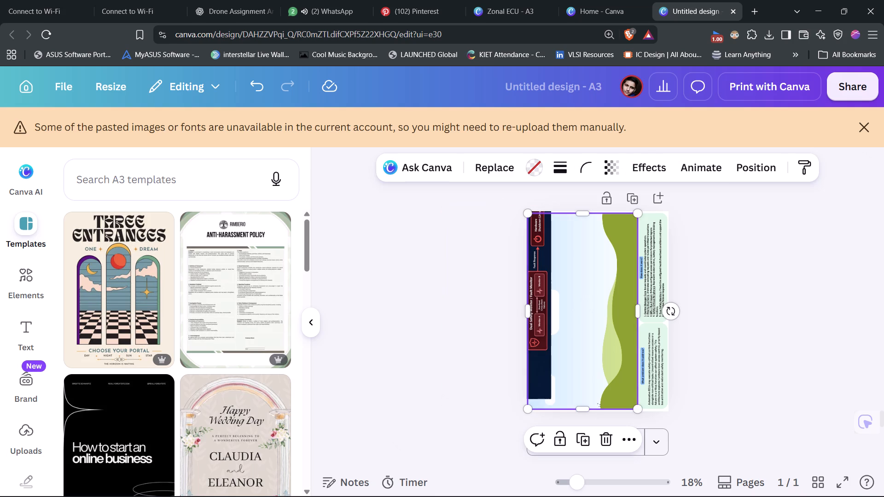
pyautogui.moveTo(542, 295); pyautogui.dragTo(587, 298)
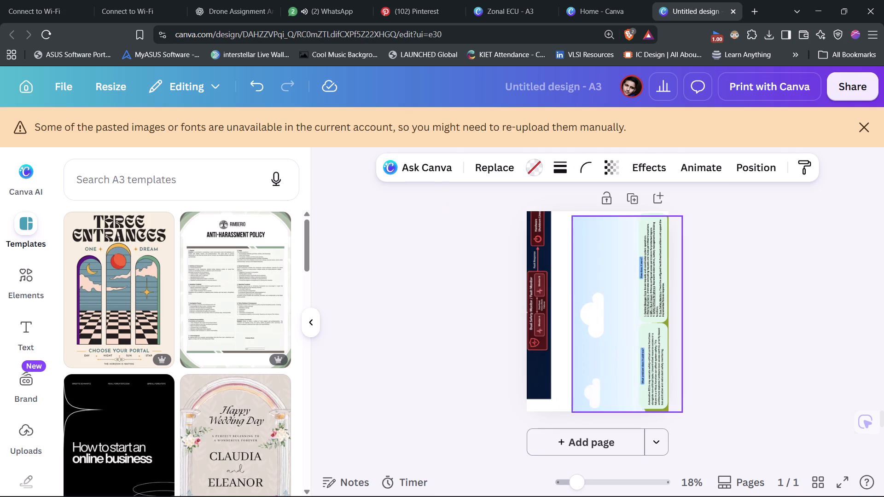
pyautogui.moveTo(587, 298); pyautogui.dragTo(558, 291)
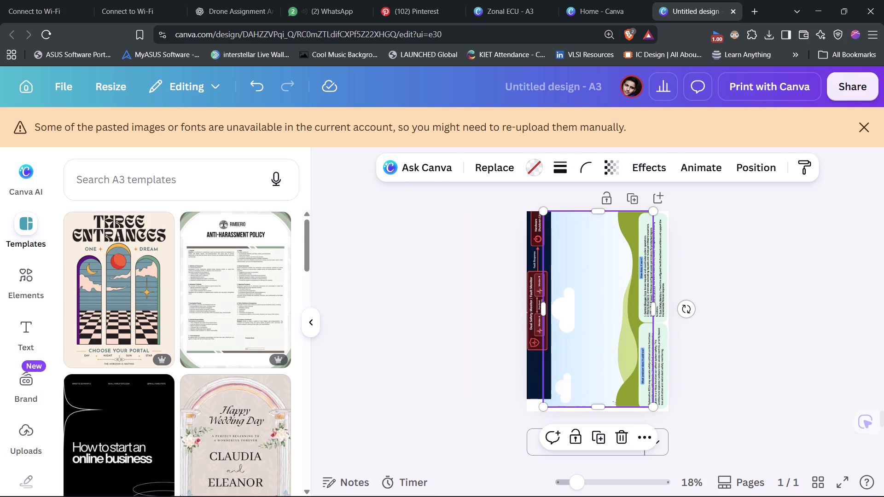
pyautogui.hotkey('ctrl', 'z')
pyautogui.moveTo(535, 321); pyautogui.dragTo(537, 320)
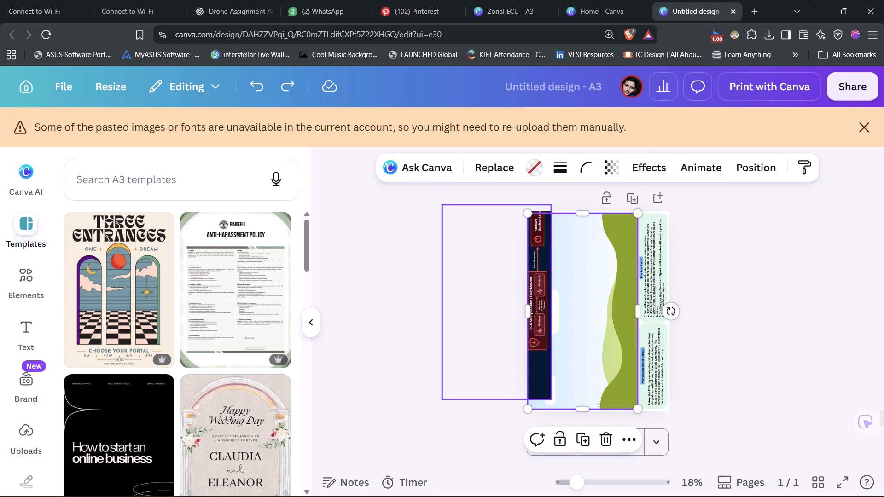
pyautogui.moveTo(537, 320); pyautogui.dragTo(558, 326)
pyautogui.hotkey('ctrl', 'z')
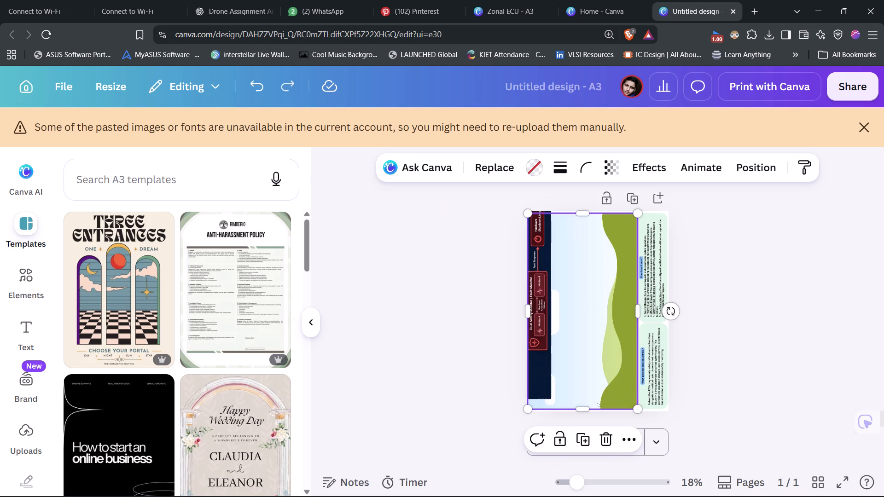
# Move the architecture image back over the placeholder and delete it from the page.
pyautogui.click(543, 310)
pyautogui.moveTo(543, 310); pyautogui.dragTo(552, 316)
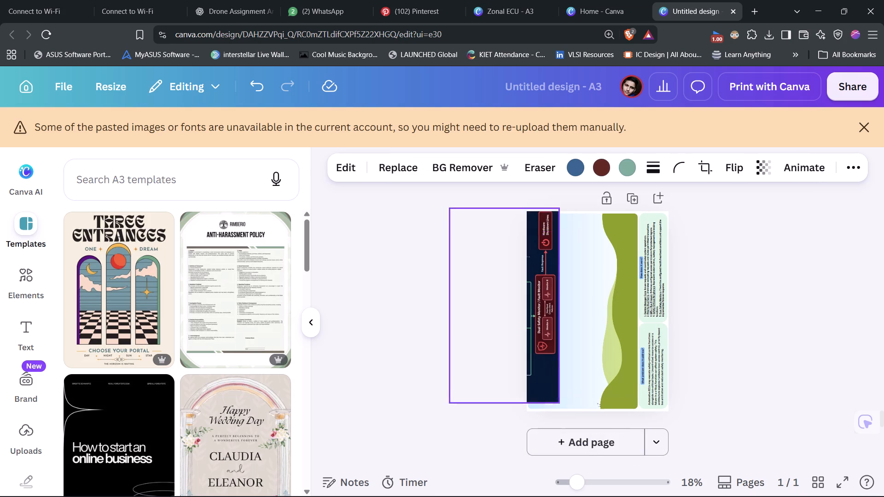
pyautogui.moveTo(552, 316); pyautogui.dragTo(622, 331)
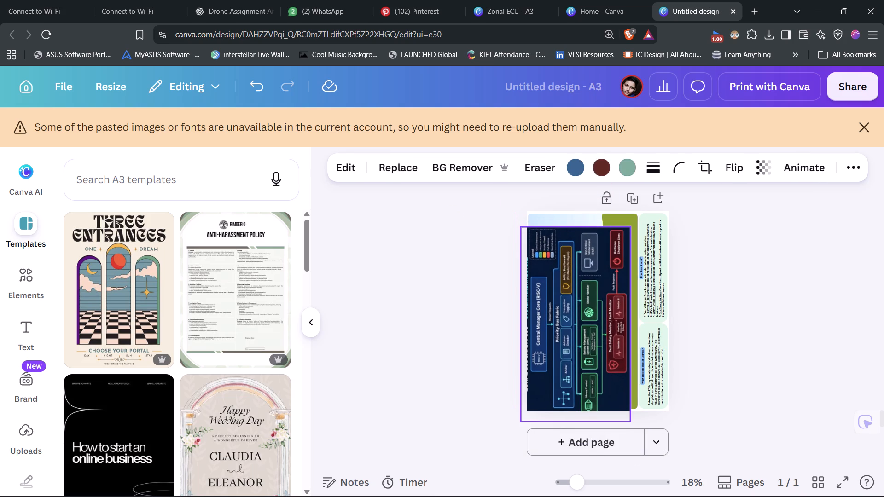
pyautogui.moveTo(622, 331); pyautogui.dragTo(625, 322)
pyautogui.press('BackSpace')
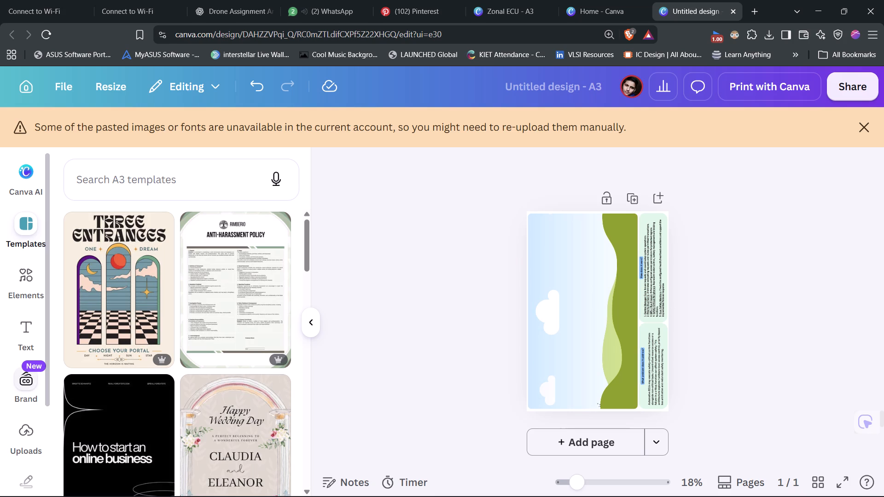
# Upload the downloaded Zonal ECU Safety SoC Architecture.png and Traditional ECUs to Unified Vehicle System.png to the uploads library.
pyautogui.click(34, 433)
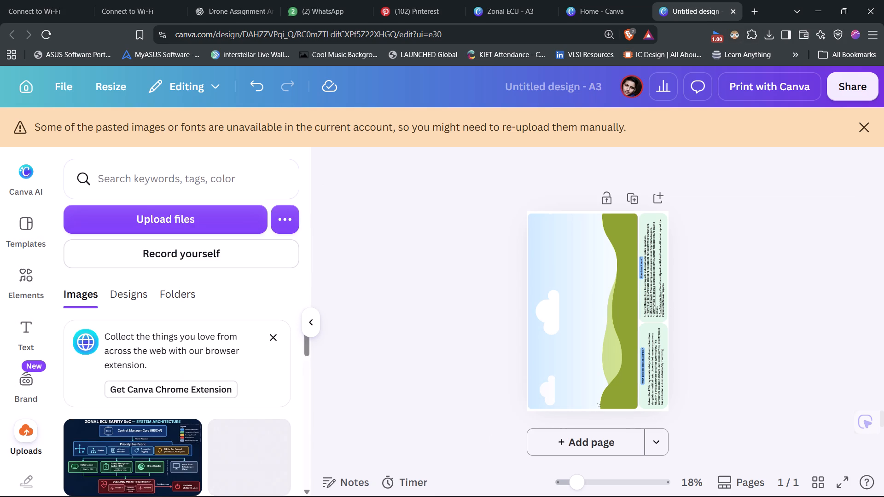
pyautogui.click(761, 35)
pyautogui.click(765, 34)
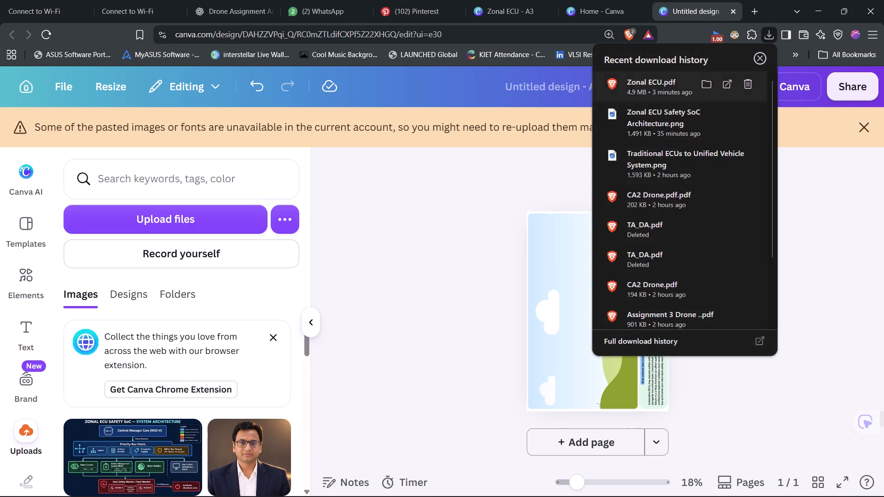
pyautogui.moveTo(660, 122); pyautogui.dragTo(196, 362)
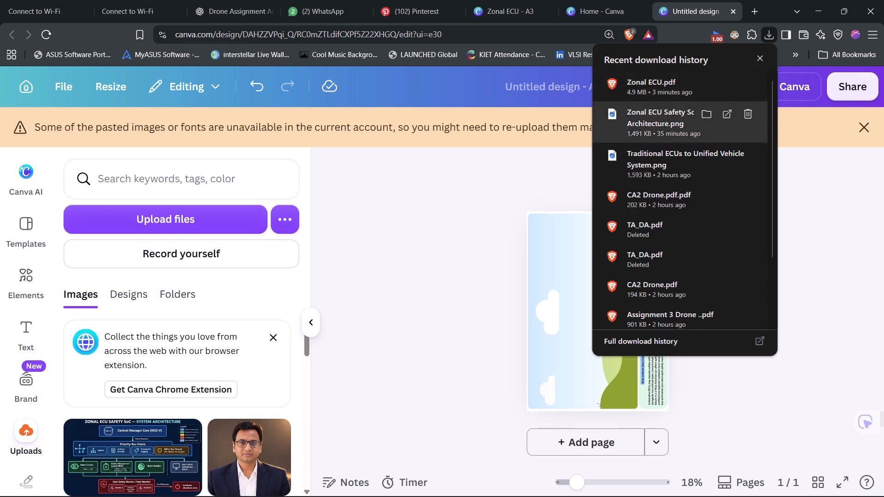
pyautogui.moveTo(684, 166); pyautogui.dragTo(157, 344)
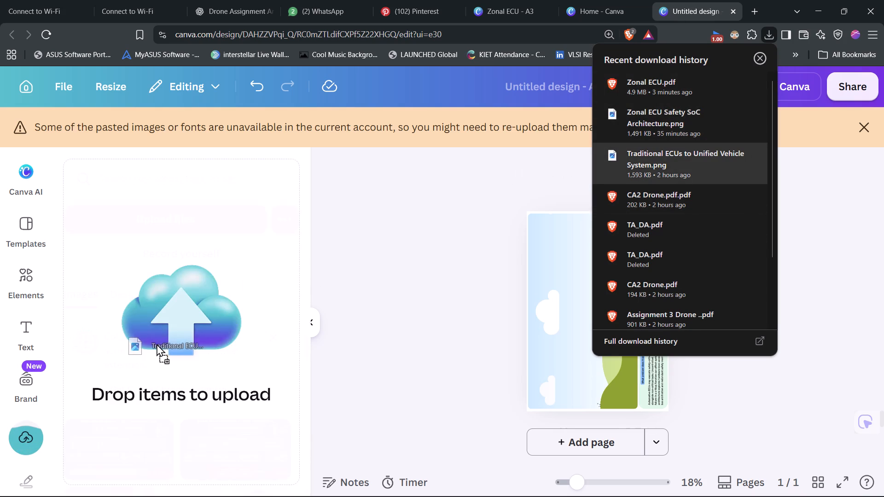
pyautogui.moveTo(157, 344); pyautogui.dragTo(158, 344)
# Move the duplicate Zonal ECU Safety SoC Architecture.png in the uploads library to Trash.
pyautogui.scroll(-4, 260, 418)
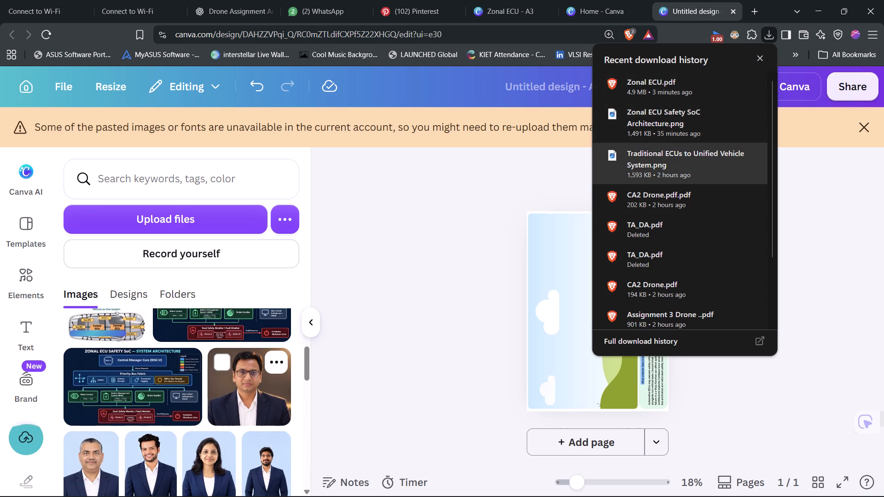
pyautogui.click(193, 363)
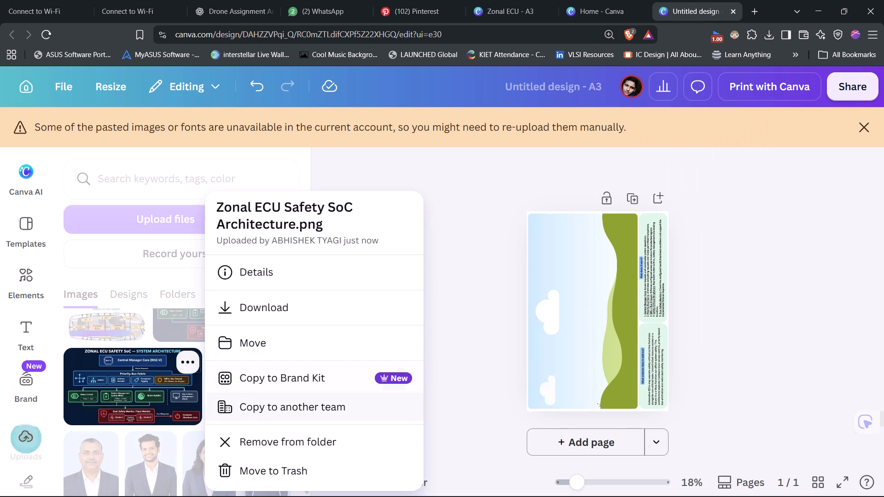
pyautogui.click(277, 466)
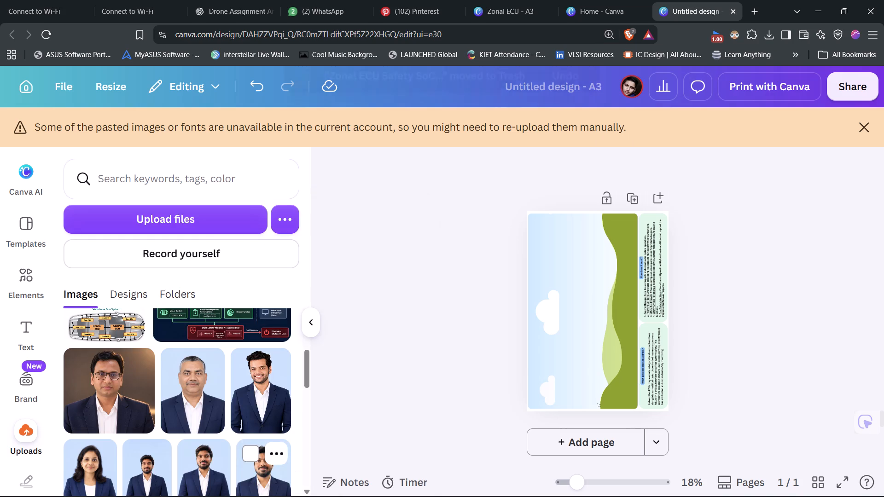
# Dismiss the warning about unavailable images or fonts and the Canva Chrome Extension suggestion.
pyautogui.click(870, 123)
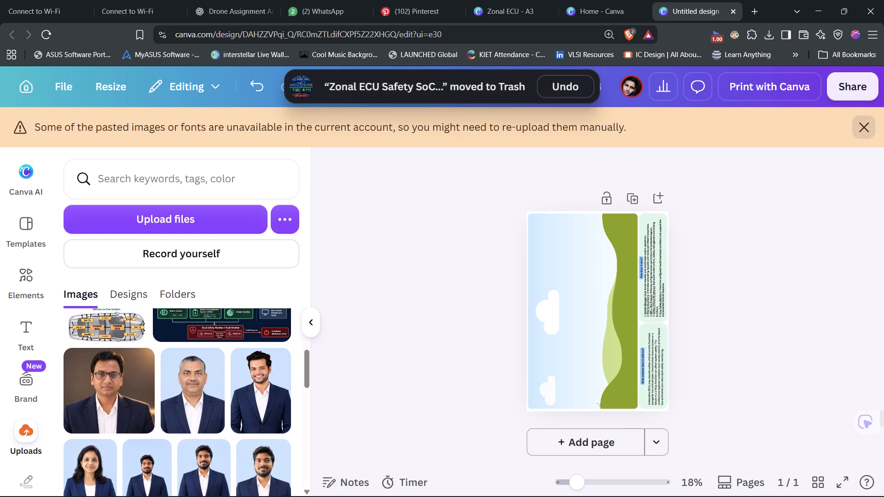
pyautogui.scroll(3, 490, 250)
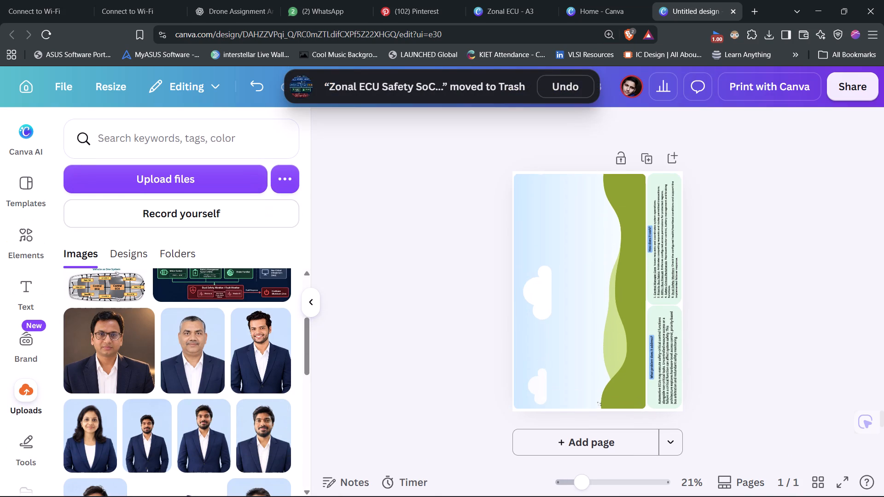
pyautogui.scroll(2, 235, 353)
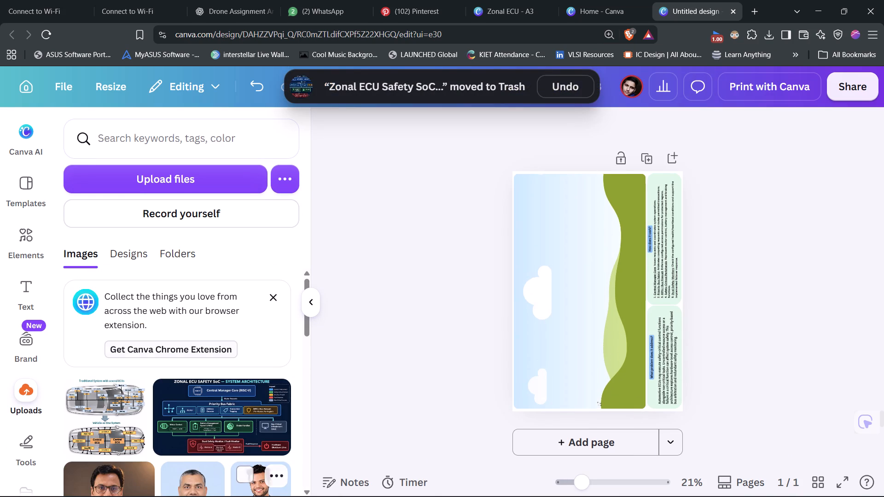
pyautogui.click(272, 297)
# Add the uploaded architecture image to the page over the landscape placeholder and rotate it a quarter turn counterclockwise.
pyautogui.scroll(-1, 265, 370)
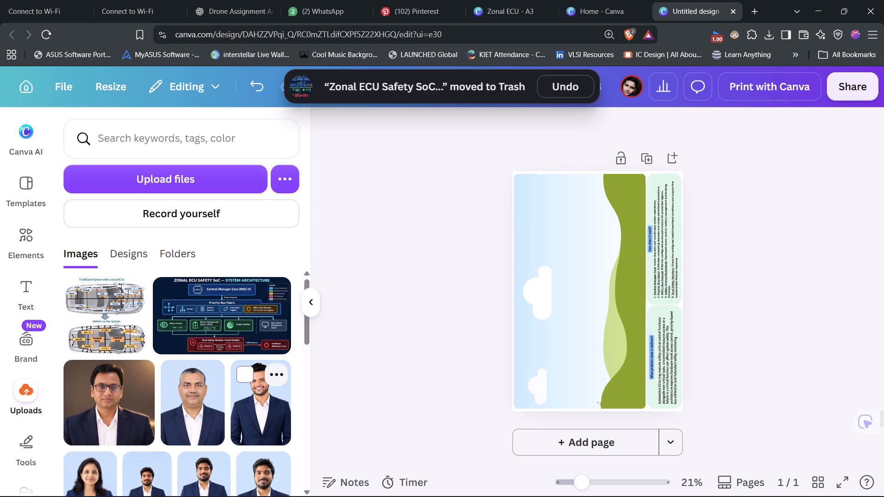
pyautogui.scroll(-1, 265, 370)
pyautogui.scroll(3, 265, 370)
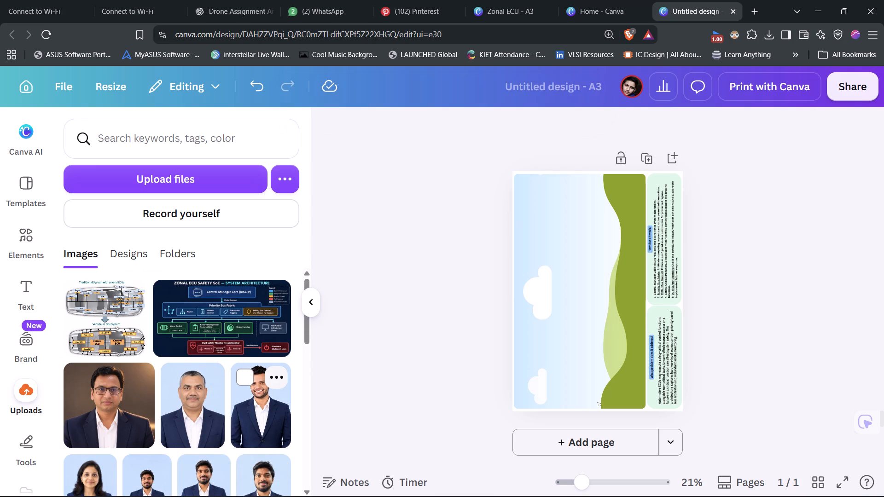
pyautogui.click(210, 326)
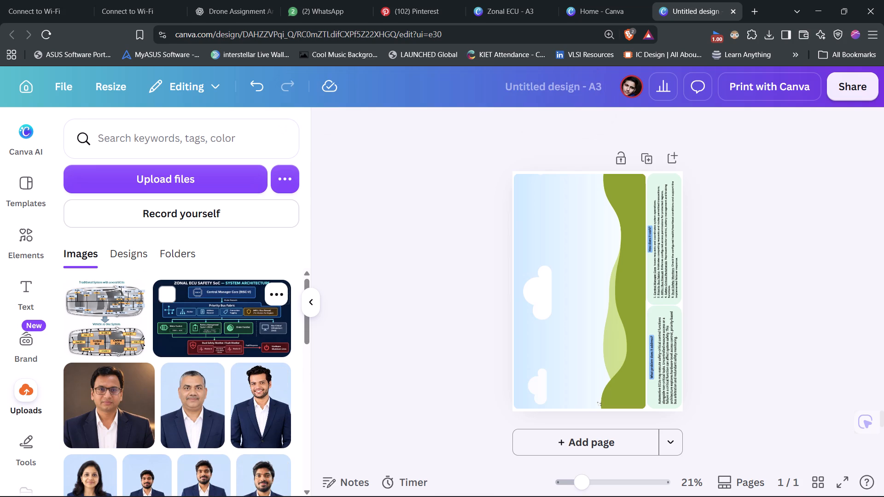
pyautogui.click(582, 289)
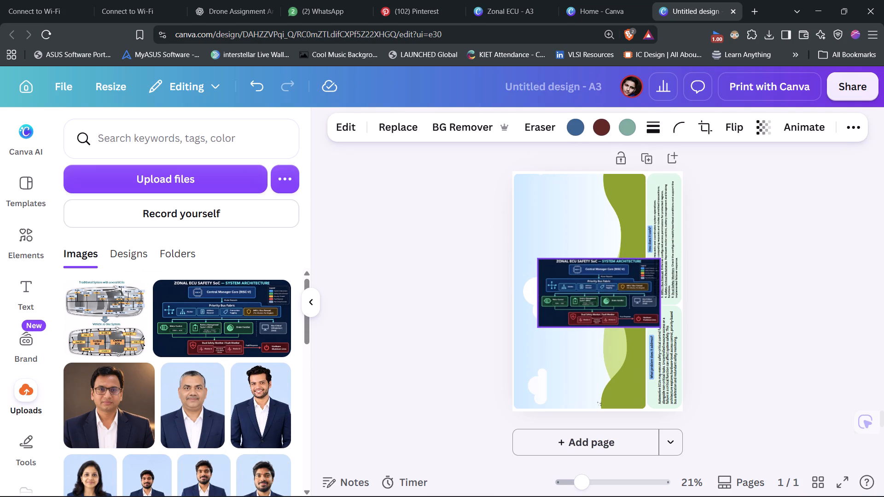
pyautogui.moveTo(583, 290); pyautogui.dragTo(567, 279)
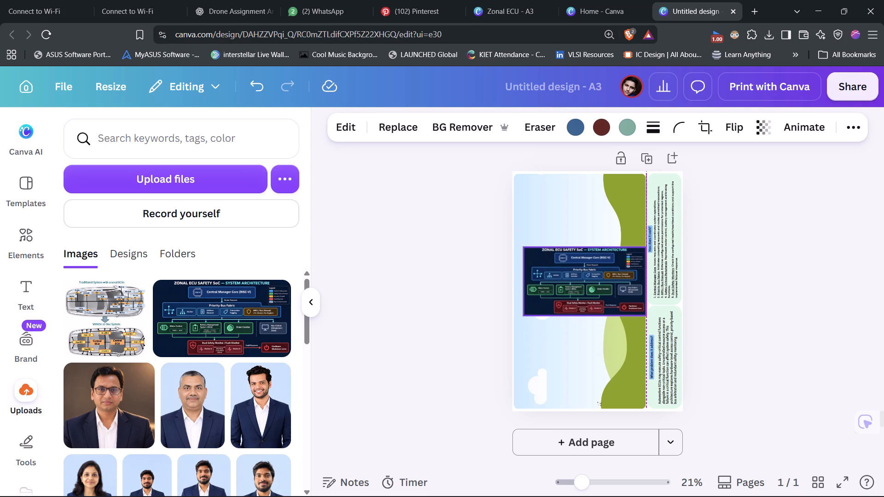
pyautogui.moveTo(583, 345); pyautogui.dragTo(661, 273)
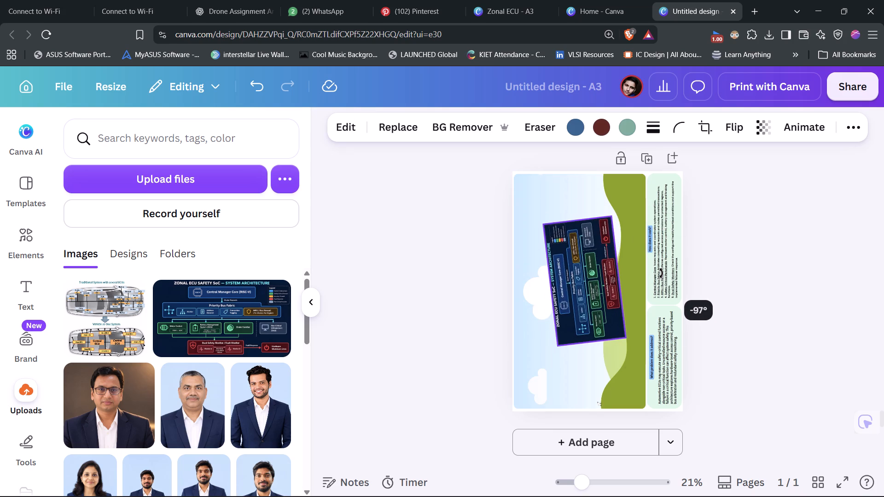
pyautogui.moveTo(661, 273); pyautogui.dragTo(666, 283)
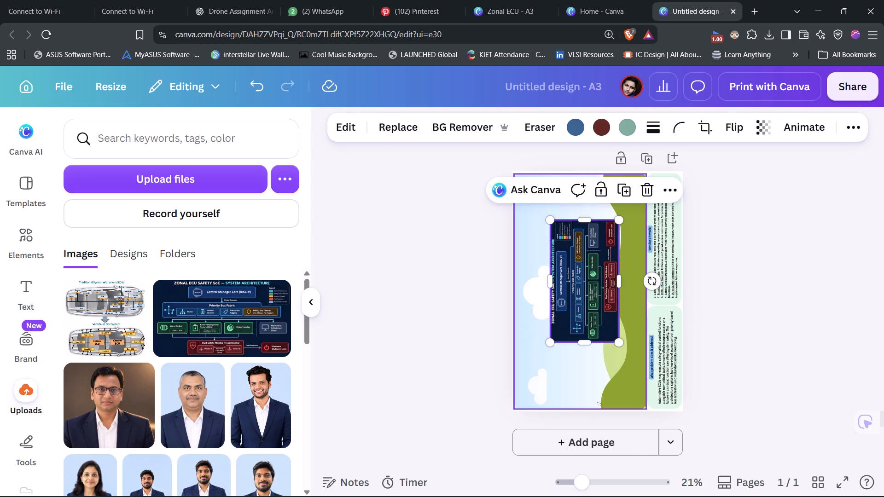
# Replace the large landscape placeholder's picture with the uploaded Zonal ECU Safety SoC architecture image.
pyautogui.click(633, 261)
pyautogui.doubleClick(633, 261)
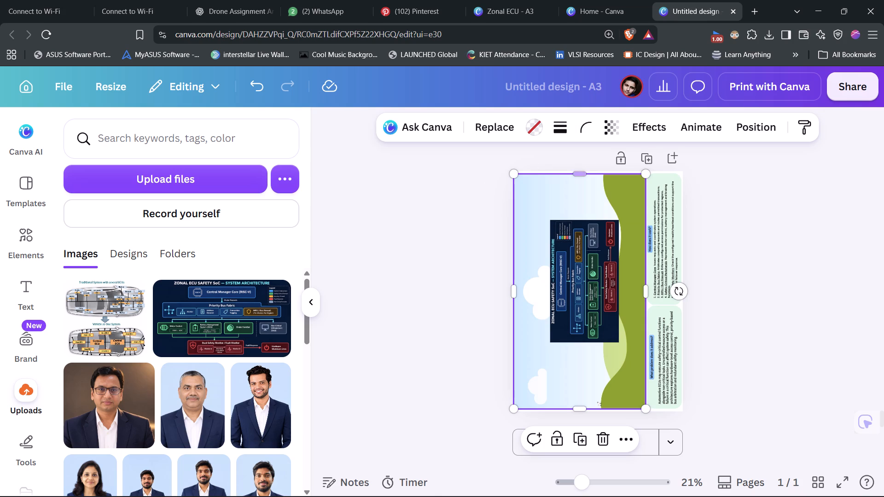
pyautogui.click(499, 133)
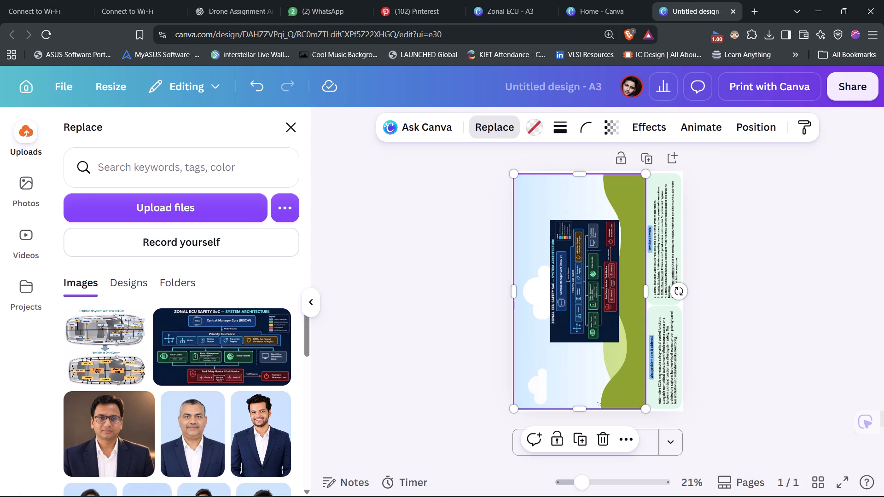
pyautogui.click(236, 357)
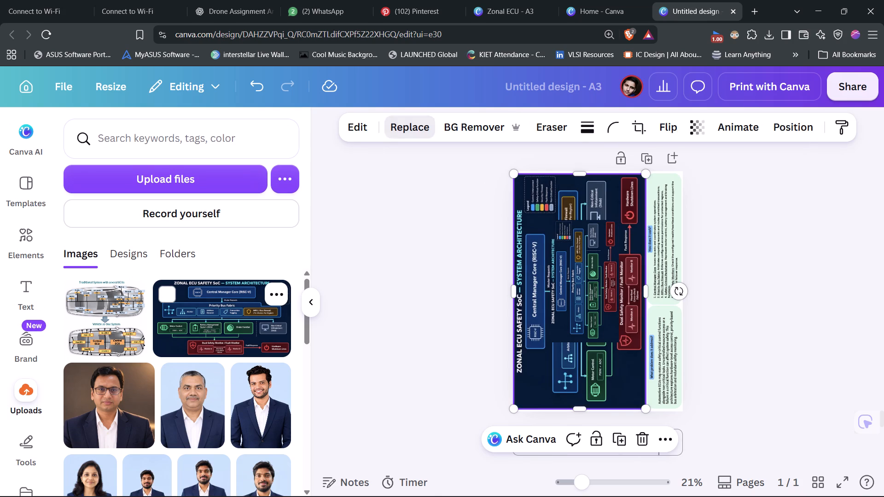
# Delete the smaller duplicate architecture image lying over the large Zonal ECU Safety SoC architecture picture.
pyautogui.click(584, 275)
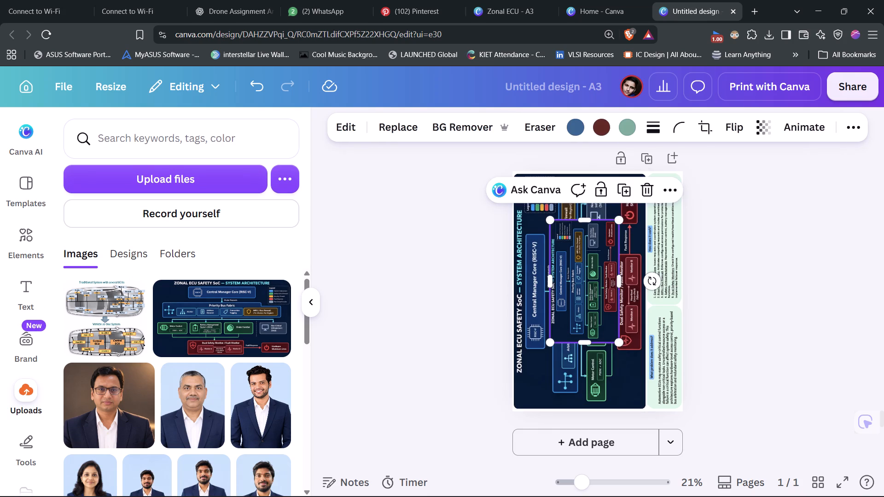
pyautogui.press('BackSpace')
# Add a blank A3 page after the architecture page in the untitled design.
pyautogui.scroll(-1, 740, 308)
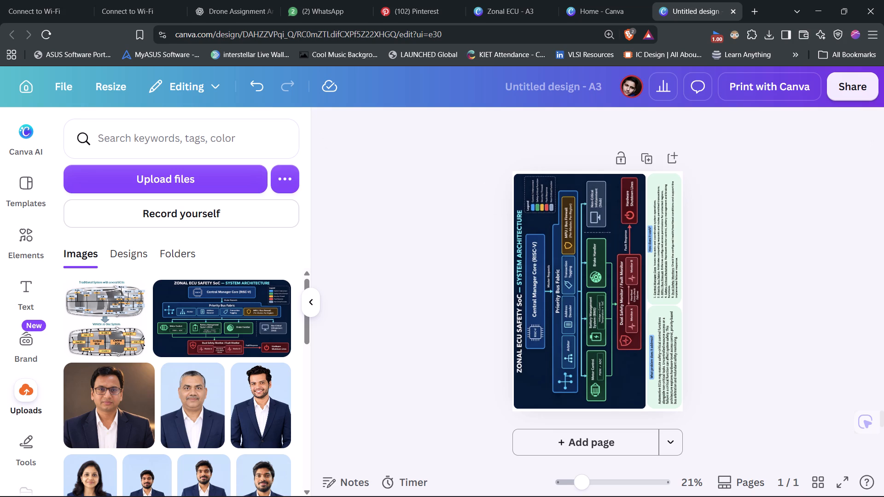
pyautogui.scroll(-2, 740, 308)
pyautogui.click(611, 451)
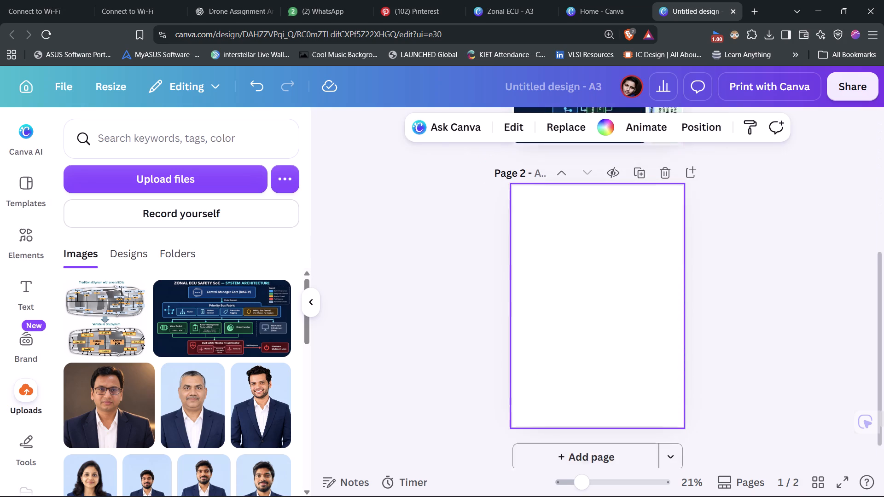
pyautogui.scroll(2, 600, 273)
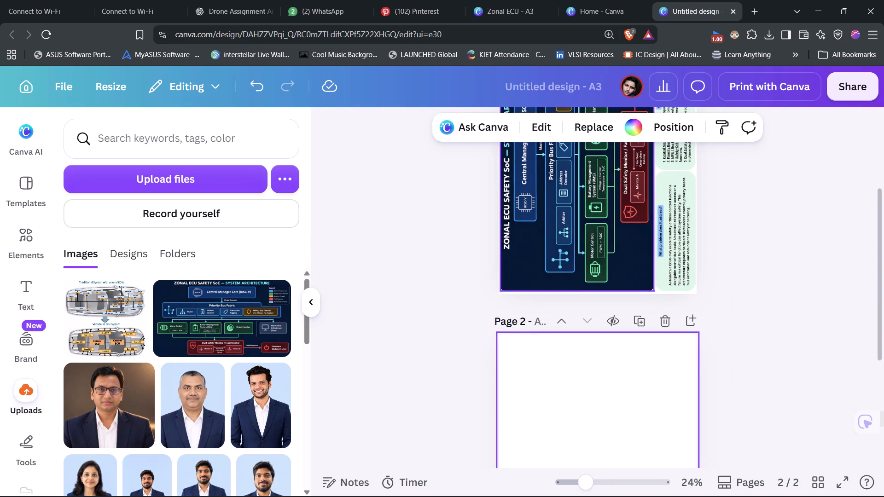
pyautogui.click(716, 278)
pyautogui.scroll(-3, 716, 278)
pyautogui.click(599, 262)
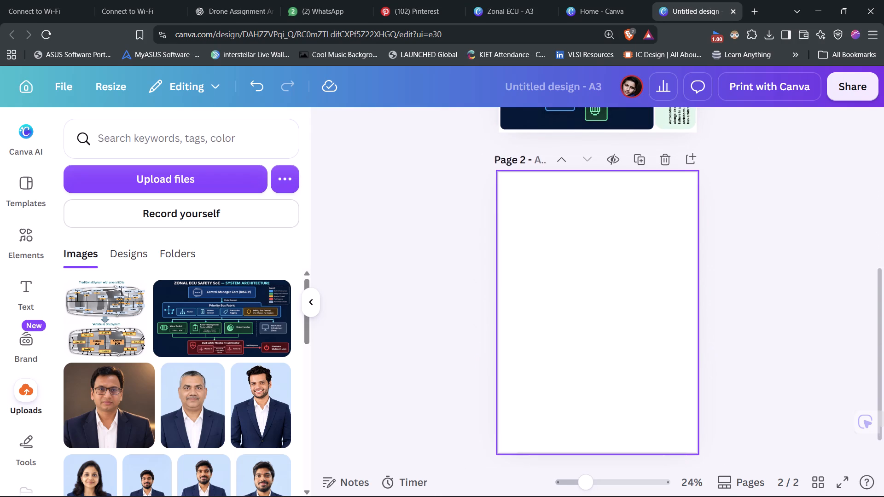
pyautogui.scroll(-2, 599, 262)
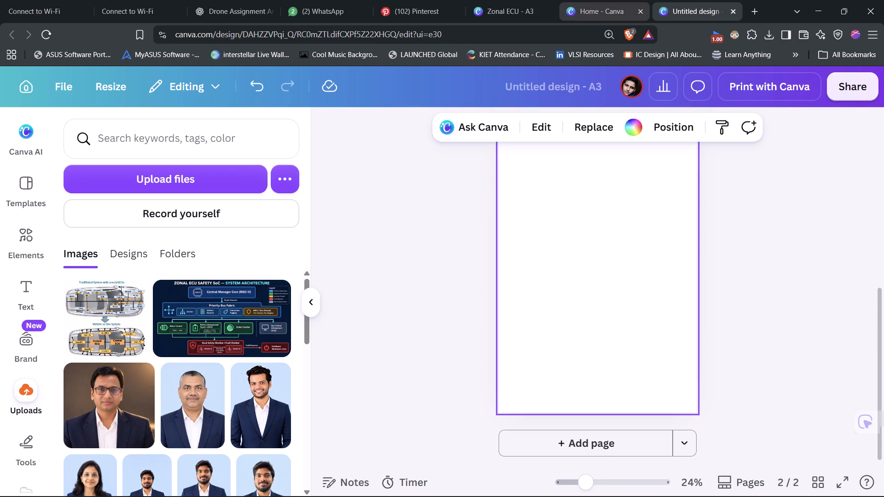
# Copy all elements of page 1, with the car ECU diagrams, from the Zonal ECU design.
pyautogui.click(512, 0)
pyautogui.scroll(3, 595, 303)
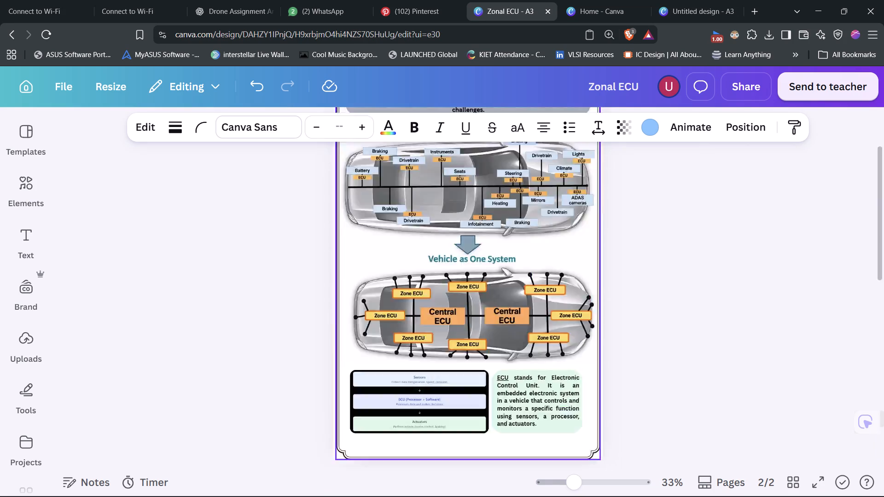
pyautogui.scroll(1, 595, 303)
pyautogui.scroll(-4, 595, 303)
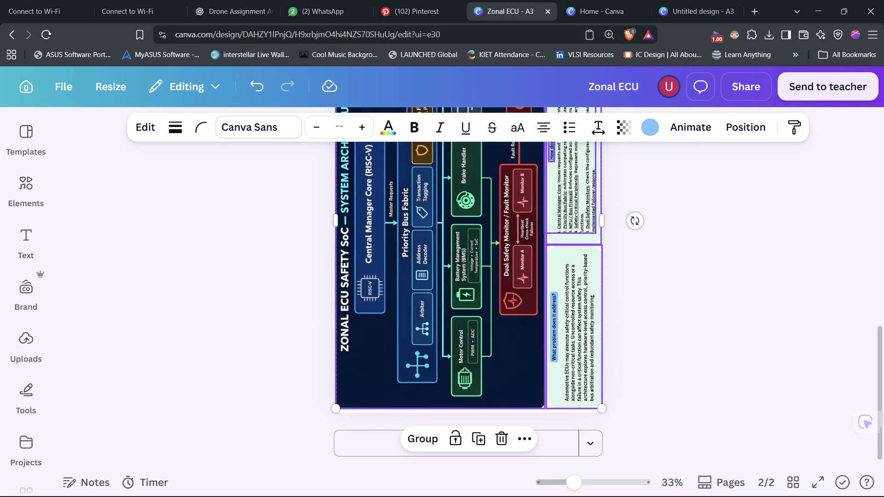
pyautogui.scroll(6, 595, 303)
pyautogui.click(545, 302)
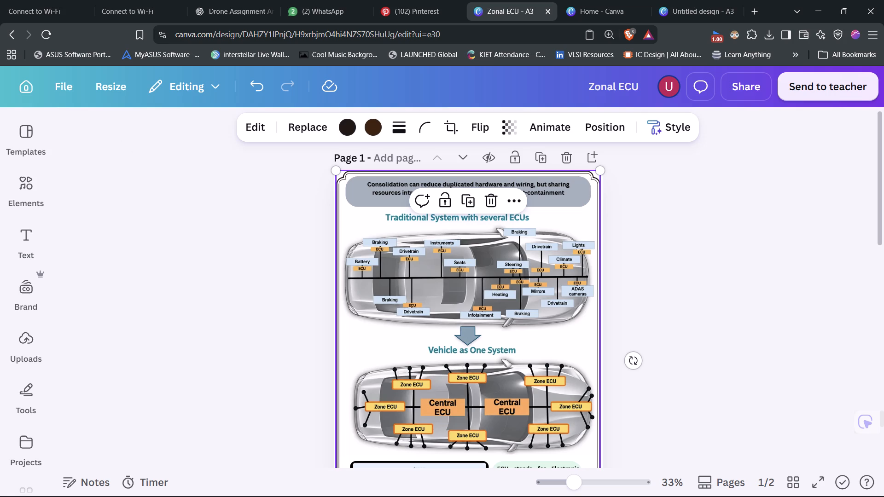
pyautogui.hotkey('ctrl', 'c')
pyautogui.hotkey('ctrl', 'a')
pyautogui.hotkey('ctrl', 'a')
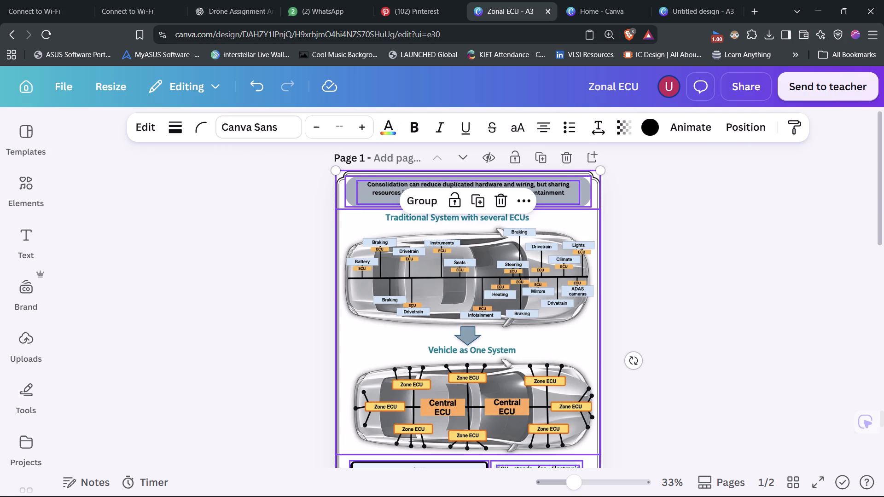
pyautogui.hotkey('ctrl', 'c')
# In the untitled A3 design, move the blank page ahead of the architecture page and paste the copied elements onto it.
pyautogui.click(733, 0)
pyautogui.click(650, 288)
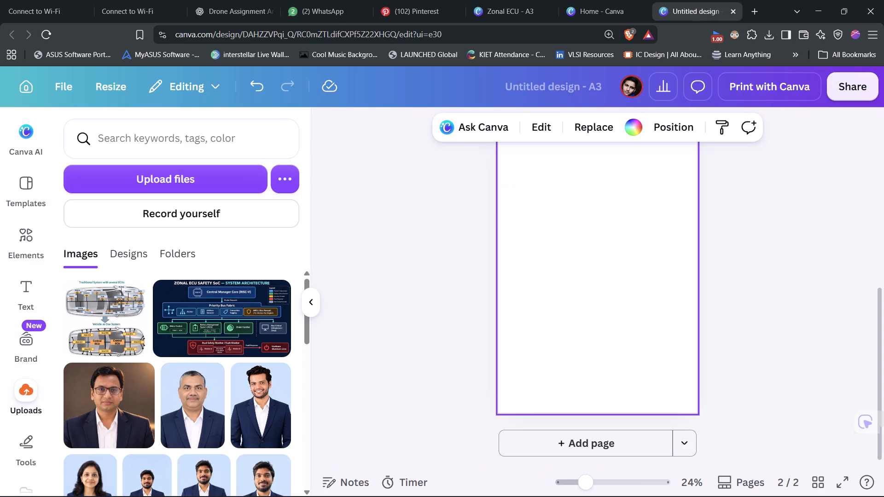
pyautogui.hscroll(1, 650, 288)
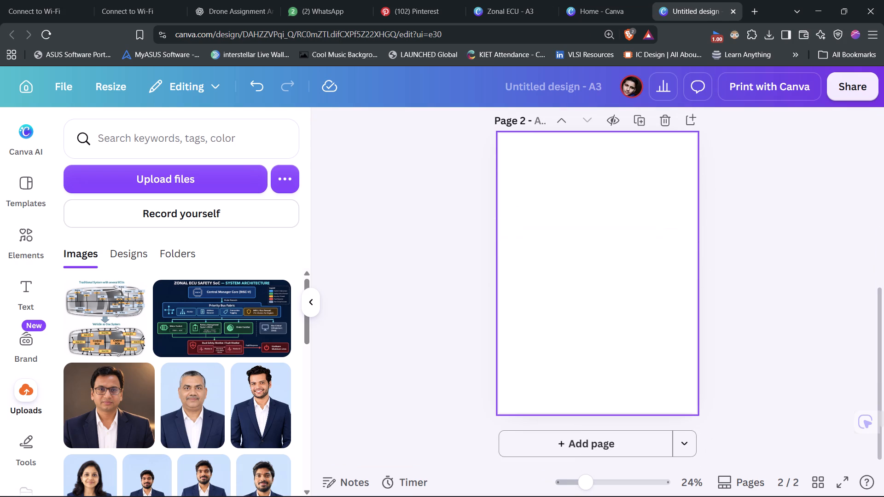
pyautogui.click(561, 120)
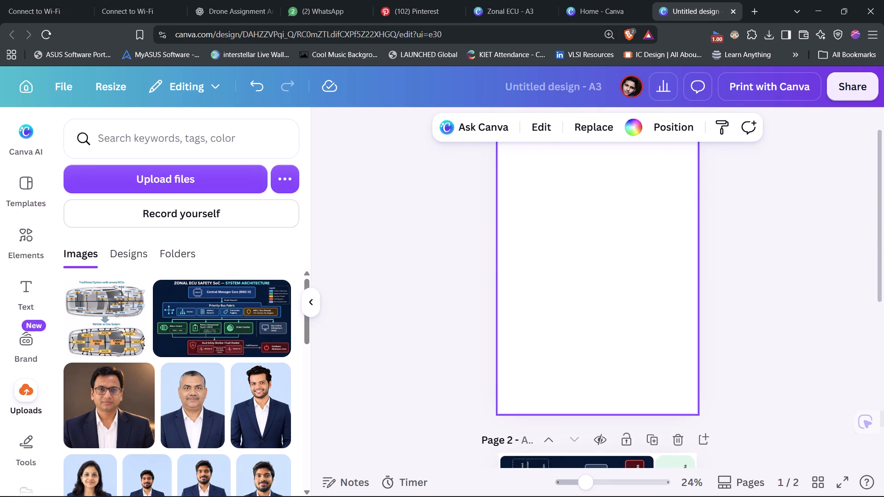
pyautogui.hotkey('ctrl', 'v')
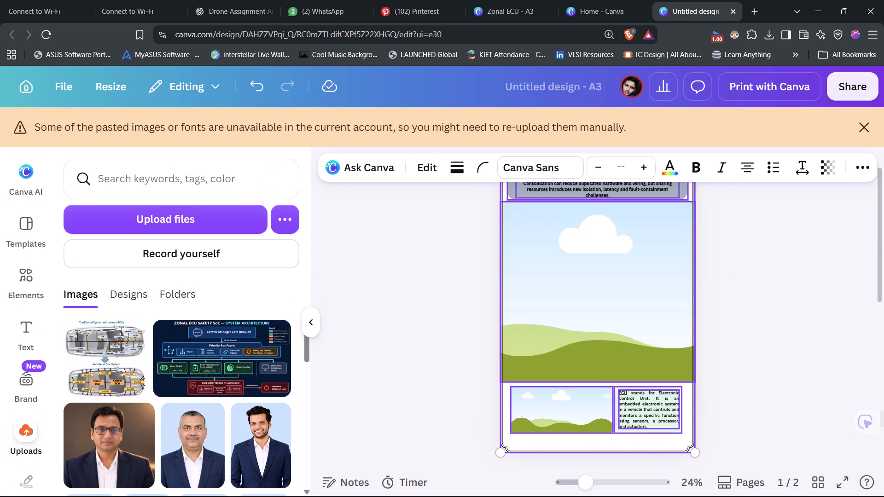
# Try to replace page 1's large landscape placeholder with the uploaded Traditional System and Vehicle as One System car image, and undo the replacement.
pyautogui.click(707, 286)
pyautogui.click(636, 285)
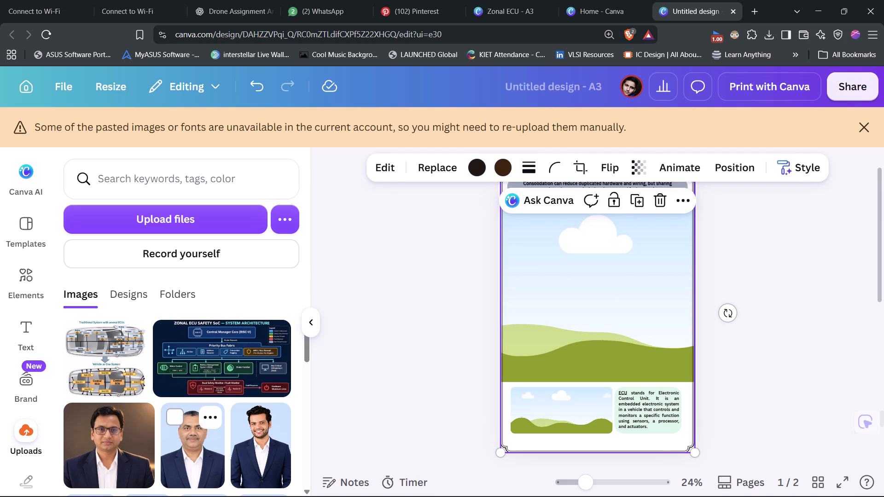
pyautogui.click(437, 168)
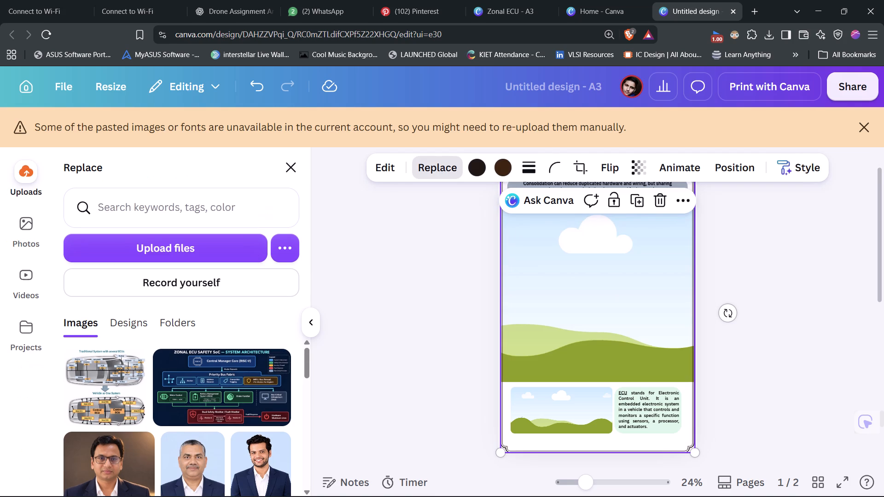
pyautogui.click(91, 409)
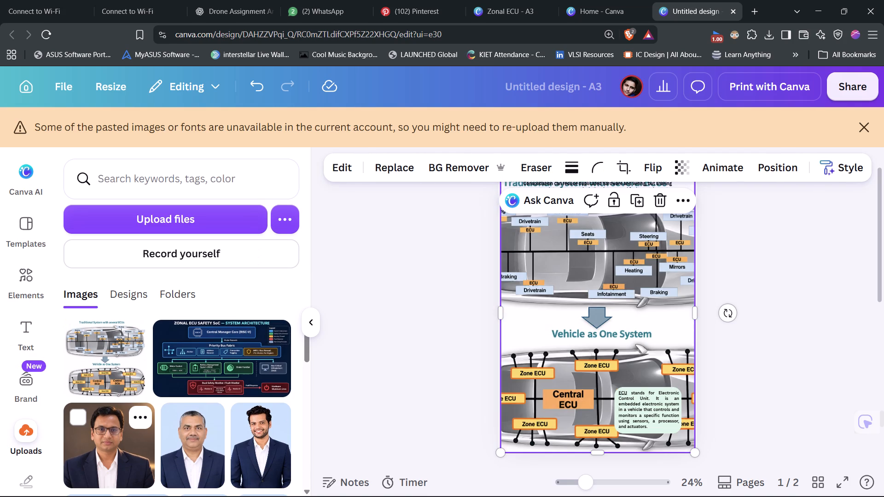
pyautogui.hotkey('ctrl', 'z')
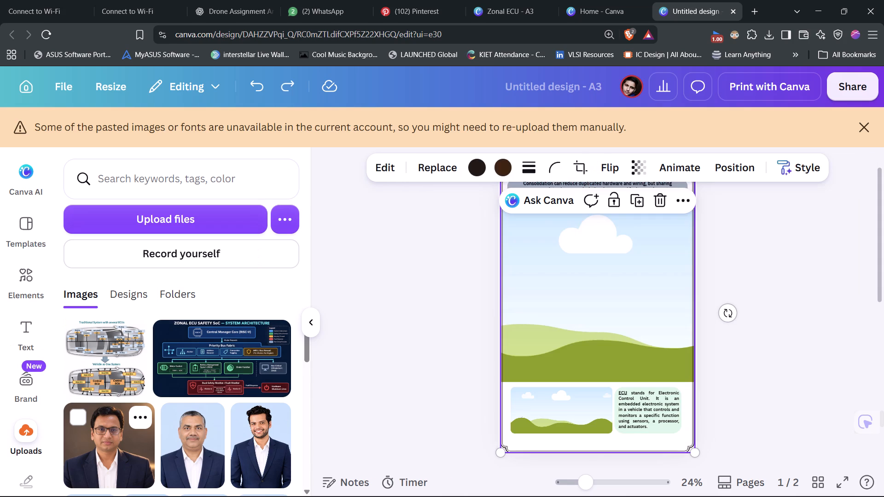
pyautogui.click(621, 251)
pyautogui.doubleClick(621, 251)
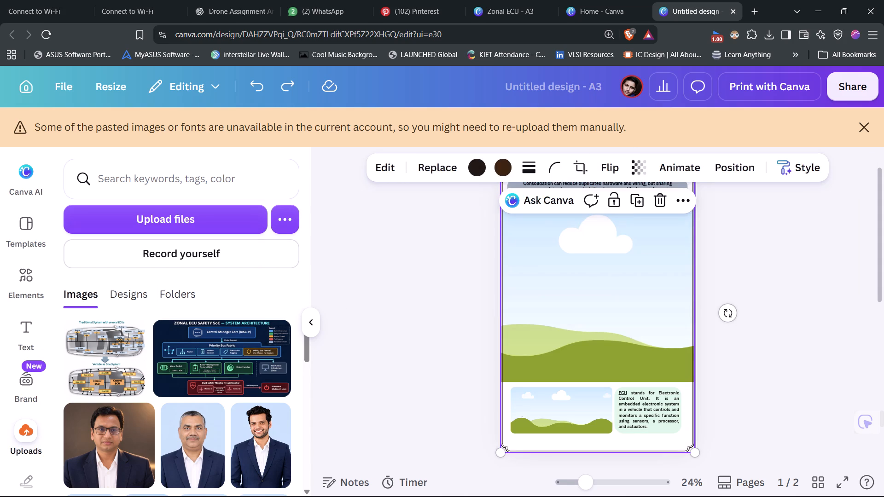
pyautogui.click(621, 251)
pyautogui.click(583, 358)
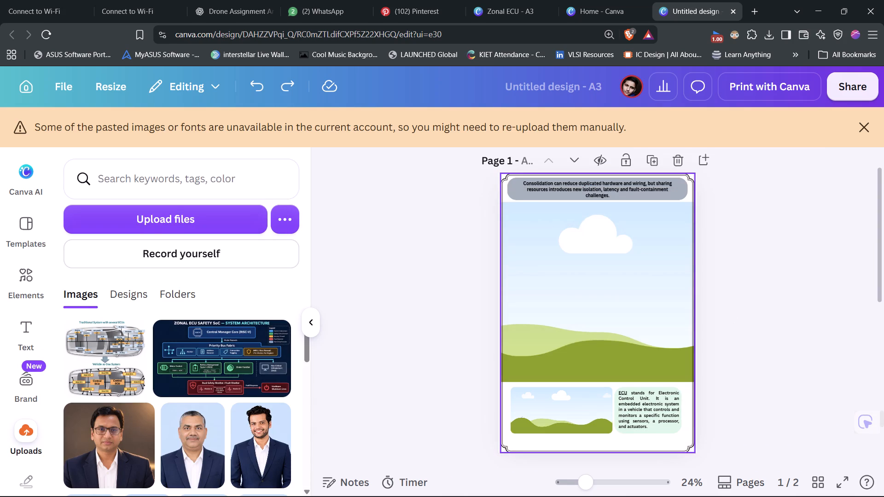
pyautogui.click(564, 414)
pyautogui.click(524, 0)
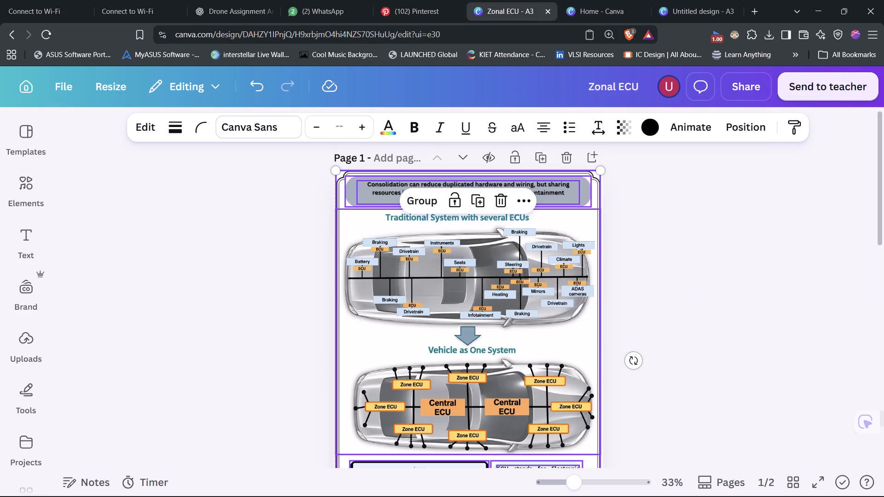
pyautogui.scroll(-2, 558, 306)
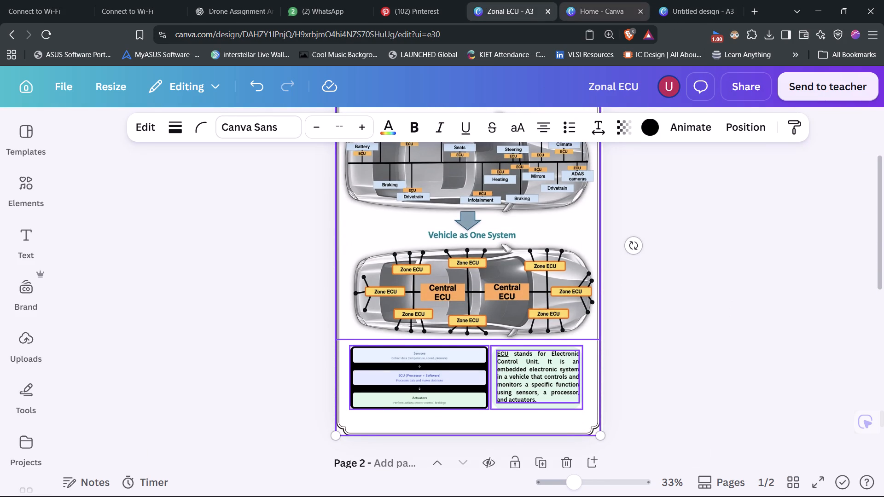
pyautogui.click(436, 372)
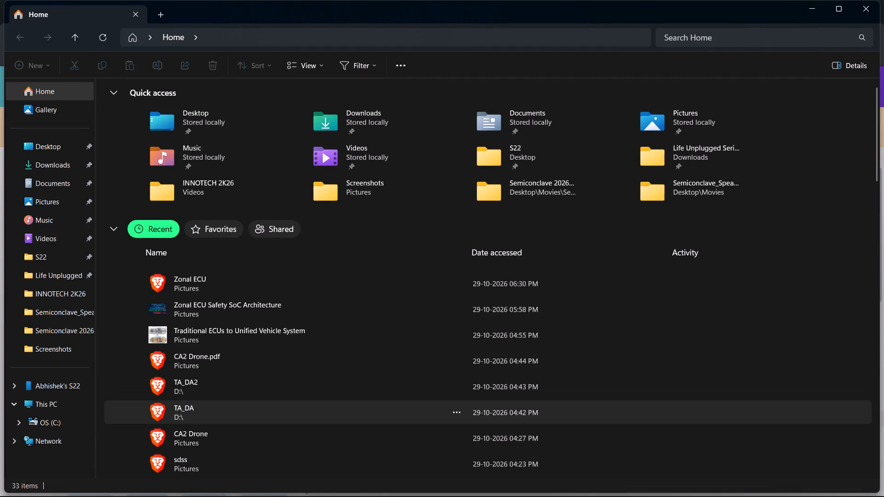
pyautogui.click(54, 193)
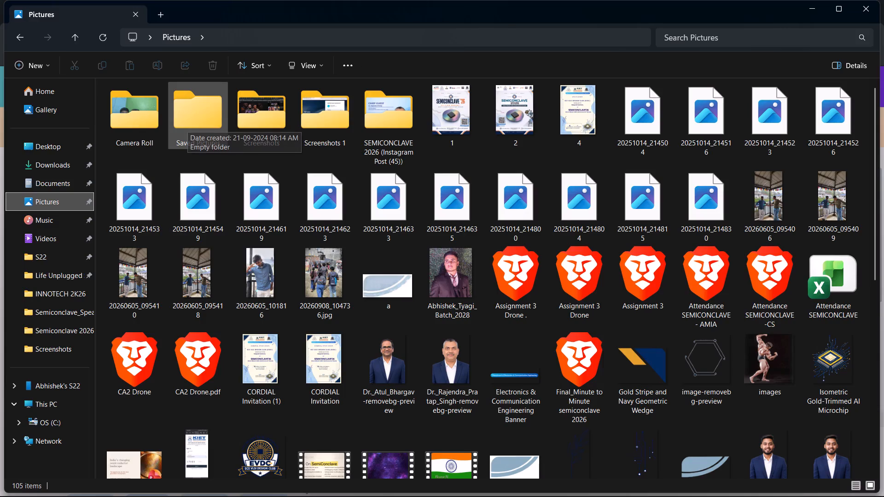
pyautogui.doubleClick(273, 121)
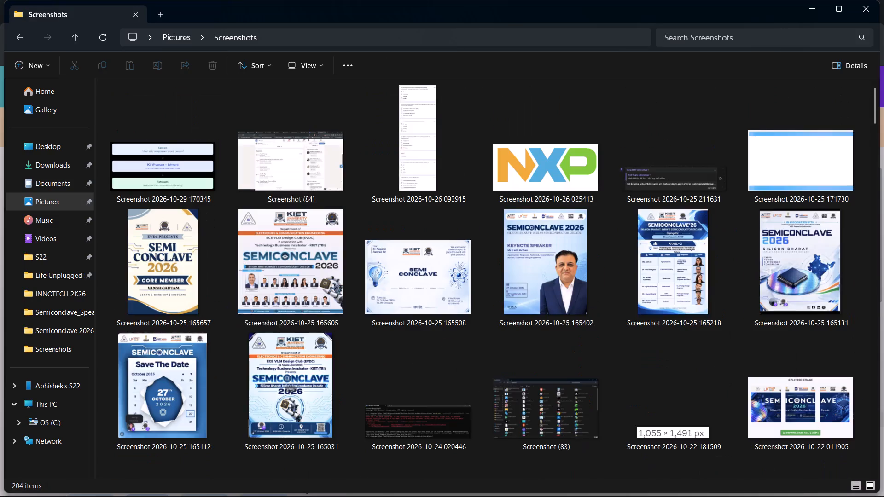
pyautogui.scroll(-10, 399, 387)
pyautogui.scroll(18, 399, 387)
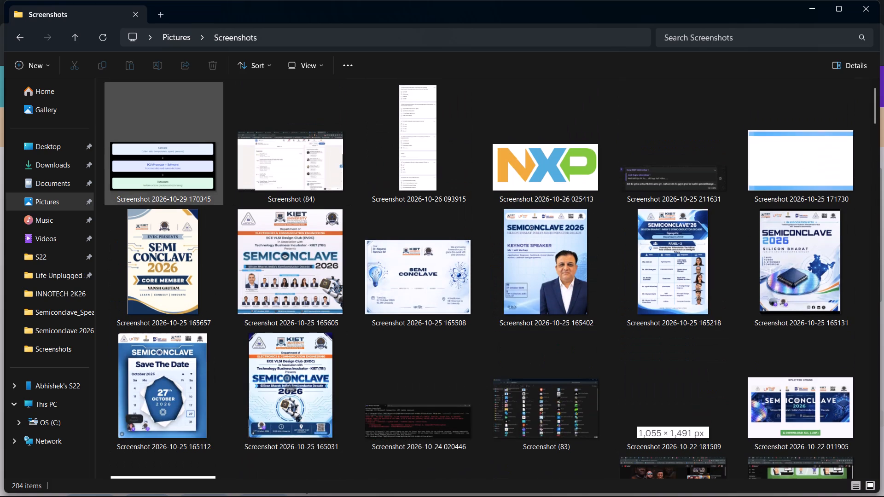
pyautogui.moveTo(173, 154); pyautogui.dragTo(568, 488)
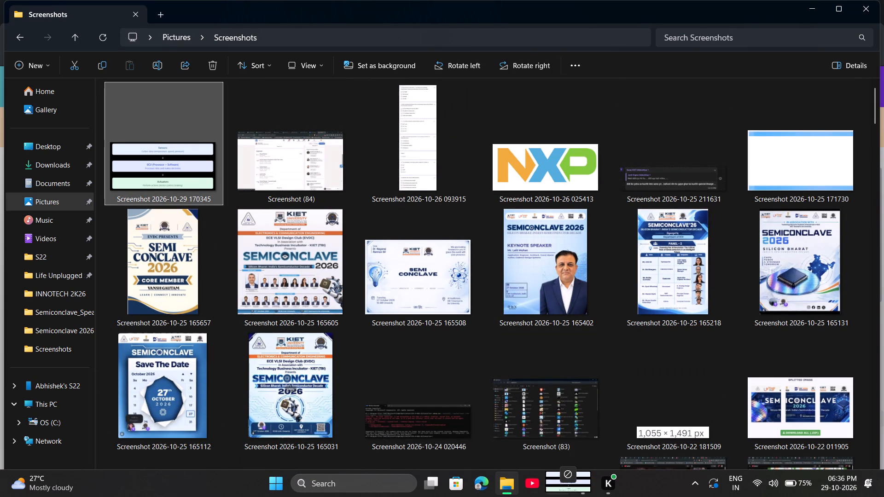
pyautogui.moveTo(568, 488); pyautogui.dragTo(542, 437)
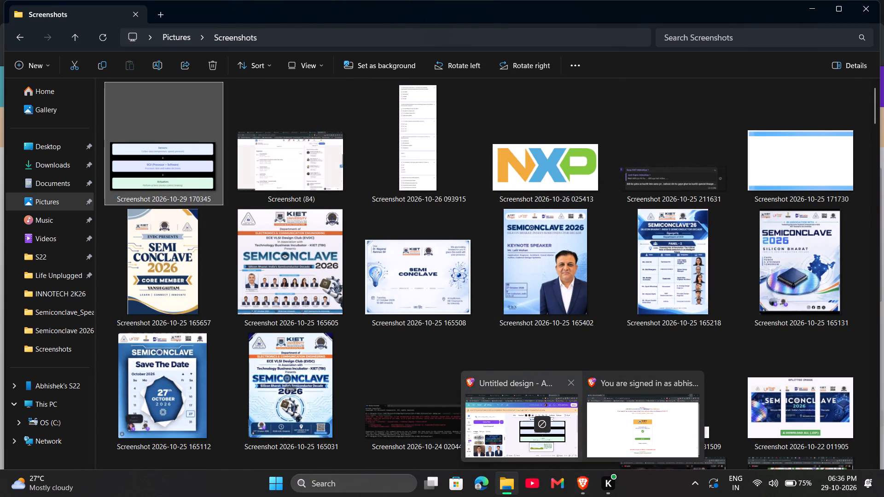
pyautogui.moveTo(542, 437); pyautogui.dragTo(541, 436)
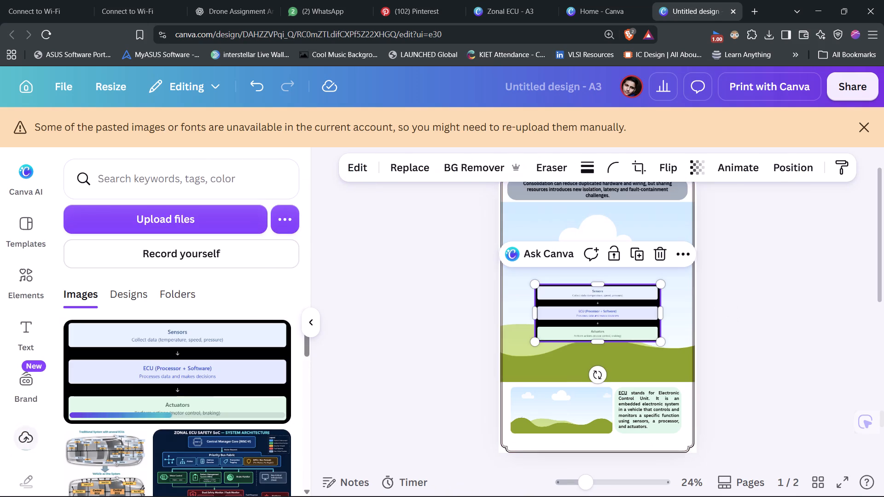
# Move page 1's border frame aside and replace the small landscape placeholder beside the ECU text with the uploaded Sensors, ECU and Actuators image.
pyautogui.click(526, 369)
pyautogui.click(544, 412)
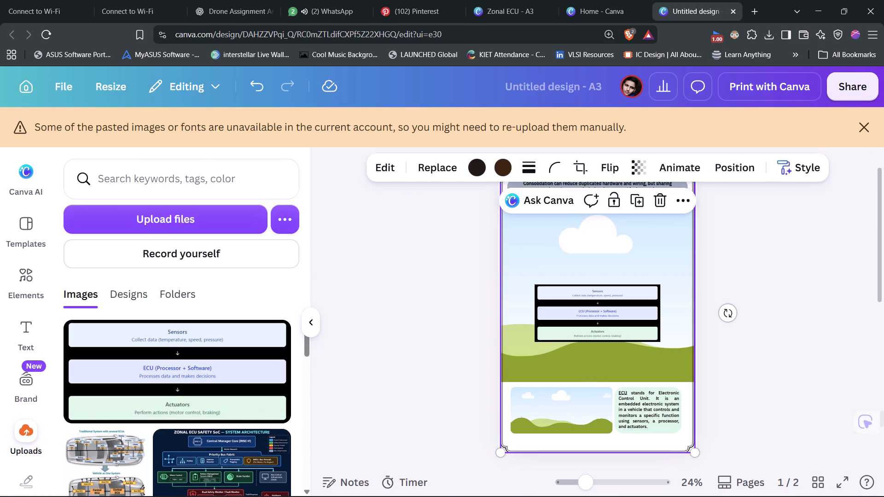
pyautogui.doubleClick(544, 412)
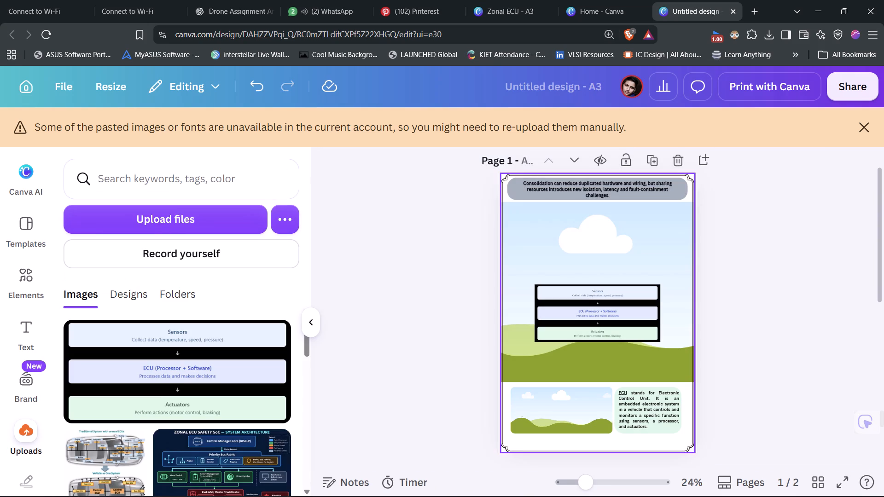
pyautogui.click(544, 412)
pyautogui.moveTo(544, 412); pyautogui.dragTo(576, 416)
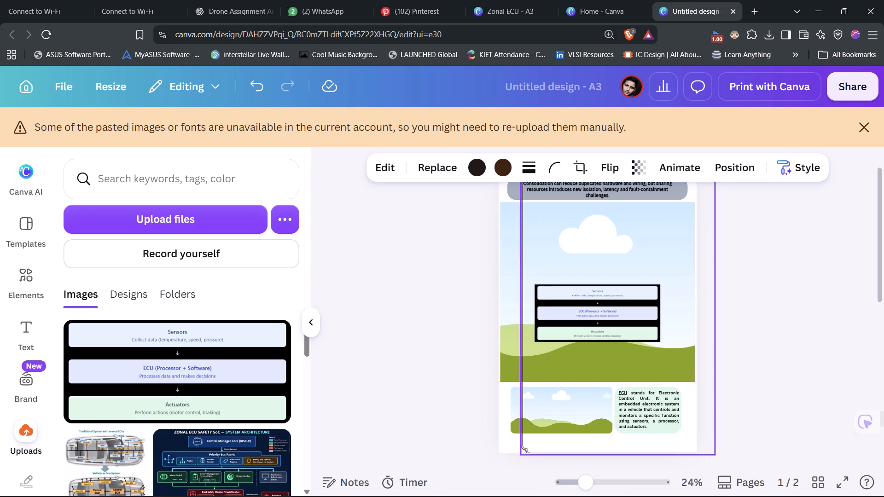
pyautogui.moveTo(576, 416); pyautogui.dragTo(652, 420)
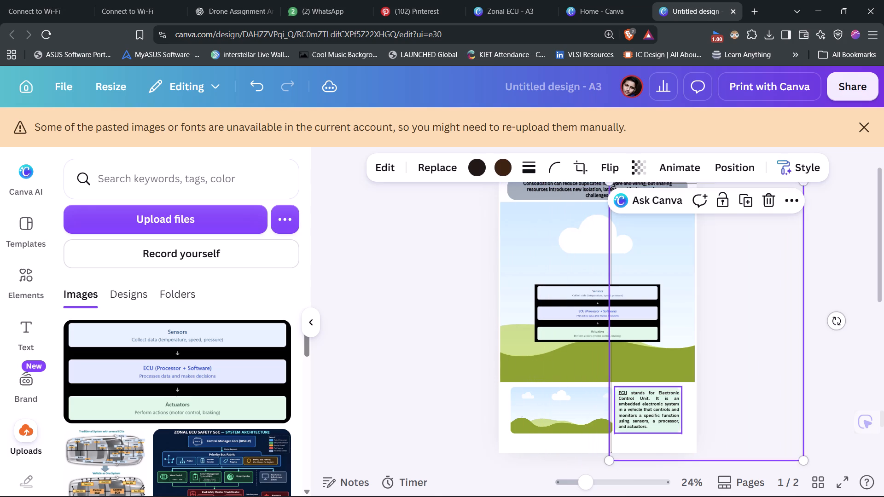
pyautogui.click(572, 416)
pyautogui.click(504, 168)
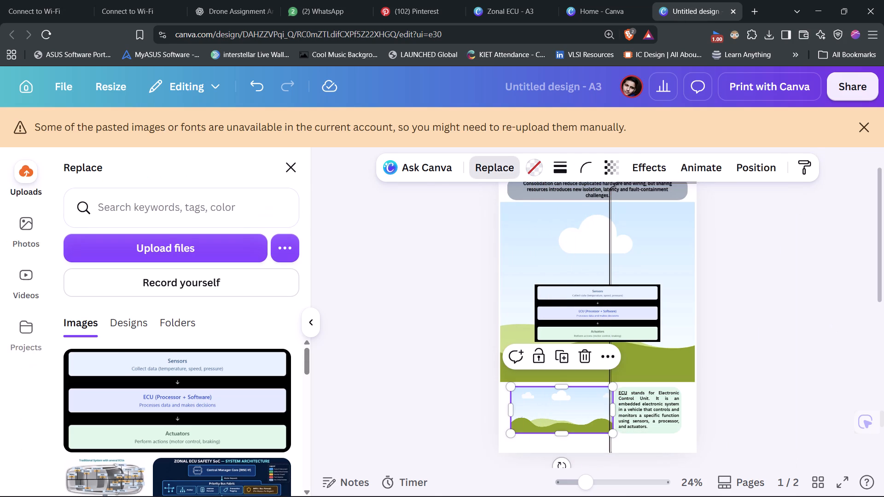
pyautogui.click(170, 392)
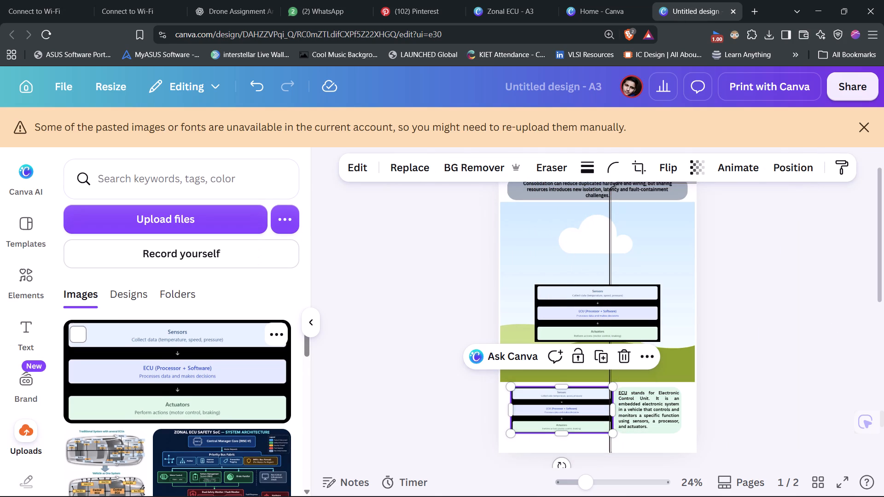
# Delete the loose copy of the Sensors, ECU and Actuators image lying over the large landscape placeholder.
pyautogui.click(558, 321)
pyautogui.press('BackSpace')
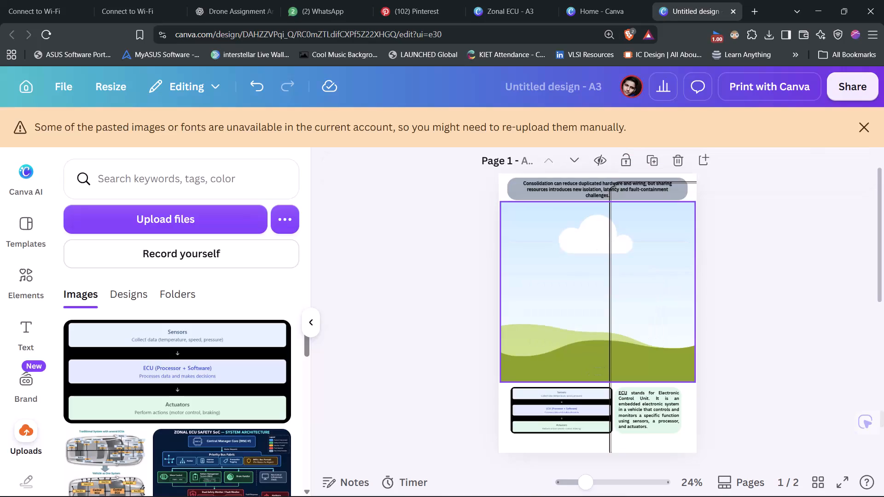
# Replace page 1's large landscape placeholder with the uploaded Traditional System and Vehicle as One System car image.
pyautogui.click(530, 269)
pyautogui.click(498, 170)
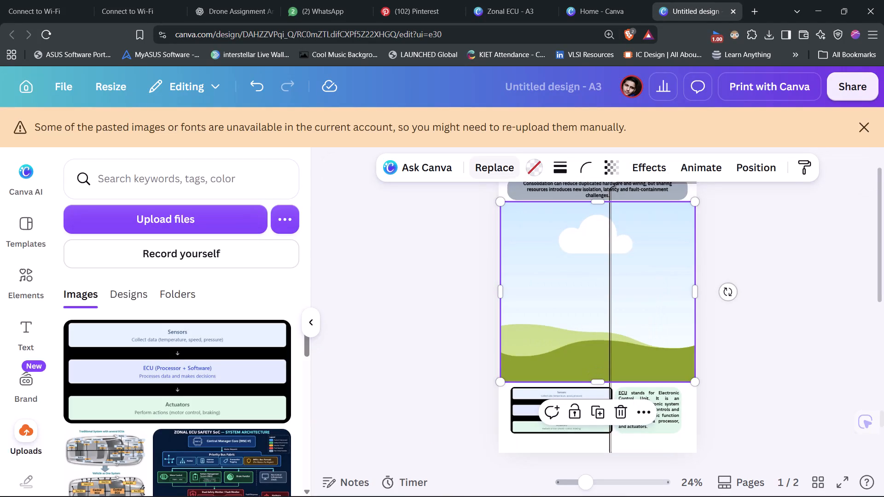
pyautogui.click(97, 471)
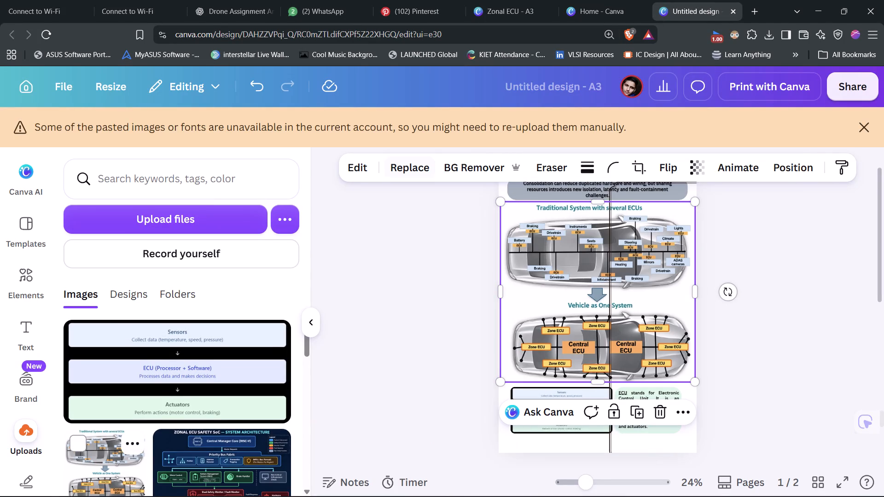
# Move the border frame back over page 1 and align it to the page's center and middle.
pyautogui.click(743, 352)
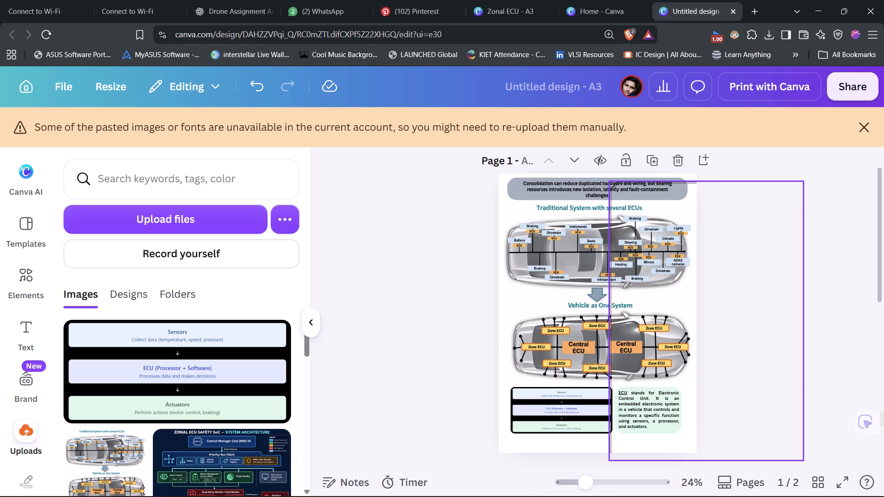
pyautogui.moveTo(682, 443); pyautogui.dragTo(587, 438)
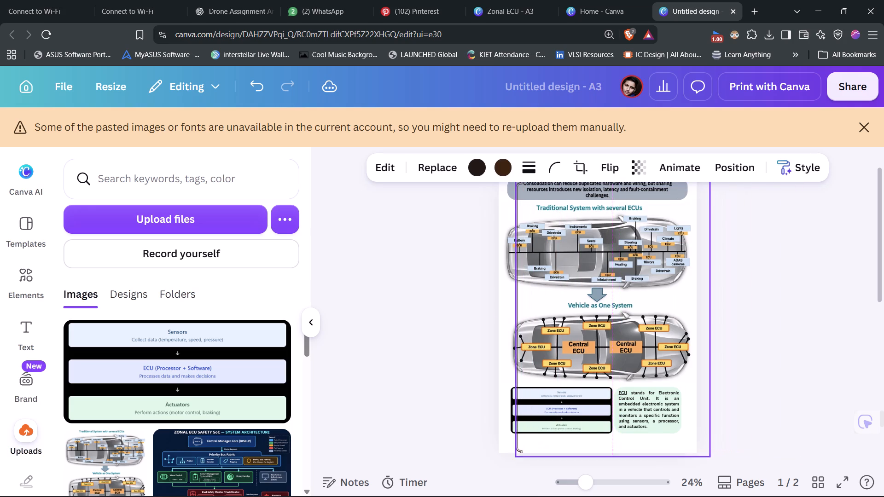
pyautogui.click(729, 173)
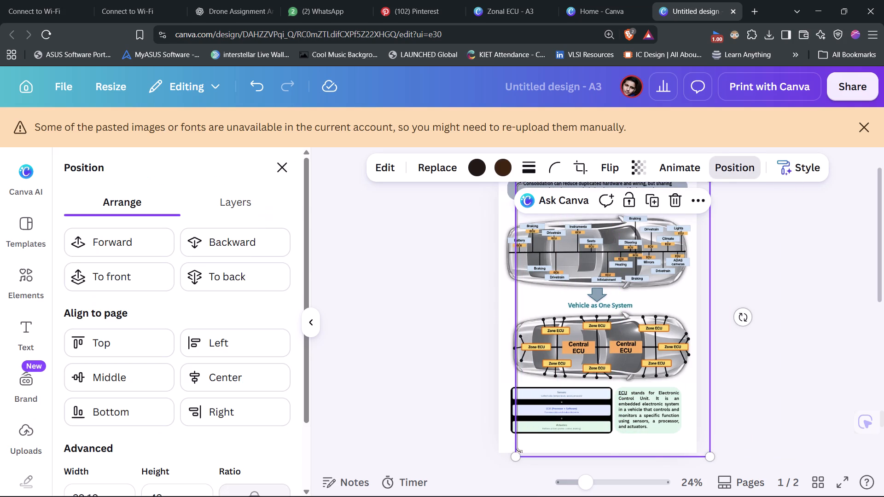
pyautogui.click(241, 375)
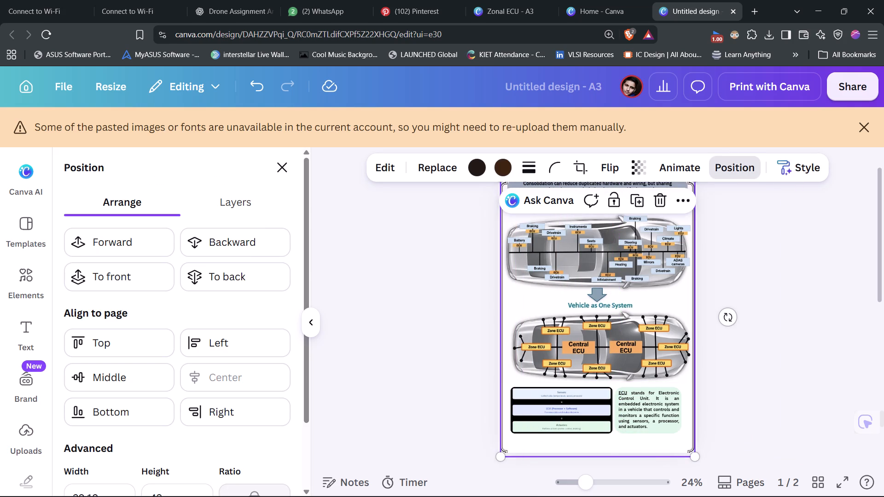
pyautogui.click(138, 379)
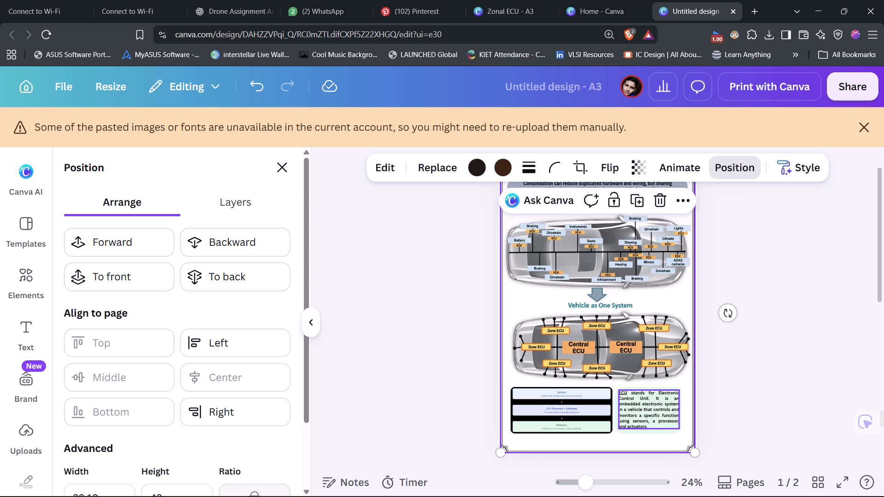
pyautogui.click(762, 389)
pyautogui.click(762, 389)
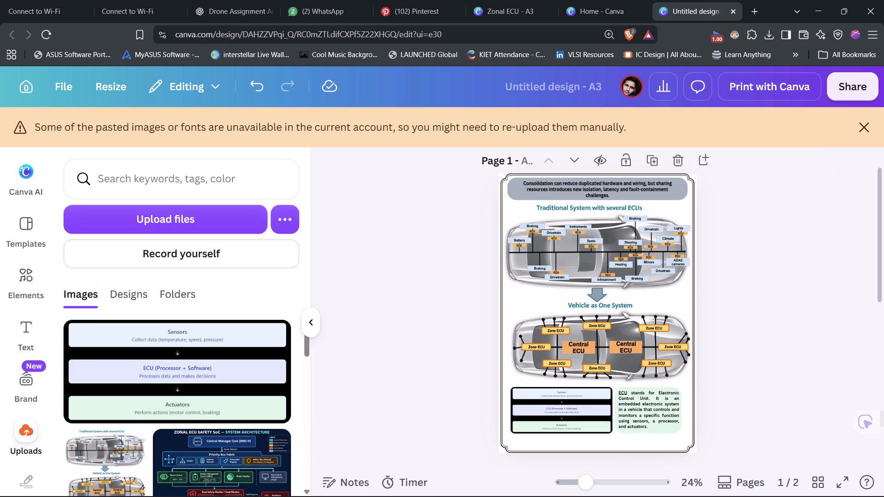
# Dismiss the unavailable images and fonts notice and name the untitled A3 design Zonal ECU.
pyautogui.scroll(4, 762, 389)
pyautogui.click(590, 97)
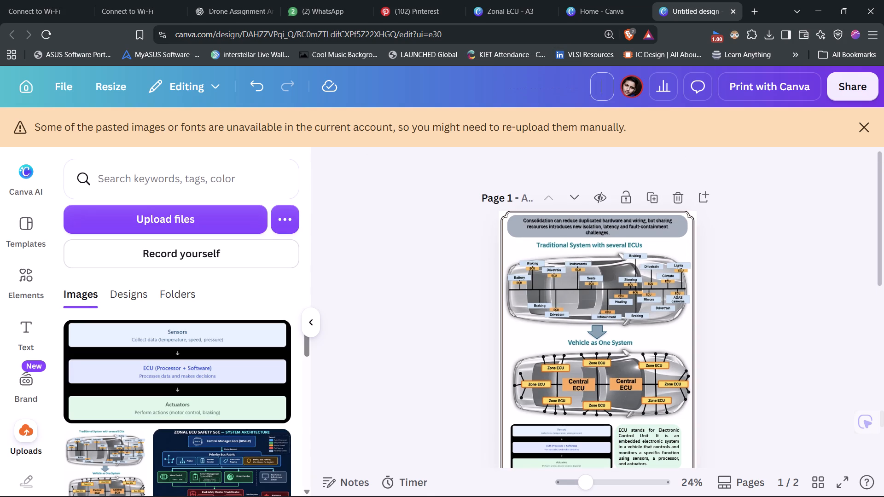
pyautogui.click(856, 120)
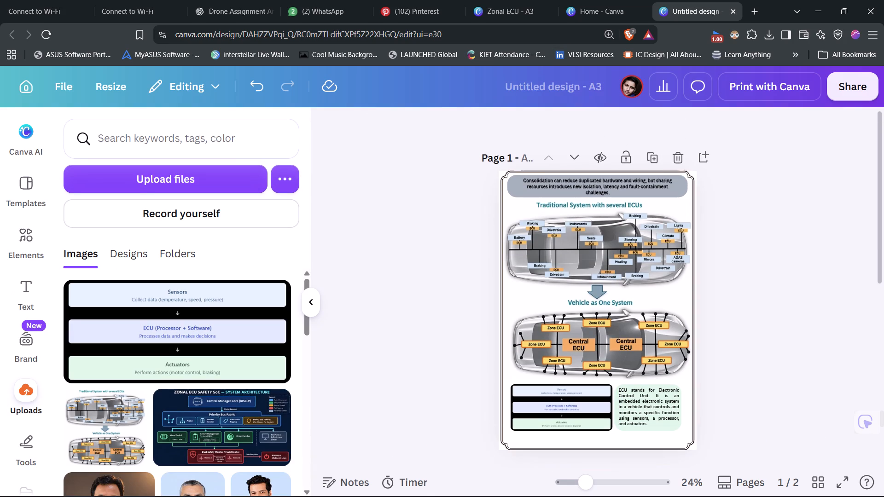
pyautogui.click(545, 90)
pyautogui.write('Zonal ECU')
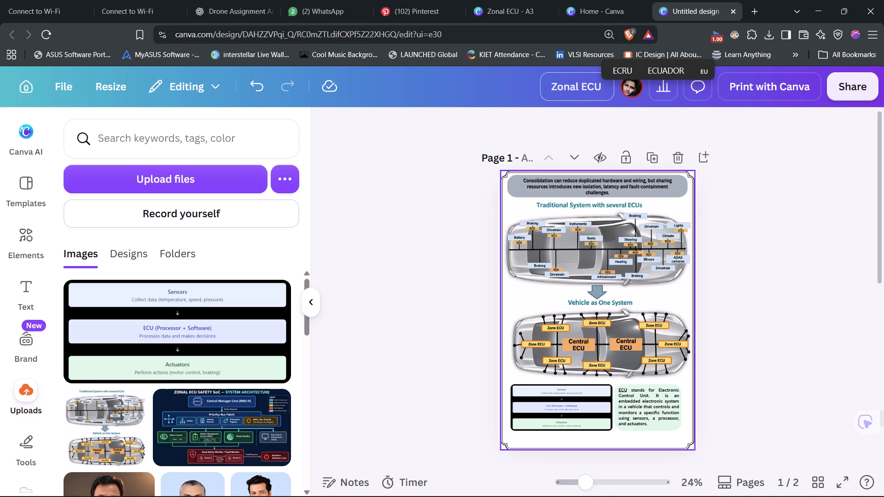
pyautogui.click(717, 340)
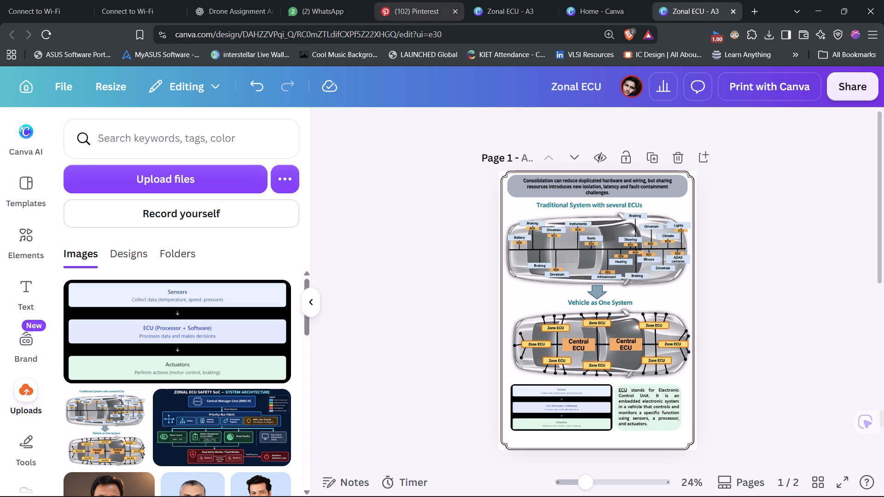
# Leave the original Zonal ECU design for the home page and switch to the Uddeshhya Creative account.
pyautogui.click(509, 0)
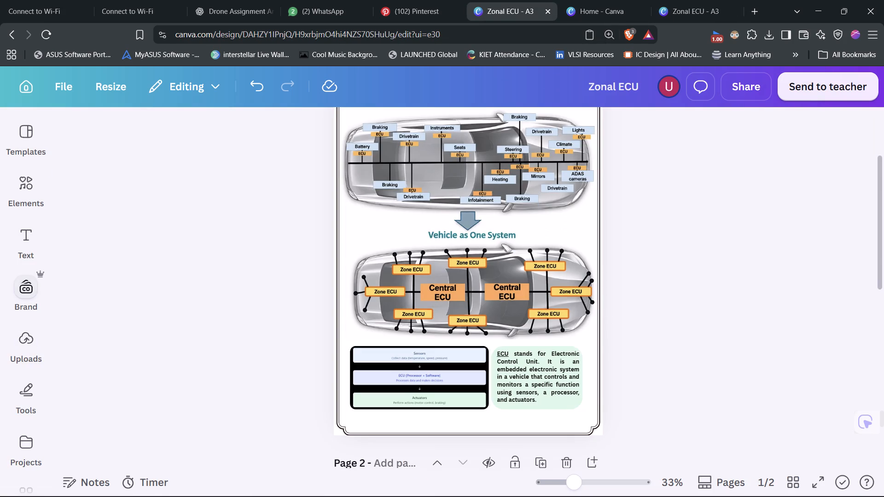
pyautogui.click(35, 85)
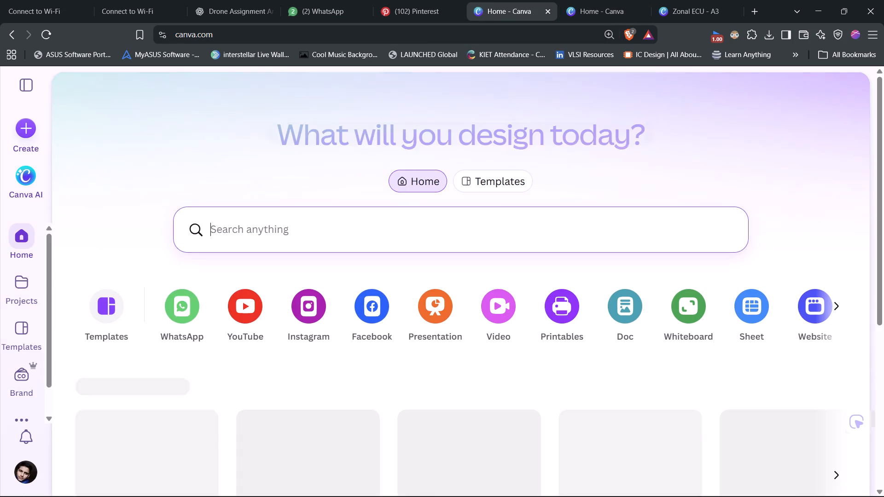
pyautogui.click(24, 472)
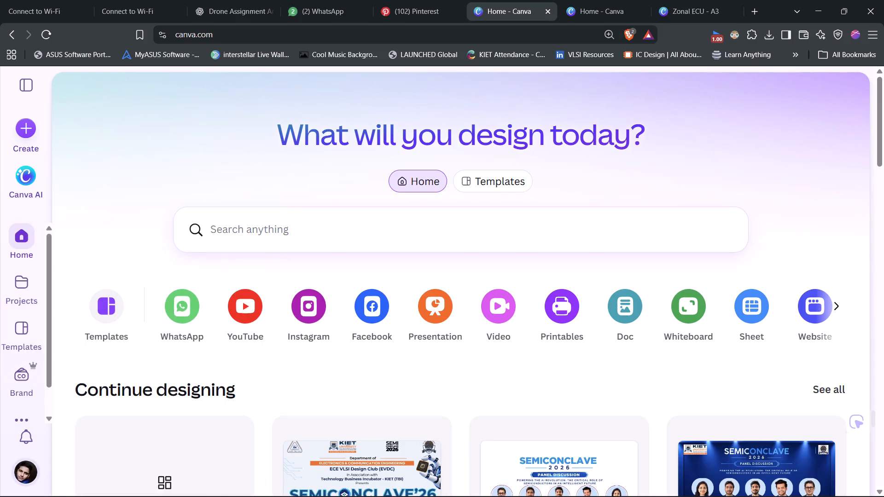
pyautogui.click(169, 116)
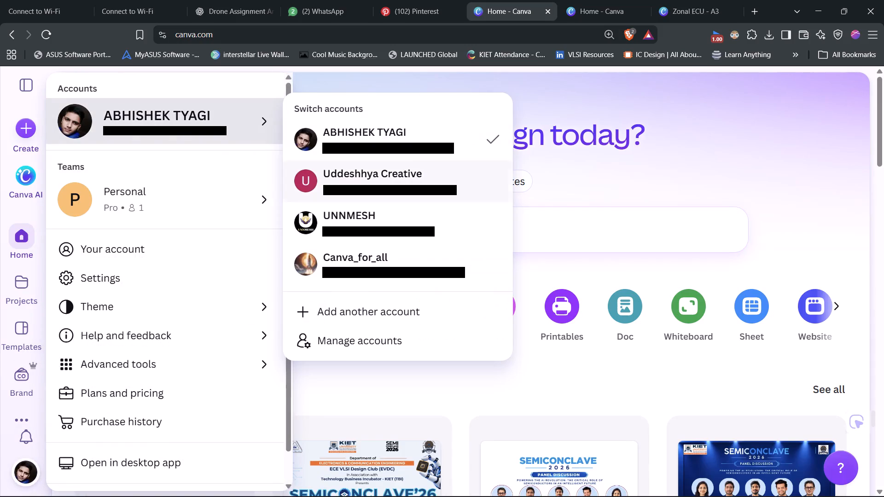
pyautogui.click(353, 182)
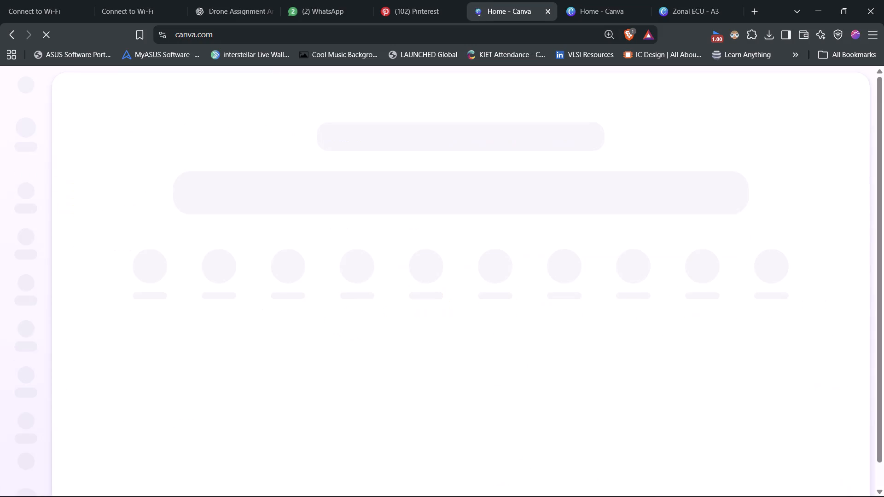
# Open the private untitled A3 design from the recent designs of the Uddeshhya Creative account.
pyautogui.scroll(-3, 160, 398)
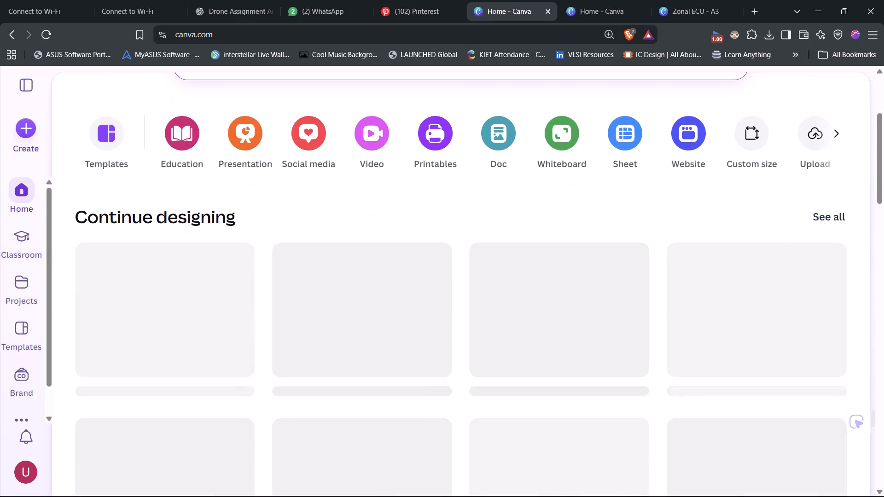
pyautogui.scroll(-1, 372, 342)
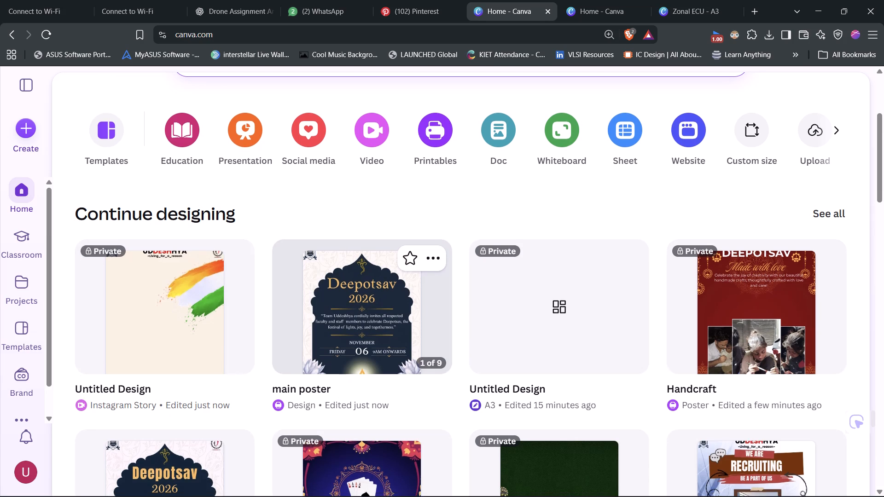
pyautogui.scroll(-1, 372, 342)
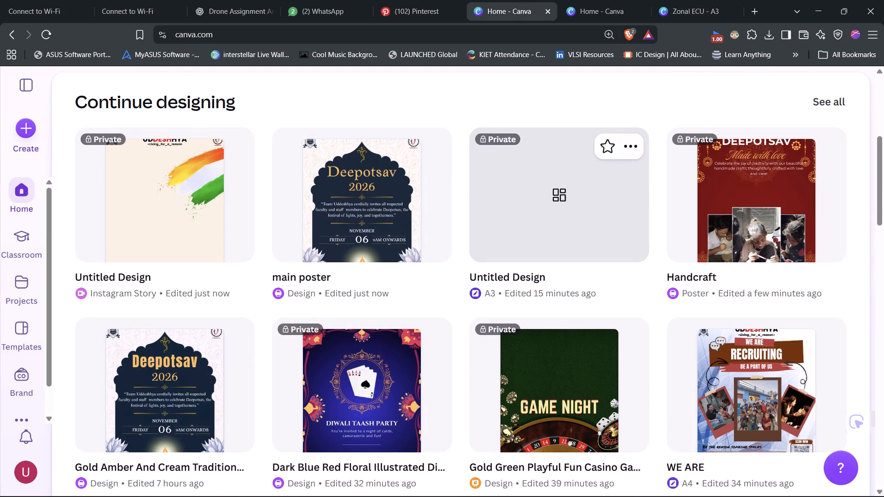
pyautogui.click(564, 222)
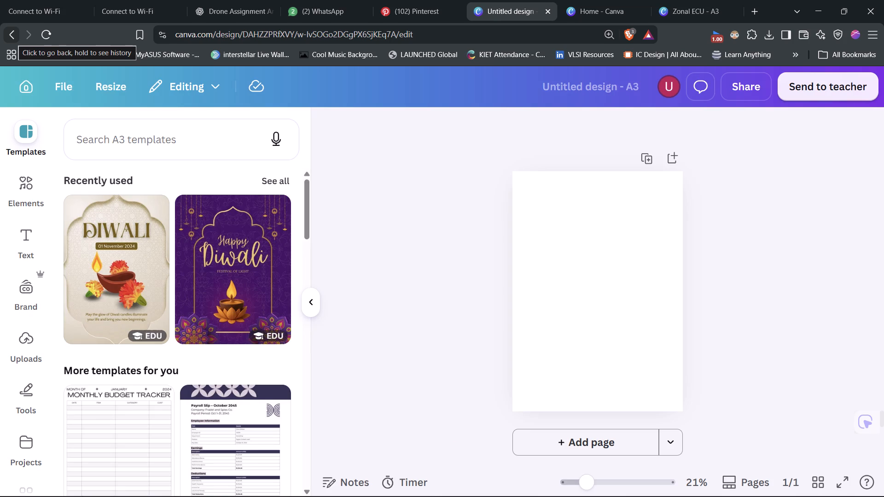
# Leave the blank untitled A3 design and return to the Uddeshhya Creative home page.
pyautogui.scroll(-3, 623, 240)
pyautogui.scroll(3, 618, 245)
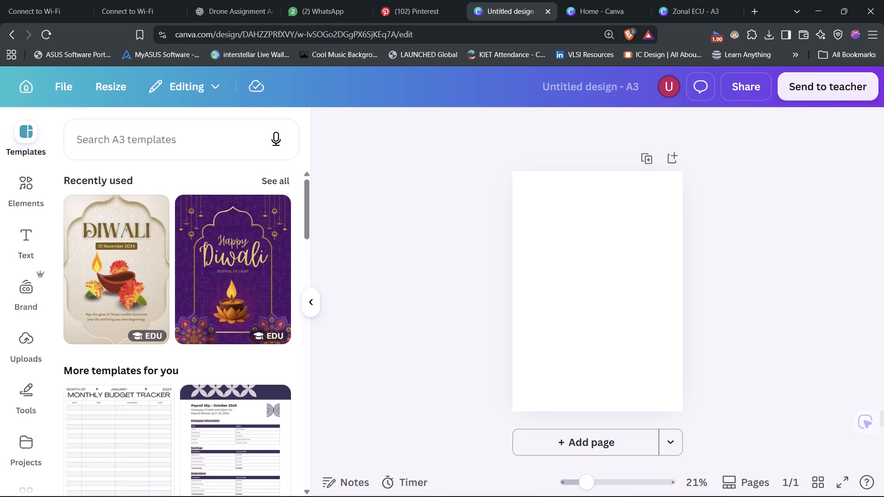
pyautogui.click(10, 25)
pyautogui.click(15, 30)
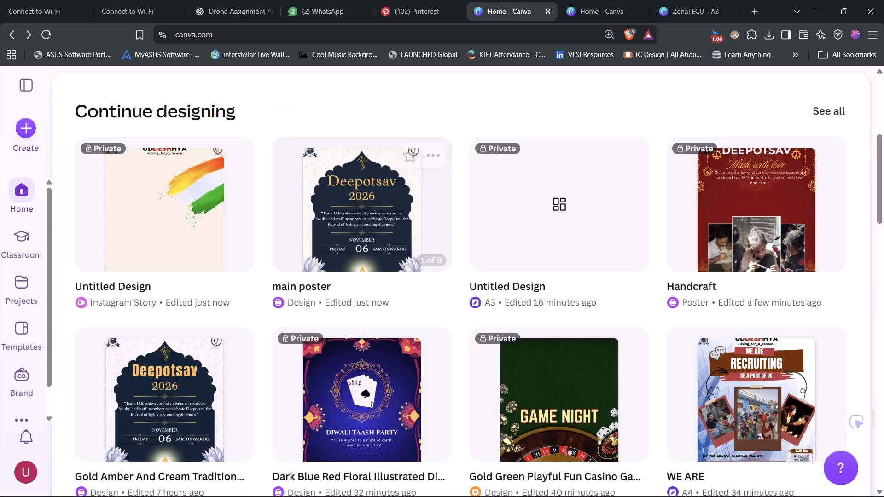
# Move the private two-page Zonal ECU A3 design in the Uddeshhya Creative account to the Trash.
pyautogui.scroll(-5, 523, 214)
pyautogui.click(458, 256)
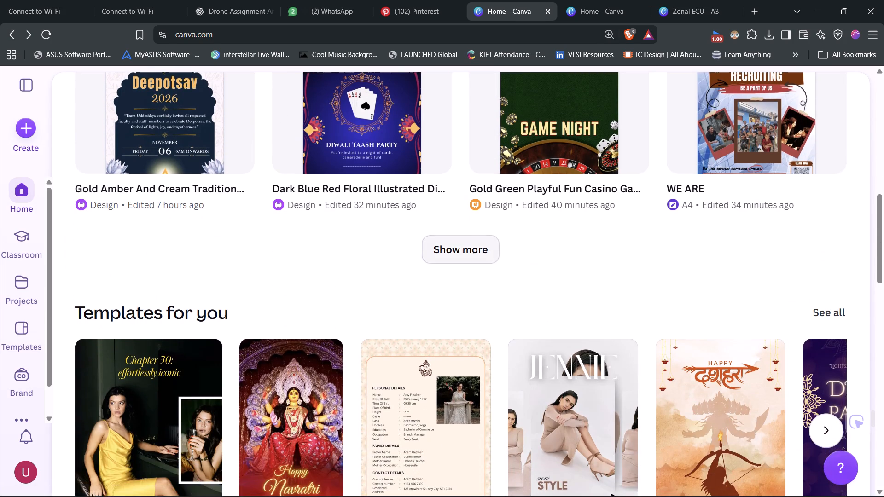
pyautogui.scroll(-1, 461, 260)
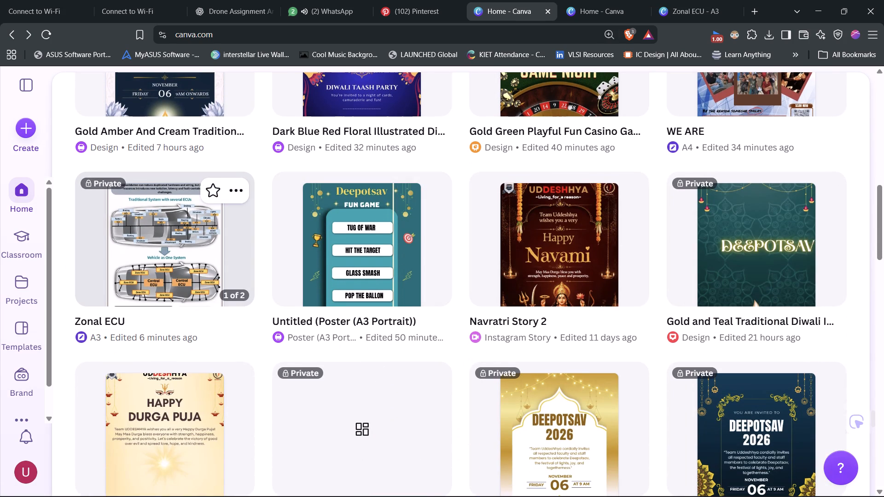
pyautogui.click(237, 186)
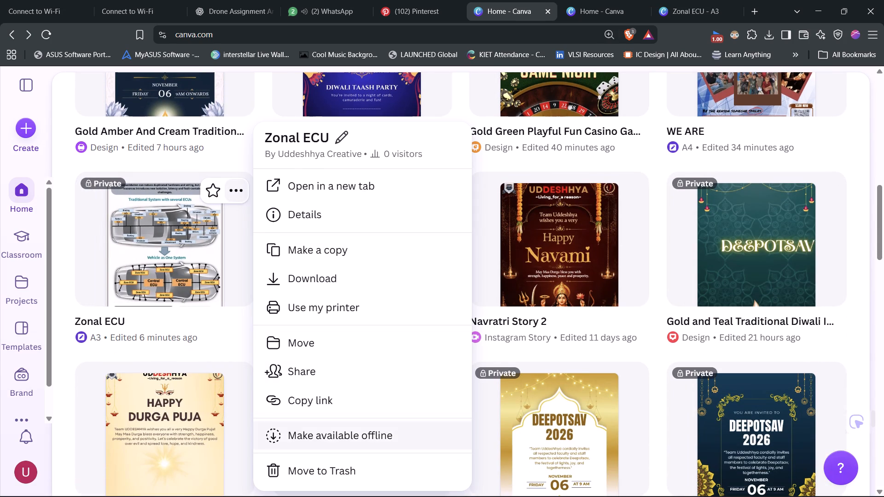
pyautogui.click(331, 462)
pyautogui.scroll(3, 217, 173)
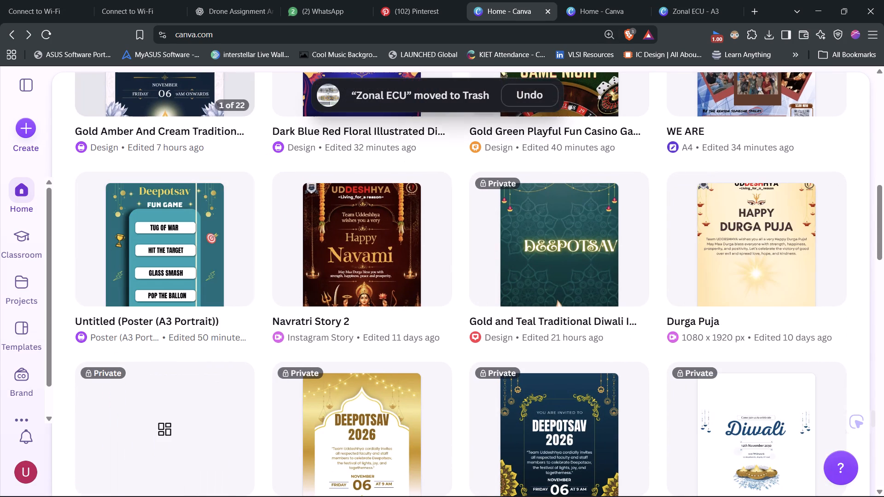
pyautogui.scroll(13, 225, 166)
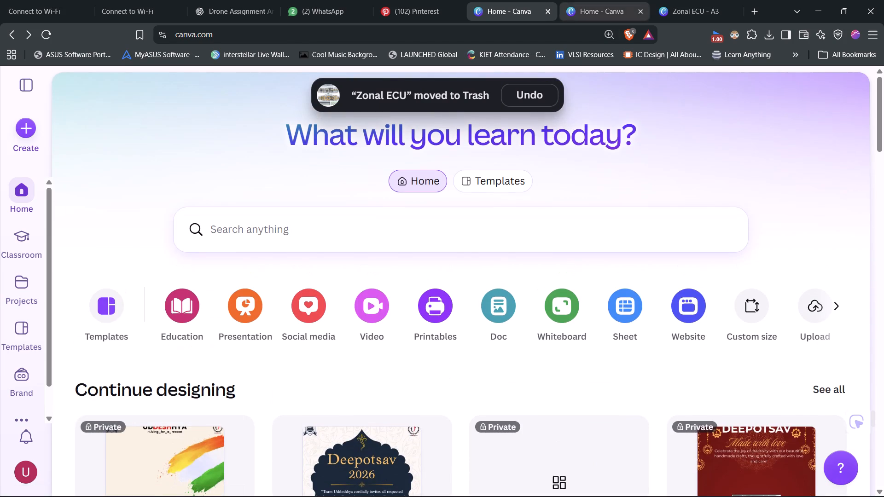
# Switch to the recreated Zonal ECU A3 design open in the other account.
pyautogui.click(658, 0)
pyautogui.click(722, 237)
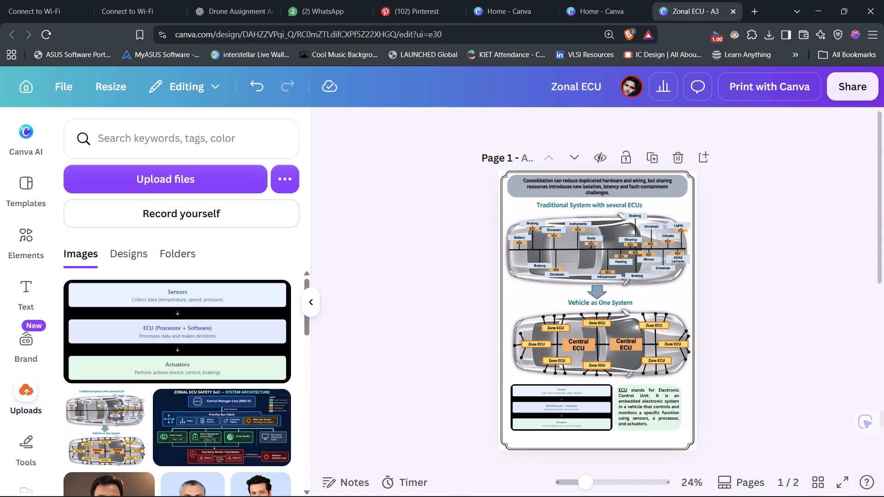
pyautogui.click(729, 225)
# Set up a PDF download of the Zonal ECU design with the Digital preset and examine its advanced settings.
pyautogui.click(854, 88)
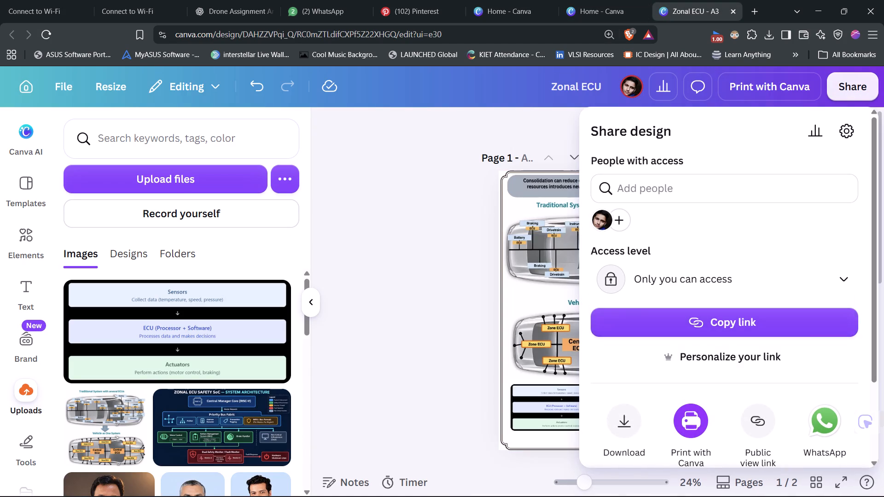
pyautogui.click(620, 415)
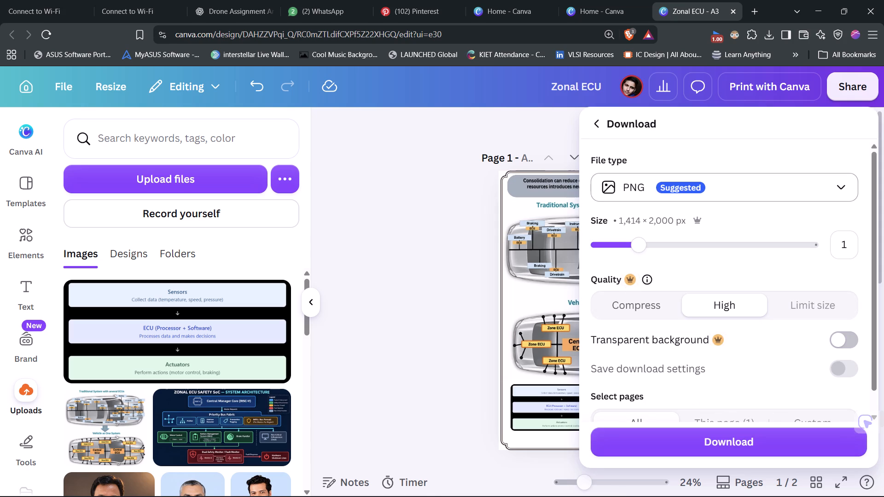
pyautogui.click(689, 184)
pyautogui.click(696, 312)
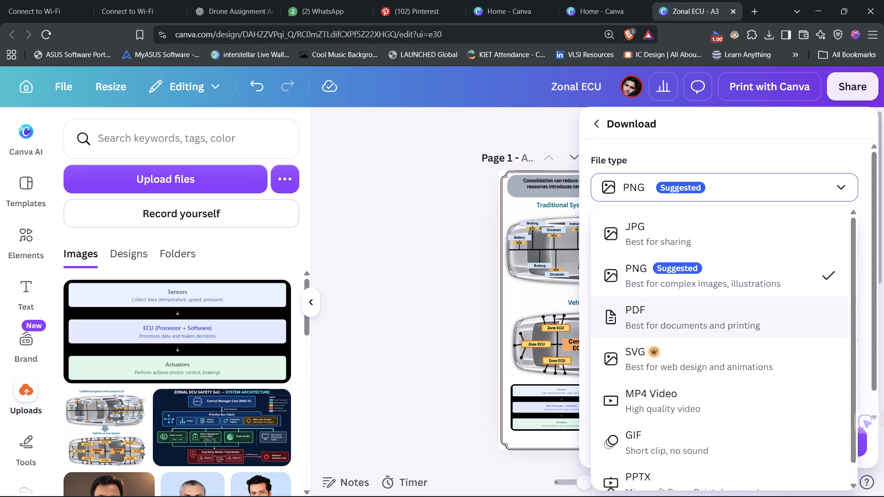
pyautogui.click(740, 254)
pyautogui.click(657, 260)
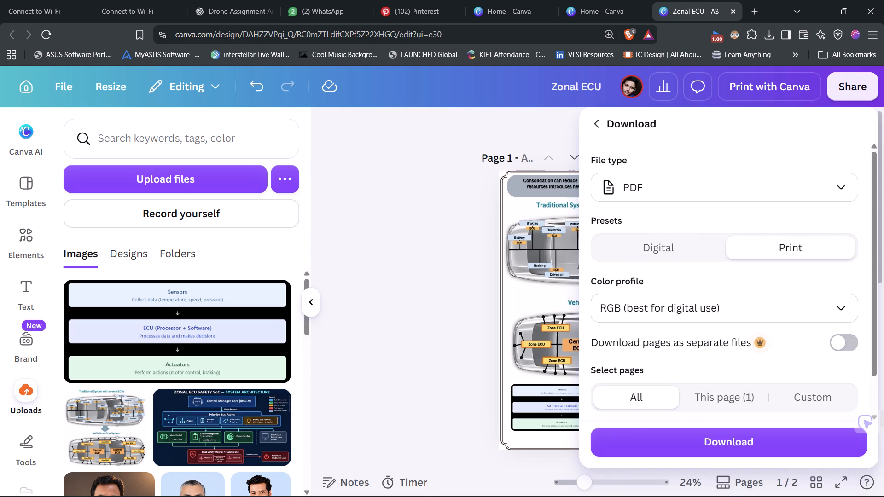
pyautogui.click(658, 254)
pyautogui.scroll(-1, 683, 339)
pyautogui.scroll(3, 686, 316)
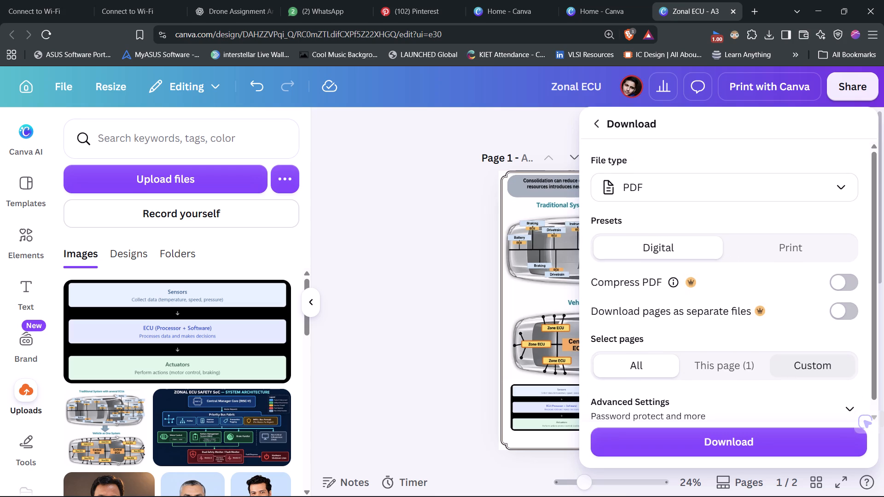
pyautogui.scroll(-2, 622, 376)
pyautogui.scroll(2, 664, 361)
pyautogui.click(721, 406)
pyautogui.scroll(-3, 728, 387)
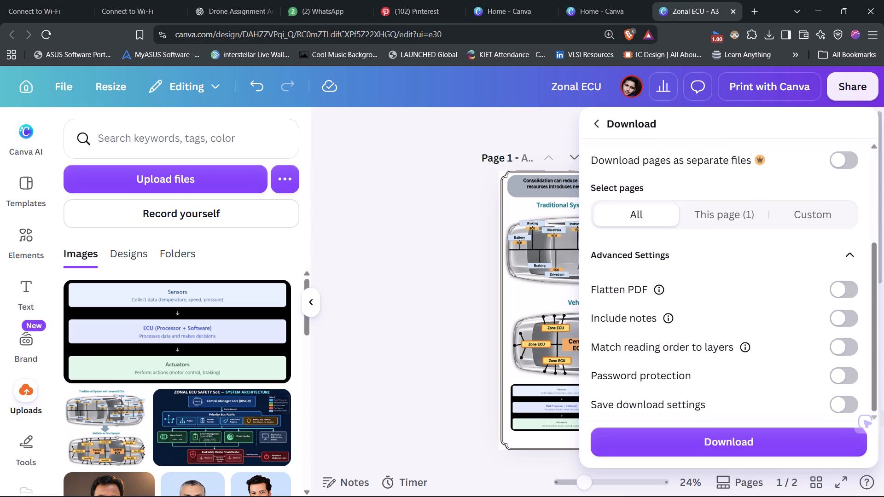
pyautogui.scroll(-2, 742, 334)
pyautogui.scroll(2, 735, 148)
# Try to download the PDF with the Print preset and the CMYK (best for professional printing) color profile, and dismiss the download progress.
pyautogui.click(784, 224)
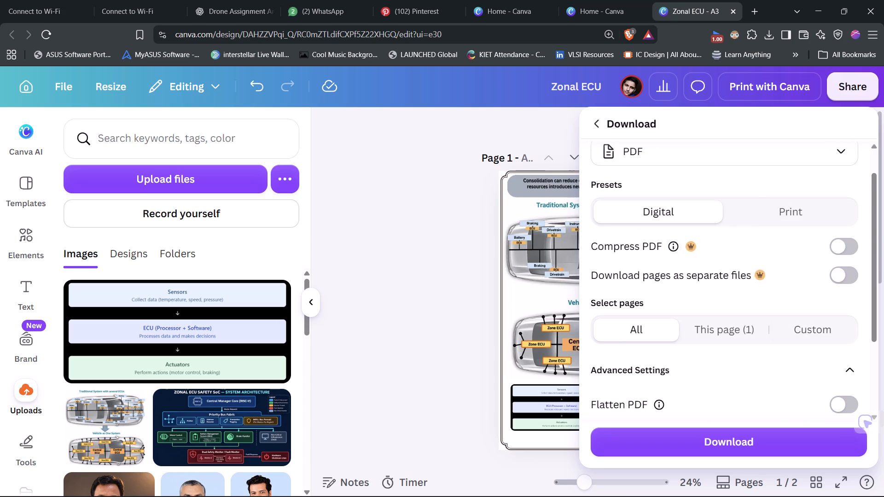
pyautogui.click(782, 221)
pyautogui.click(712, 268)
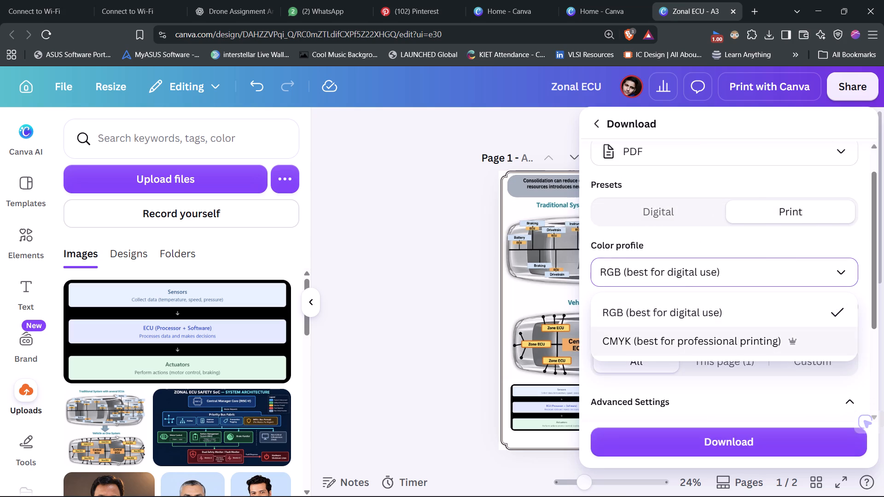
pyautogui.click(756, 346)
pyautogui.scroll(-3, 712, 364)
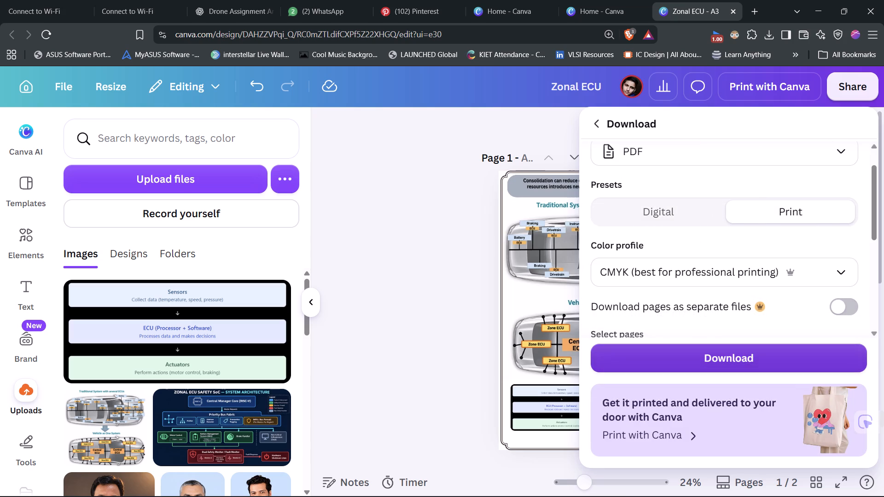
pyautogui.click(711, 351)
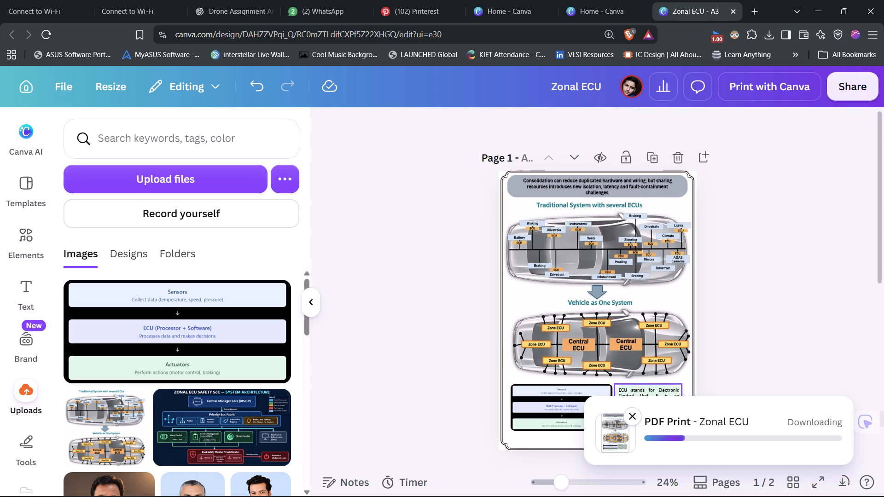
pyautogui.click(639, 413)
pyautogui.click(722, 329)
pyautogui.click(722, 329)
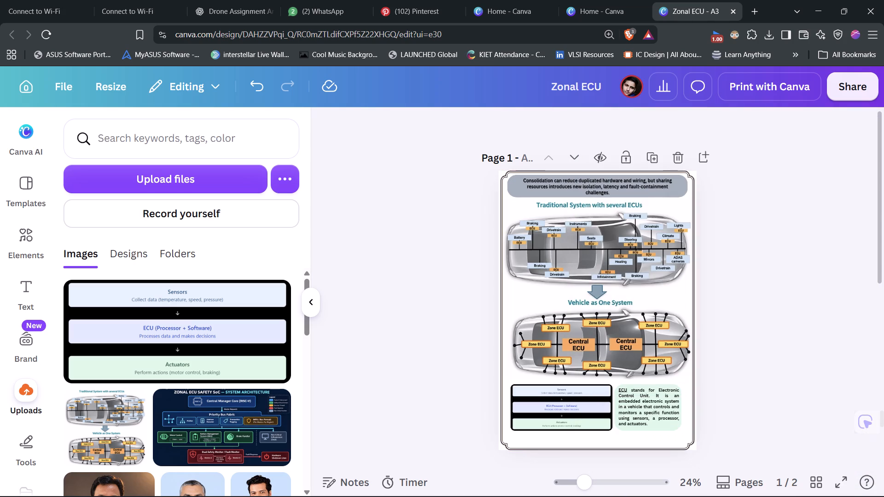
# Set the Zonal ECU design's sharing access to Anyone with the link, with the permission Can comment.
pyautogui.click(270, 36)
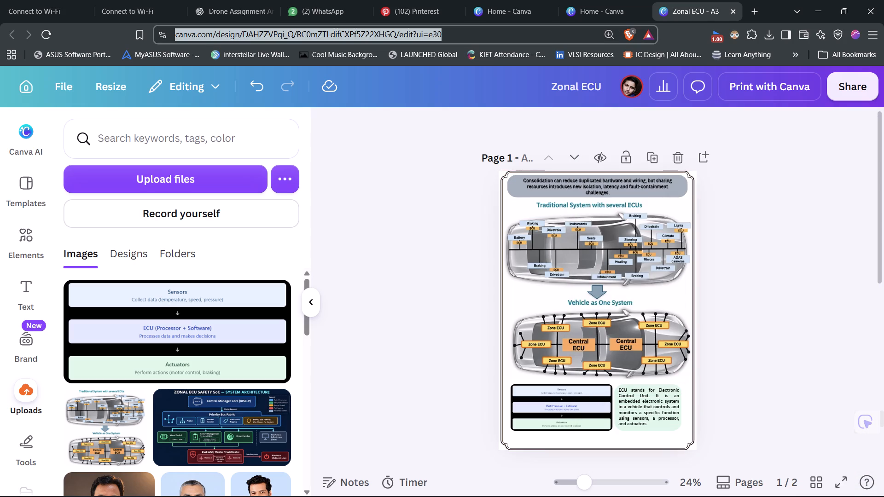
pyautogui.click(860, 82)
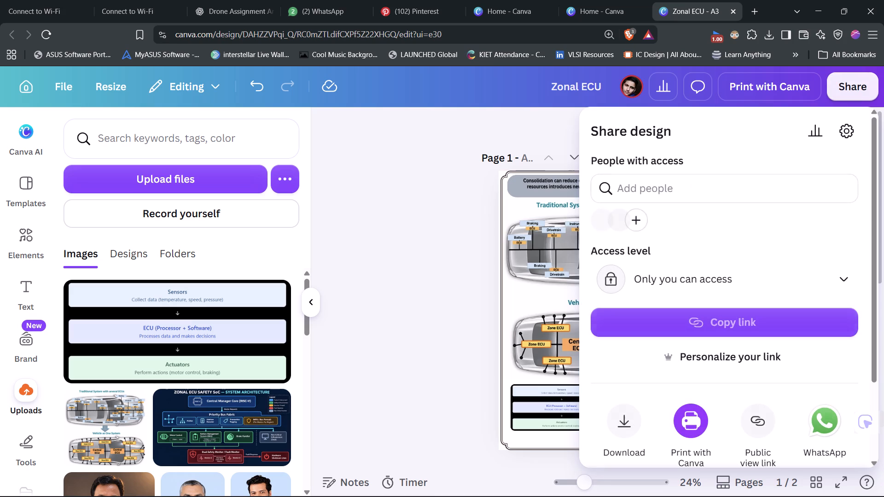
pyautogui.click(729, 278)
pyautogui.click(740, 358)
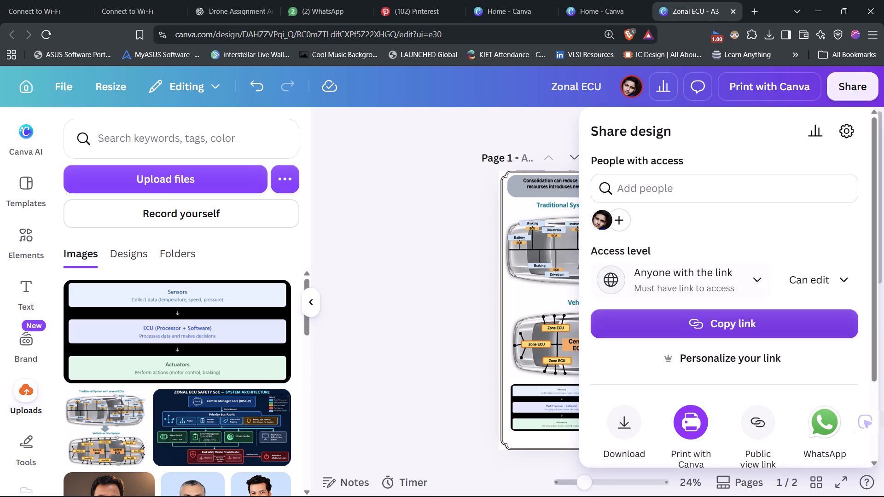
pyautogui.click(837, 272)
pyautogui.click(842, 354)
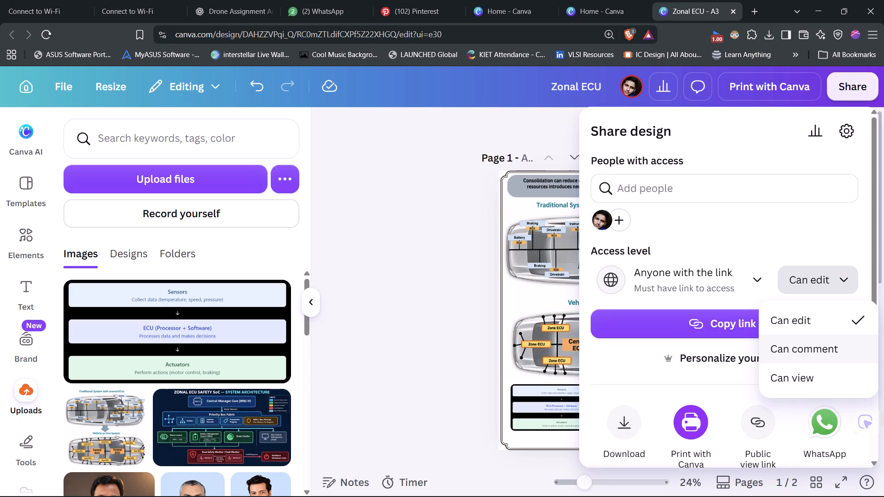
# Copy the Zonal ECU design's share link.
pyautogui.click(672, 318)
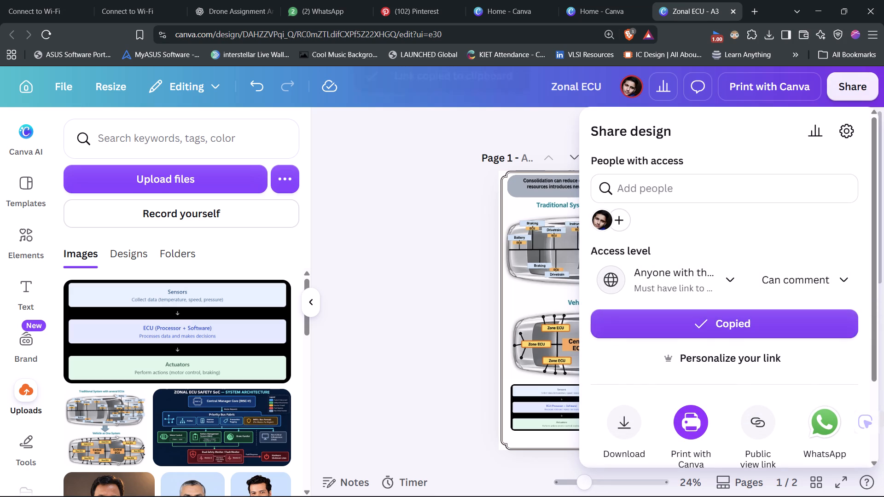
# Close the "What will you learn today?" Canva home page and dismiss the Create a design window on the remaining Canva home page.
pyautogui.click(574, 0)
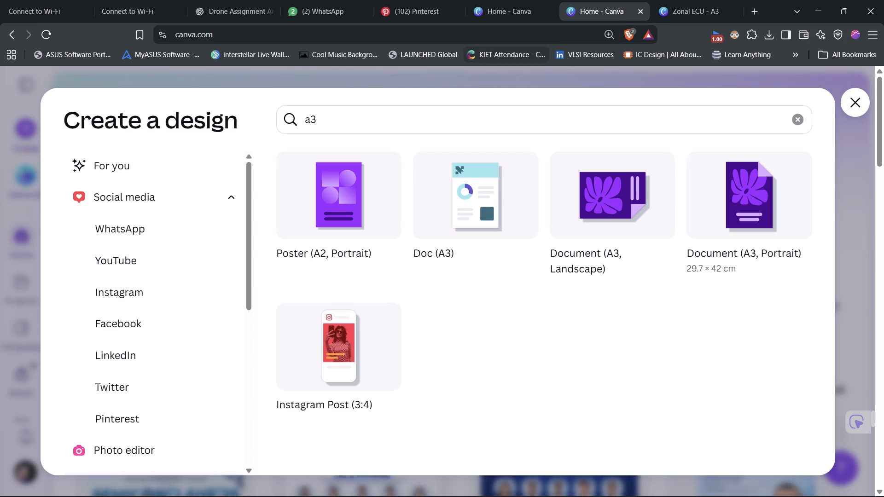
pyautogui.click(517, 0)
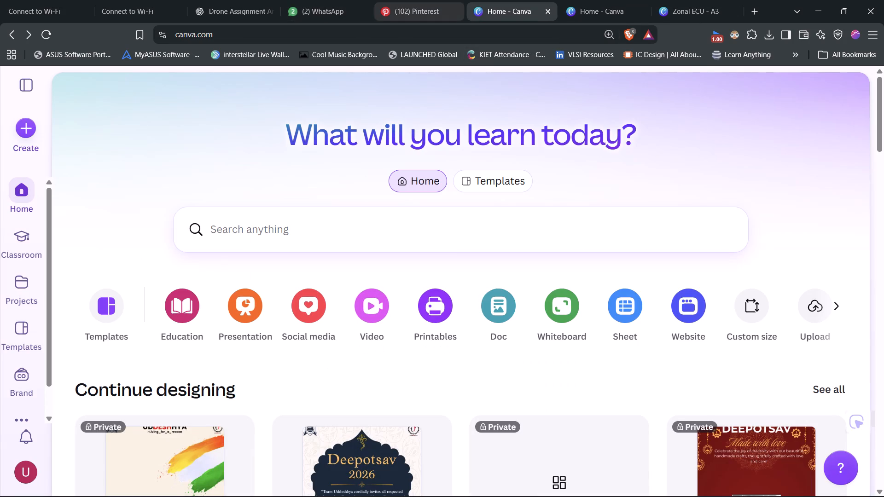
pyautogui.click(548, 11)
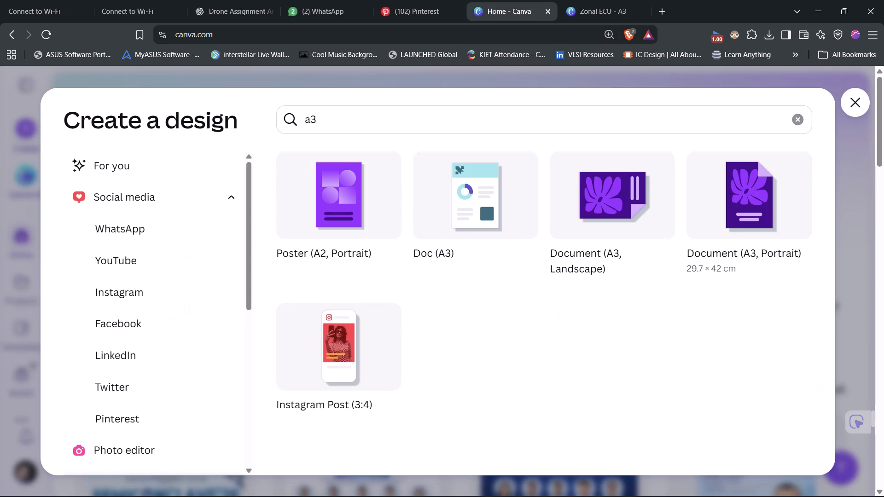
pyautogui.click(853, 107)
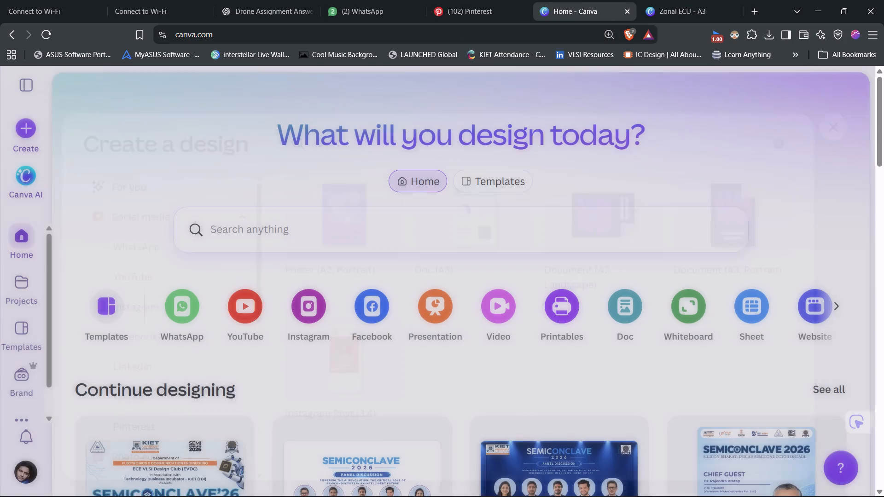
# Return to the Zonal ECU design and select its full web address.
pyautogui.click(650, 0)
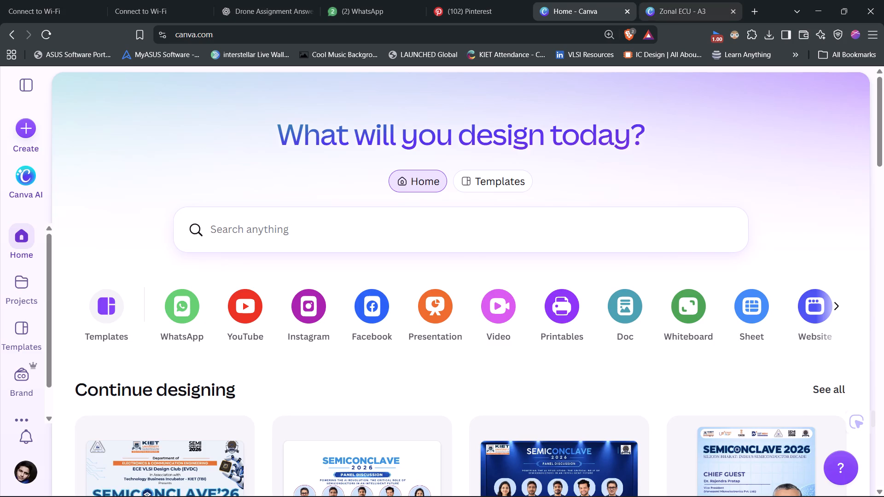
pyautogui.click(499, 34)
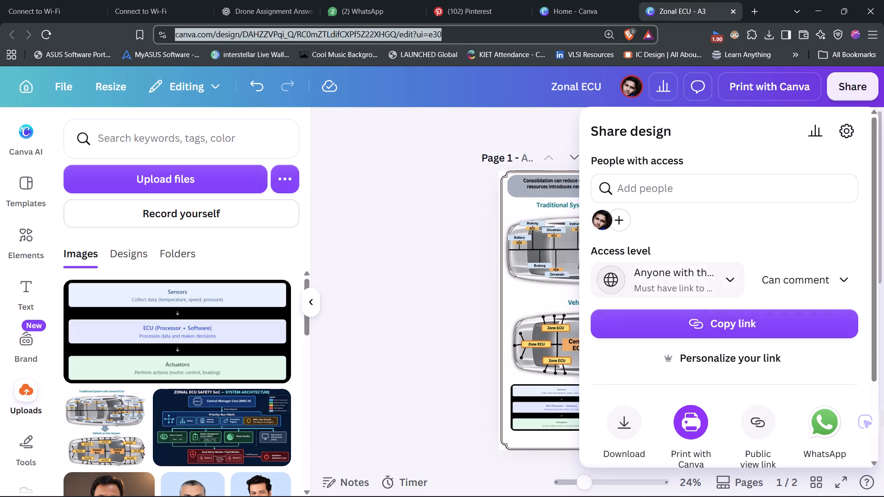
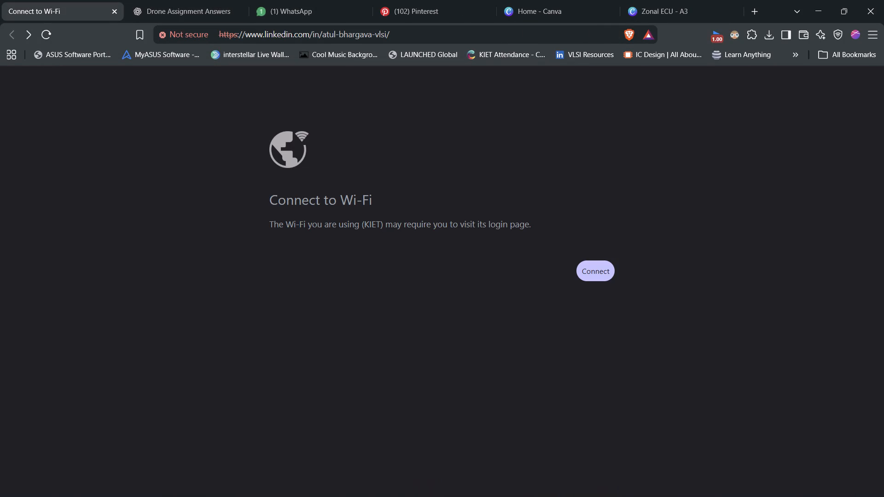
# Bring up the Canva home page and move its browser tab after the Zonal ECU - A3 tab.
pyautogui.click(207, 0)
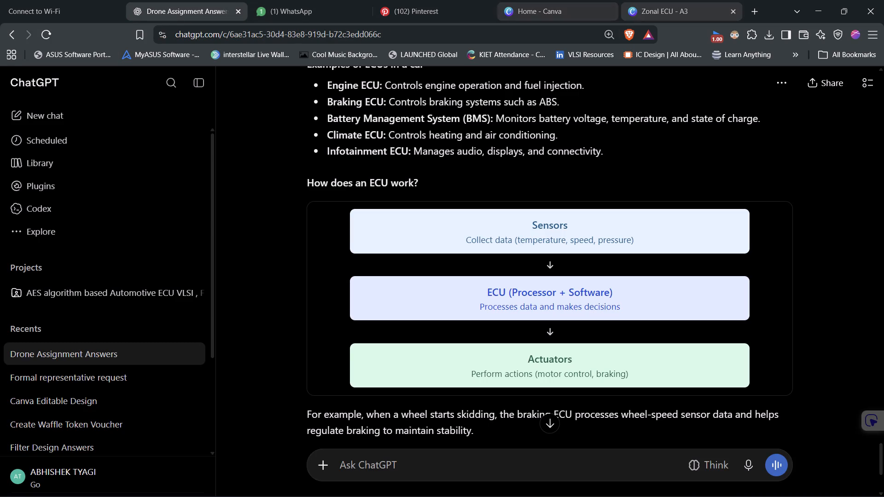
pyautogui.click(657, 0)
pyautogui.moveTo(568, 0); pyautogui.dragTo(657, 0)
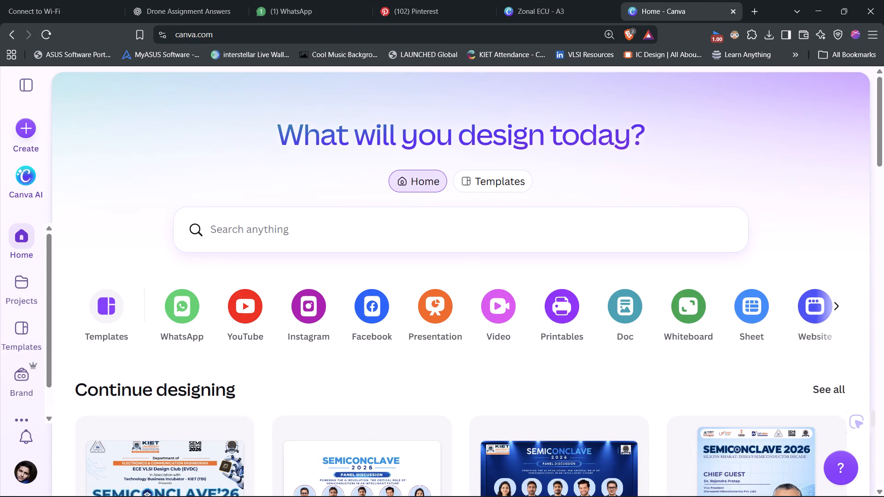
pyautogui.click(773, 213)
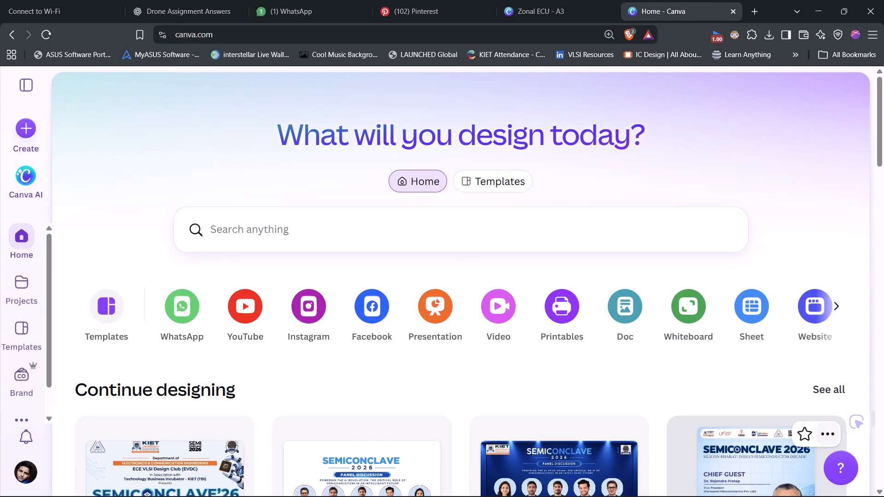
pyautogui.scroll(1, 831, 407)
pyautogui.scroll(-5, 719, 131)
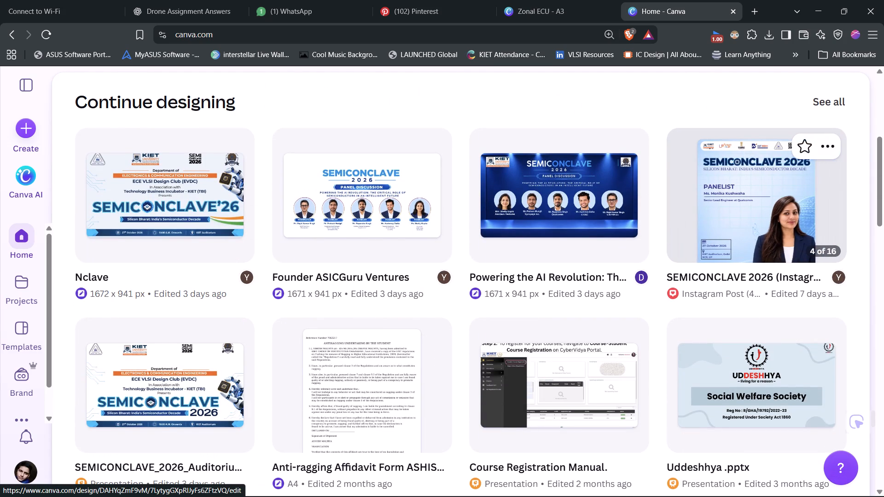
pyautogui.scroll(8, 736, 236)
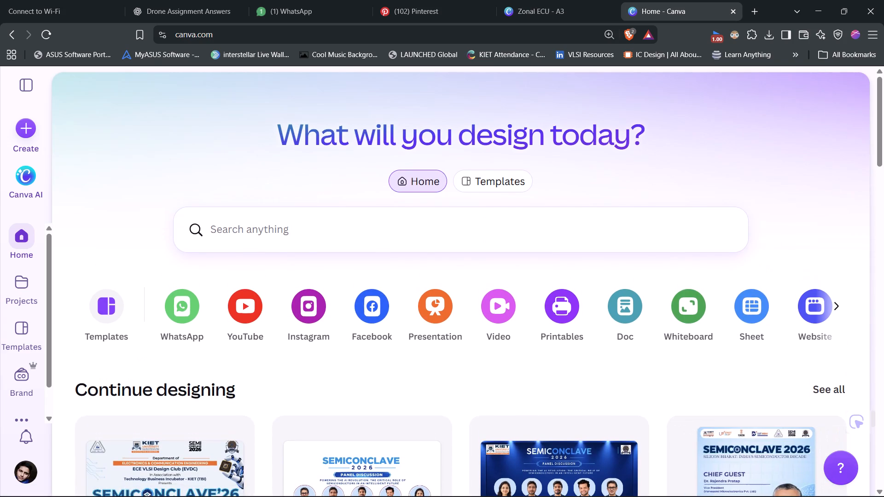
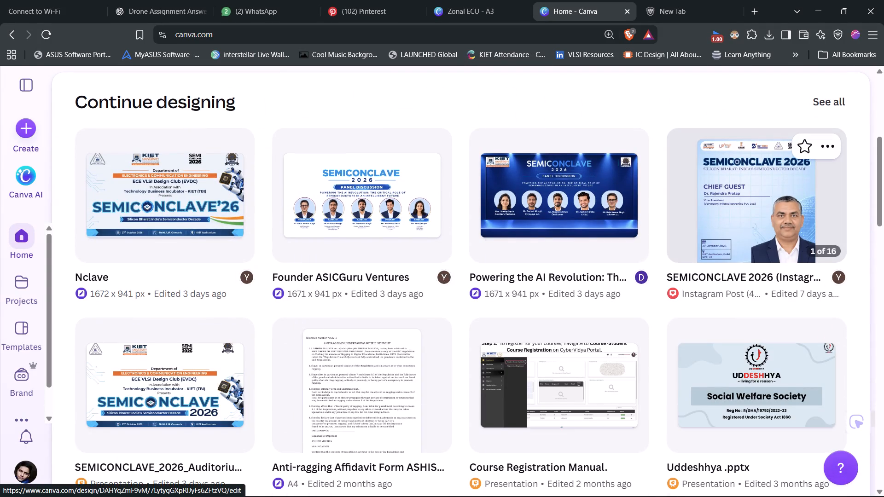
# Look through the Canva home page's recent designs, suggested templates, template categories and available design types.
pyautogui.scroll(-1, 732, 188)
pyautogui.scroll(-5, 833, 255)
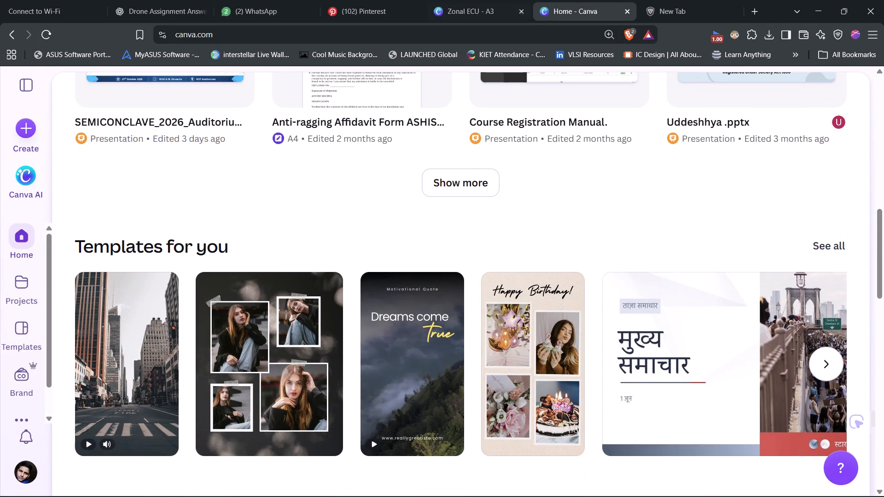
pyautogui.scroll(-2, 615, 133)
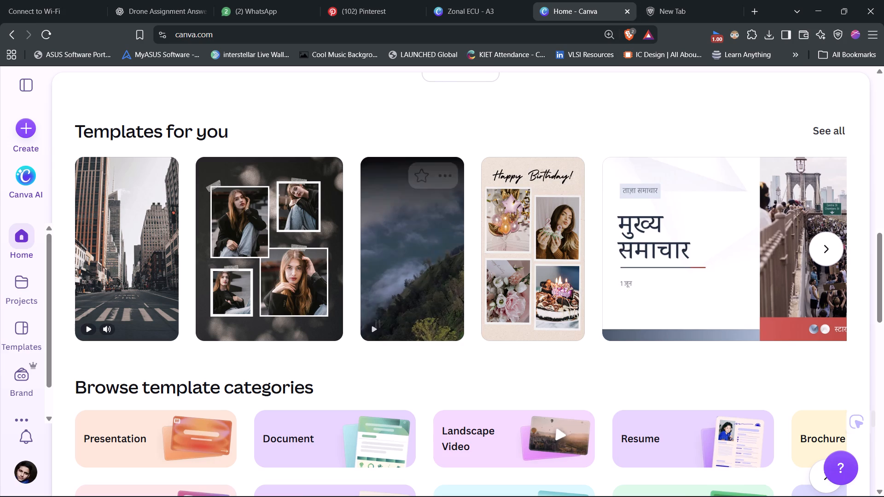
pyautogui.scroll(-2, 816, 201)
pyautogui.scroll(-4, 47, 405)
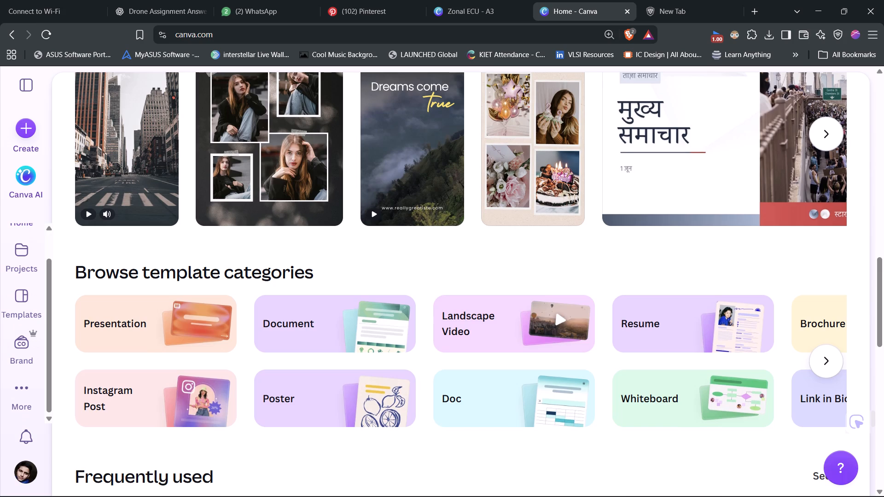
pyautogui.scroll(5, 710, 283)
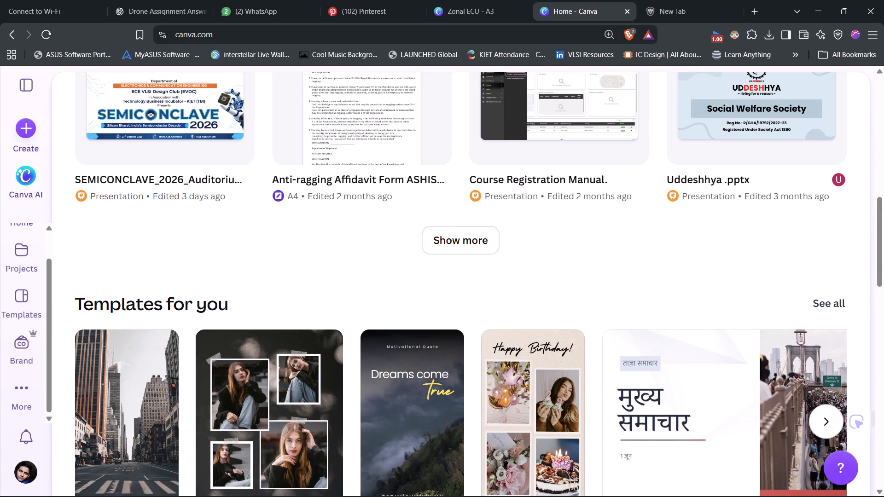
pyautogui.scroll(5, 12, 290)
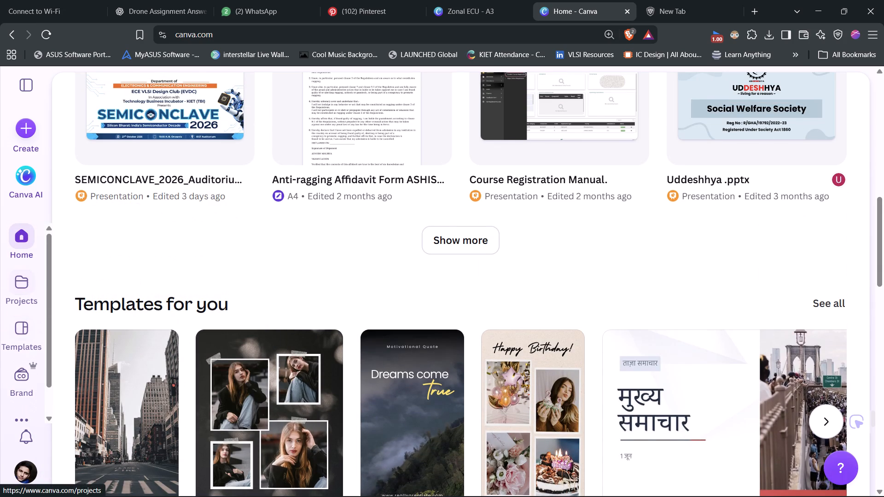
pyautogui.scroll(-13, 317, 262)
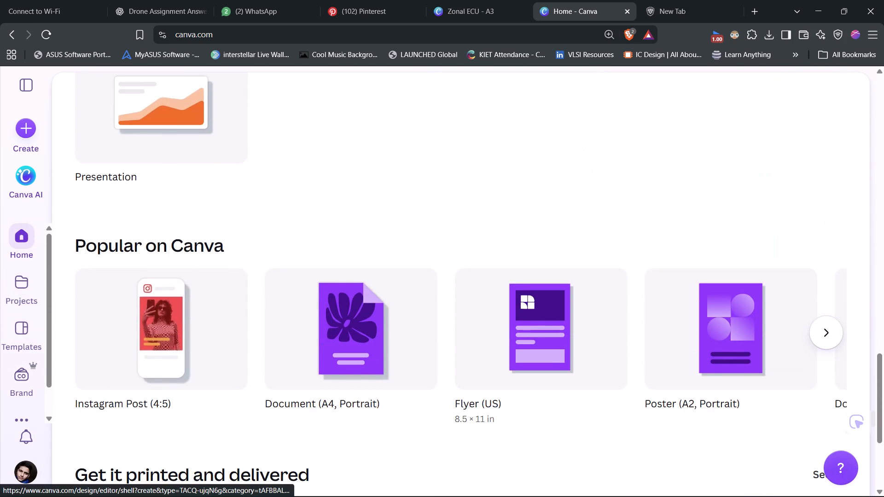
pyautogui.scroll(6, 544, 286)
pyautogui.scroll(-8, 544, 285)
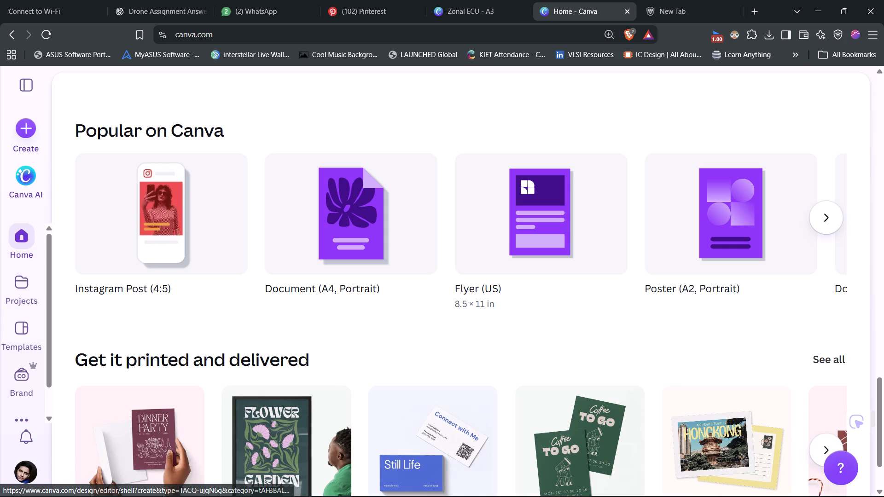
pyautogui.scroll(7, 538, 270)
pyautogui.scroll(-6, 538, 274)
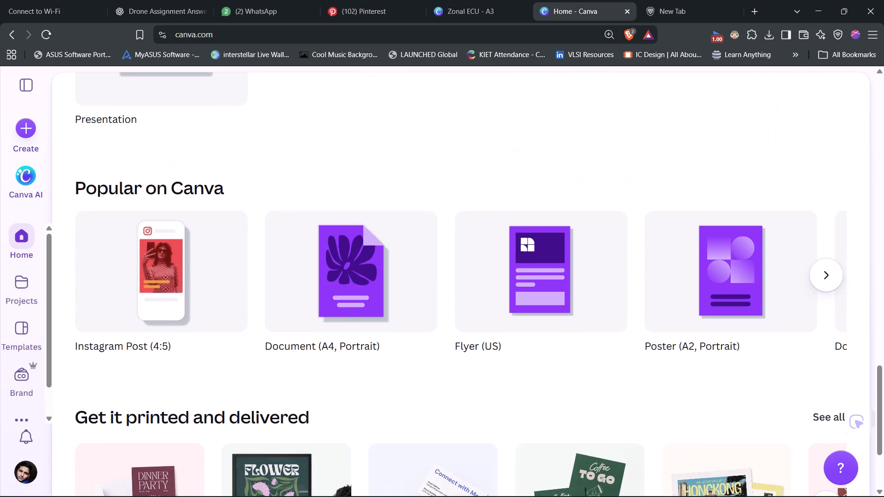
pyautogui.scroll(15, 543, 296)
pyautogui.scroll(-4, 543, 297)
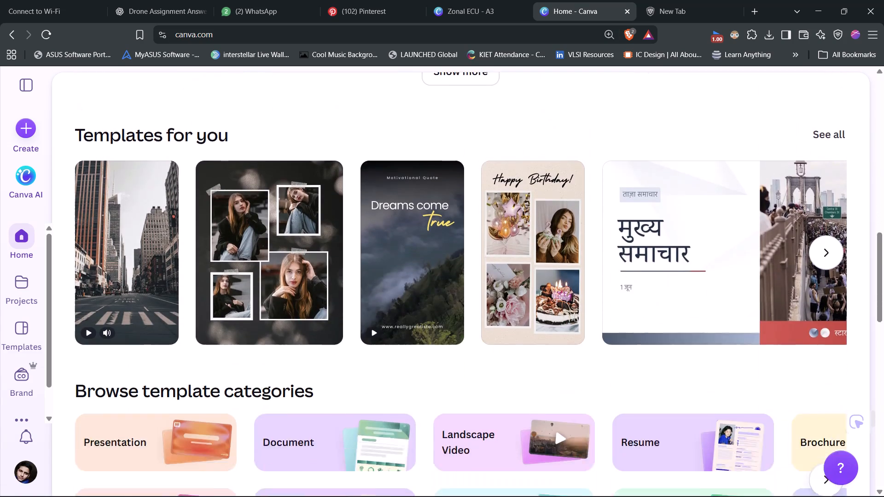
pyautogui.scroll(-2, 543, 297)
pyautogui.scroll(-9, 545, 350)
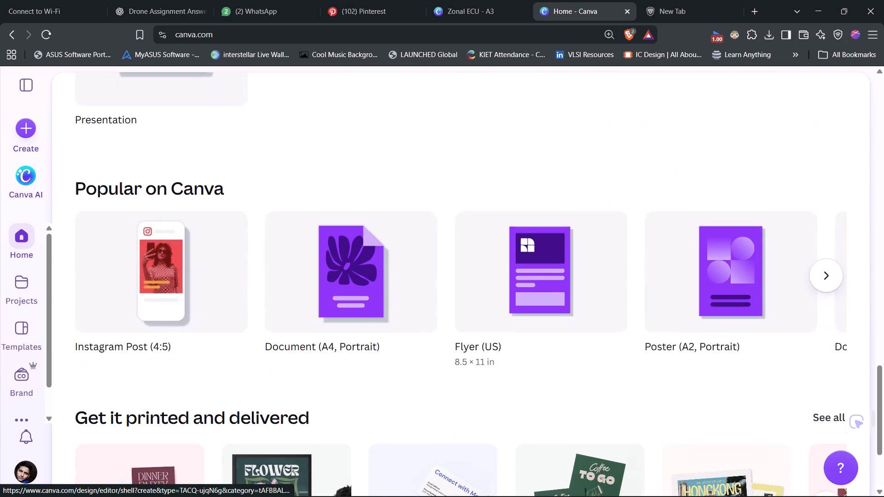
pyautogui.scroll(15, 545, 350)
pyautogui.scroll(8, 545, 352)
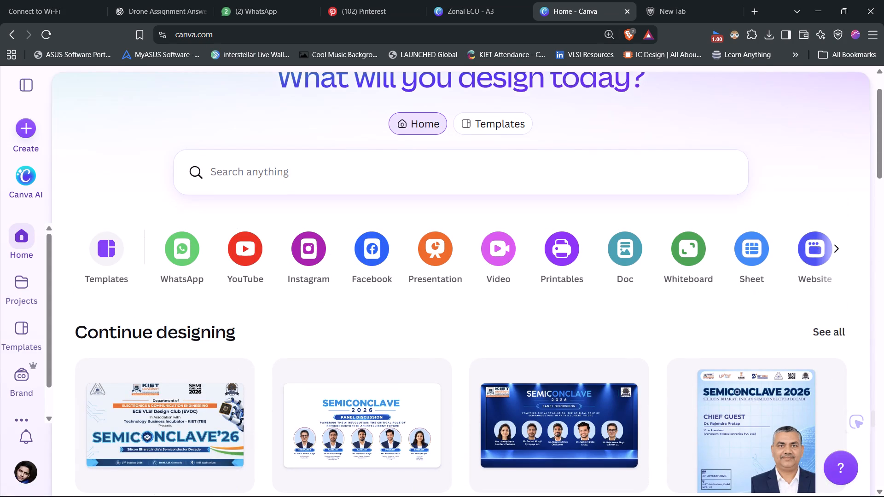
pyautogui.scroll(5, 809, 105)
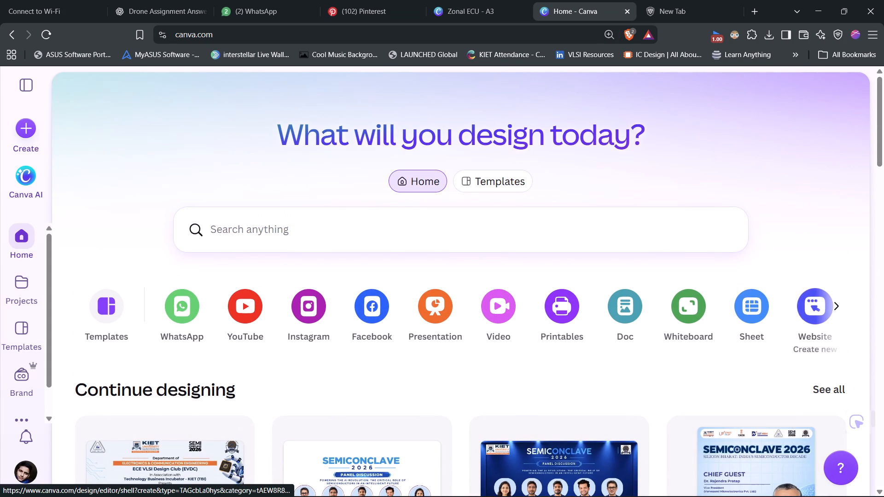